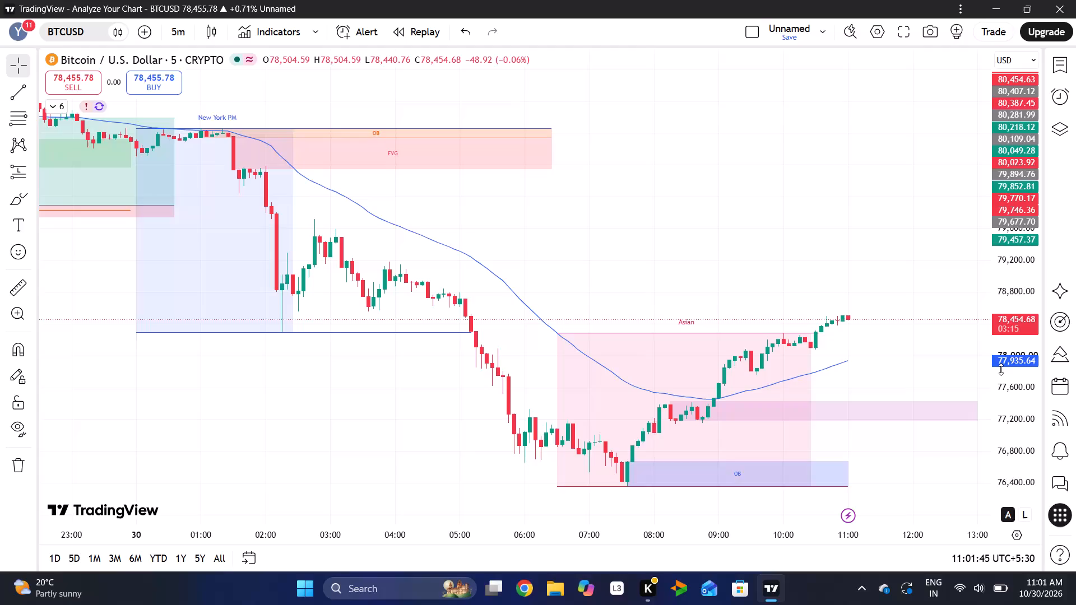
Draw a trend line from about 78,632 at 11:50 down to about 76,296 at 07:30, just below the Asian session low.
drag(1001, 369, 987, 211)
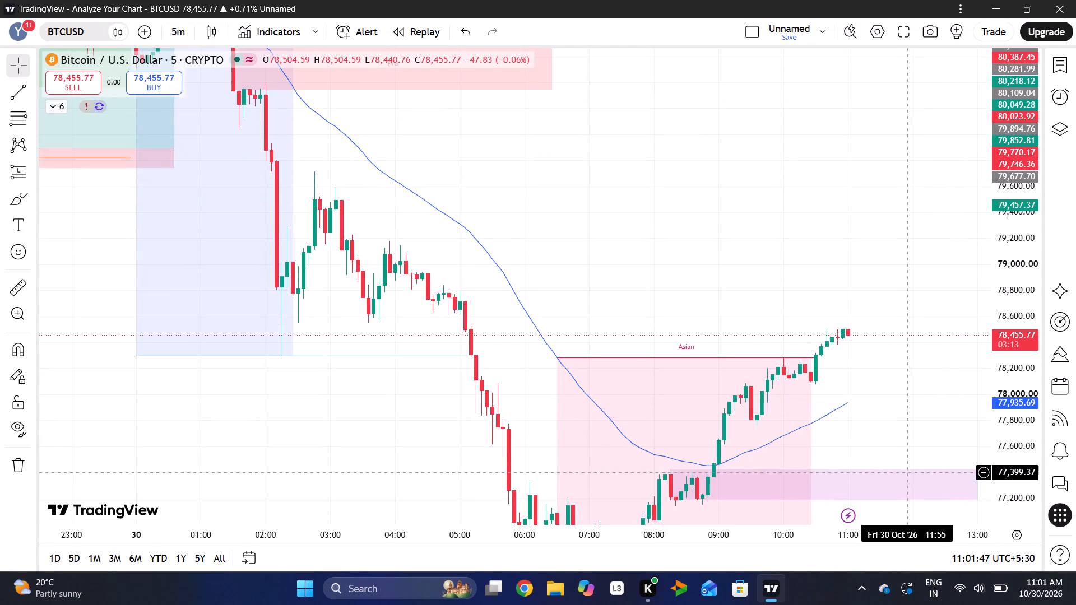
drag(912, 459, 797, 255)
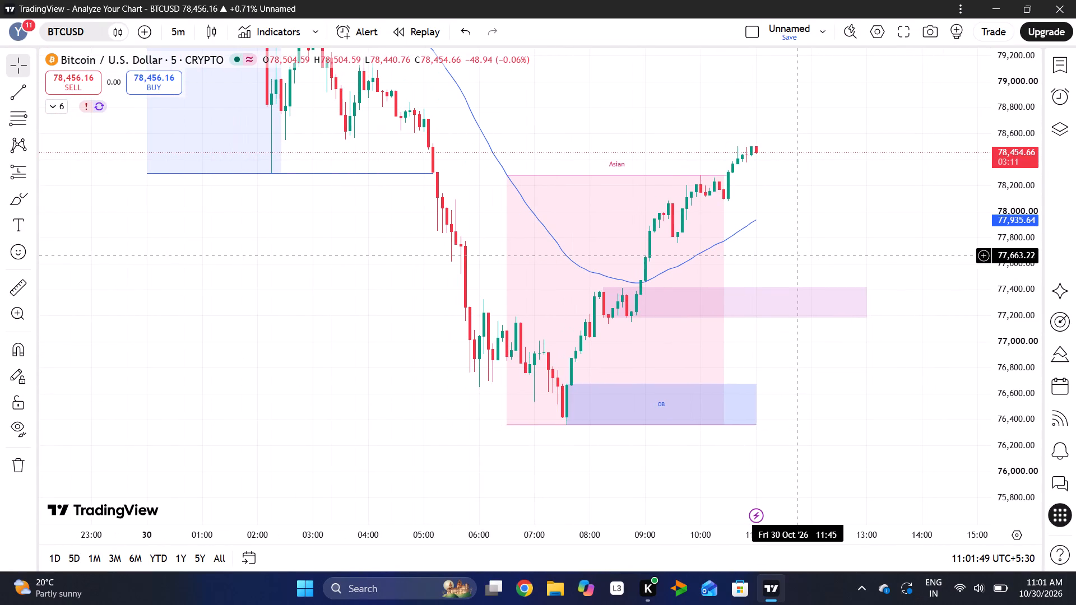
scroll(797, 255, left, 1)
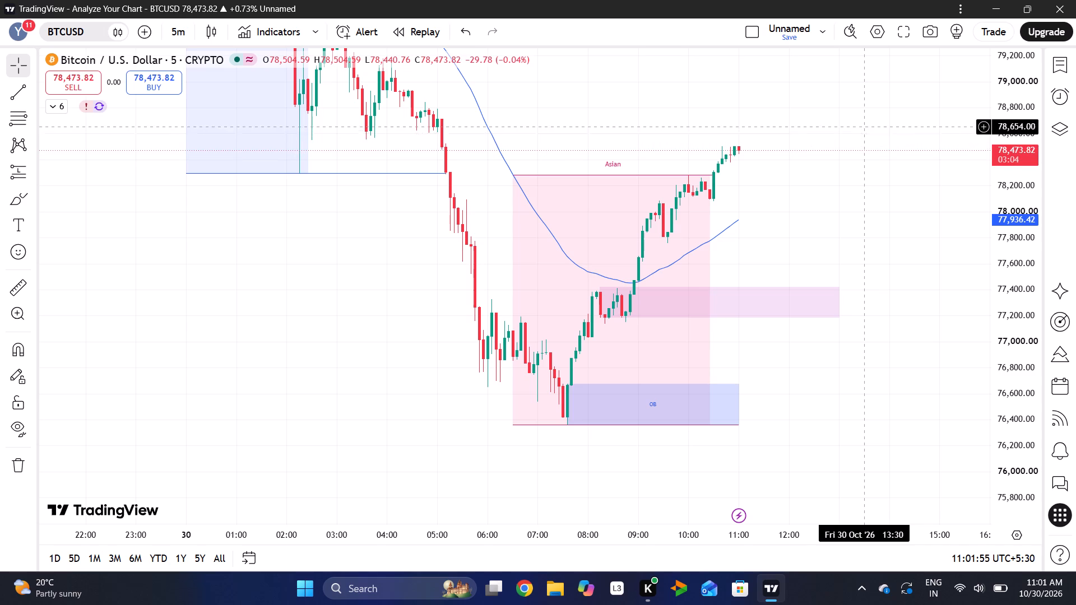
click(18, 92)
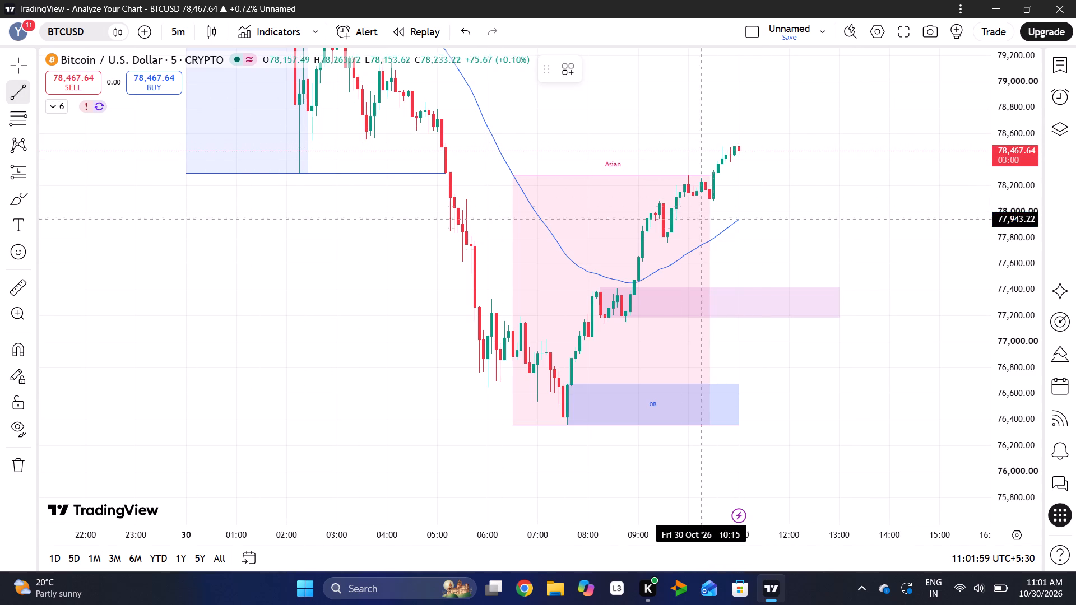
drag(778, 129, 565, 433)
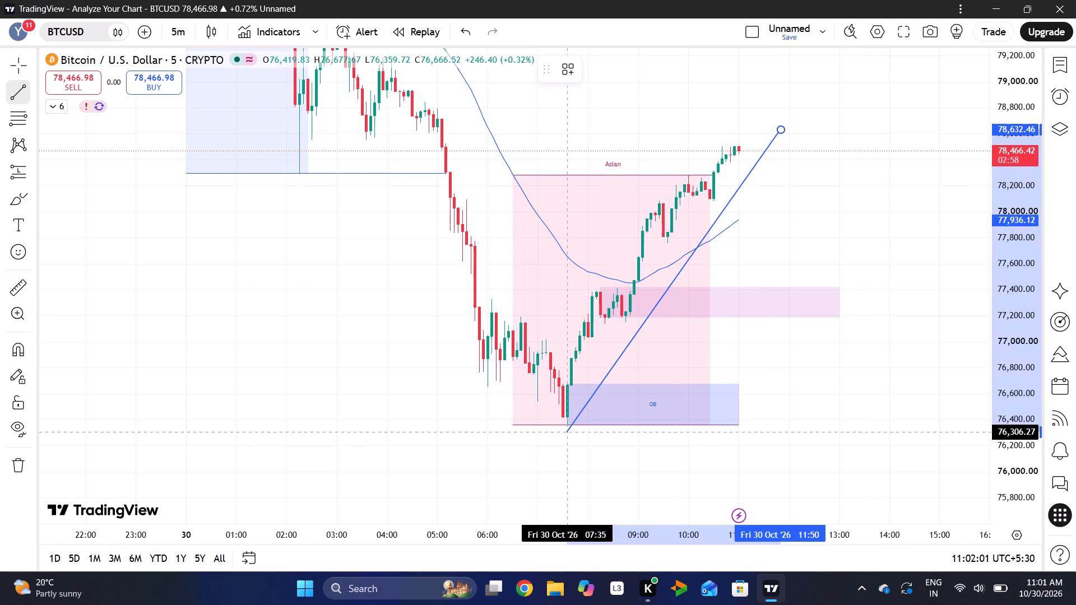
drag(565, 433, 557, 513)
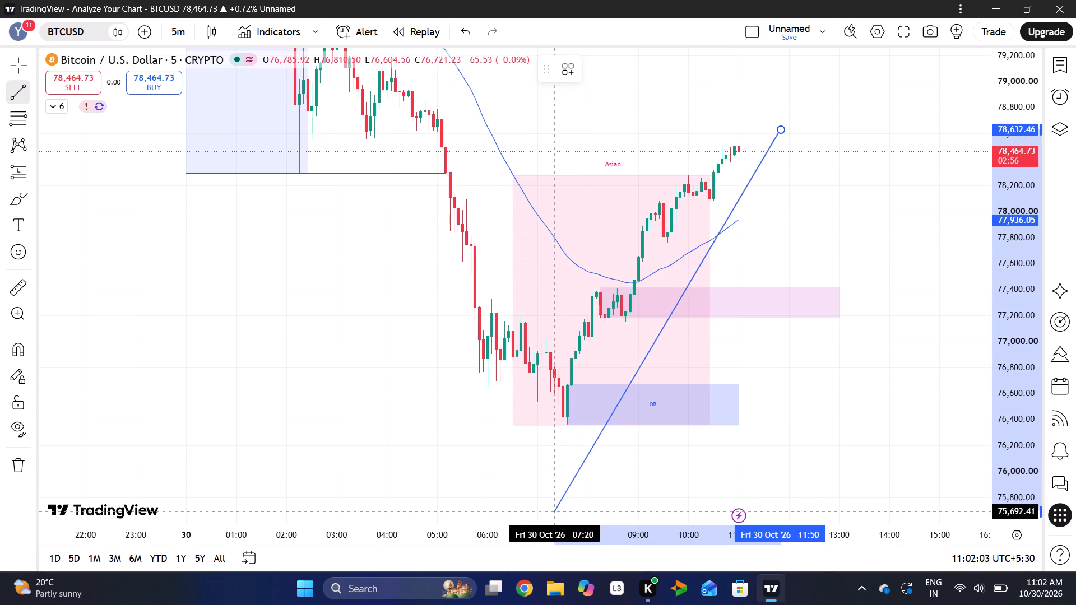
drag(557, 513, 560, 439)
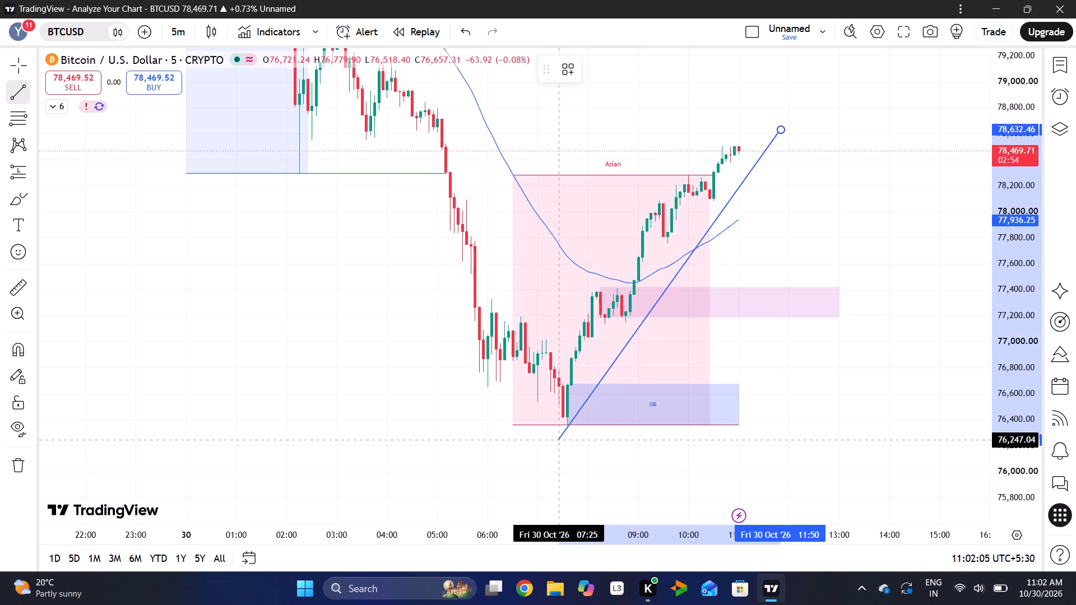
drag(560, 439, 562, 435)
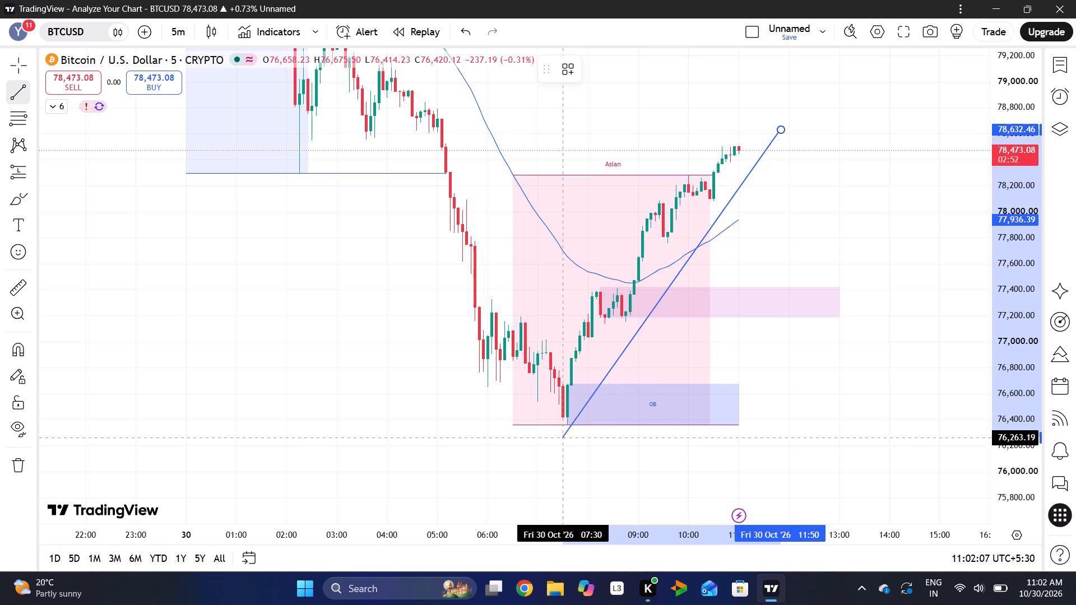
drag(562, 435, 563, 433)
click(563, 433)
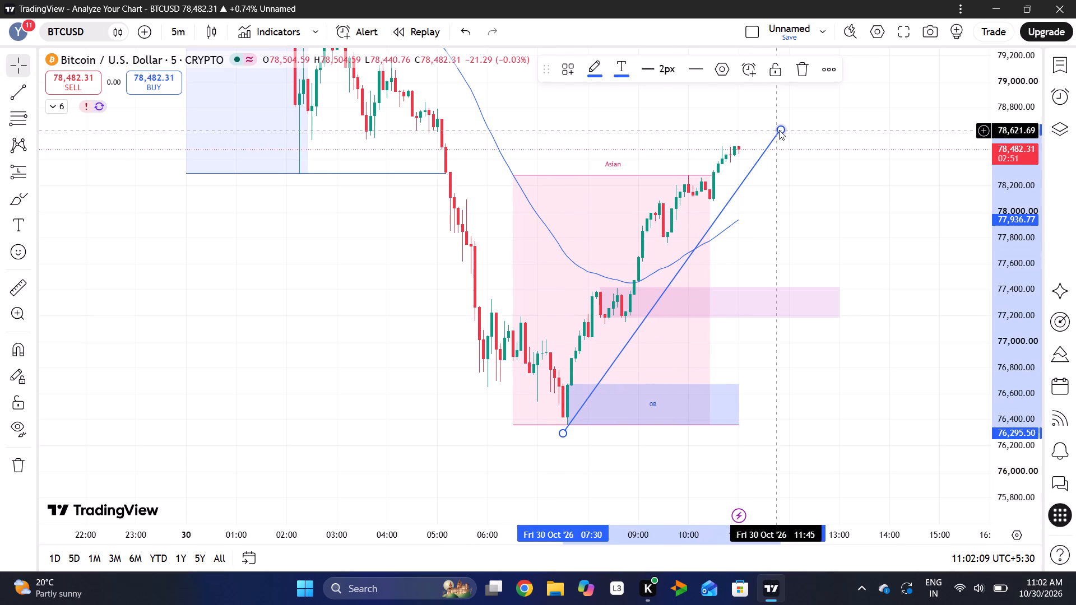
Move the trend line's upper end to about 78,977 at 11:25 so the line runs along the rising candles.
drag(780, 129, 784, 87)
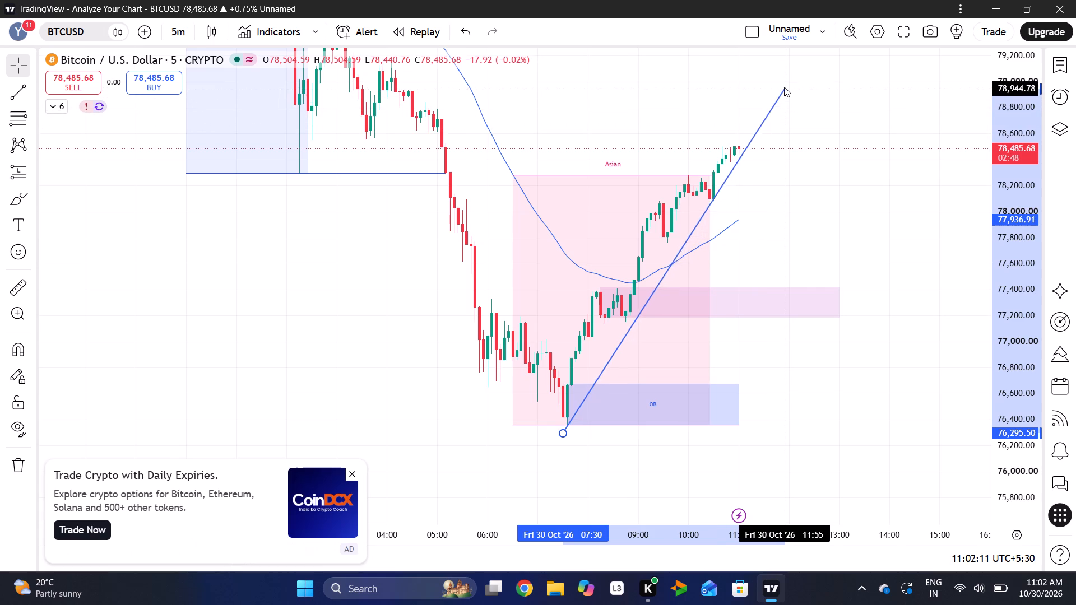
drag(784, 87, 774, 103)
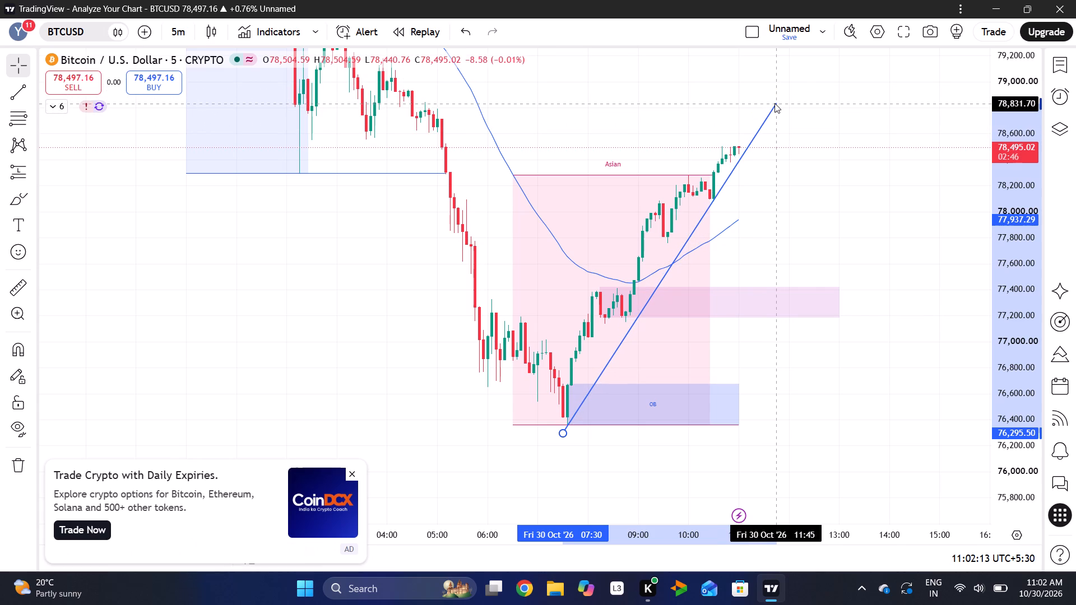
drag(774, 103, 759, 94)
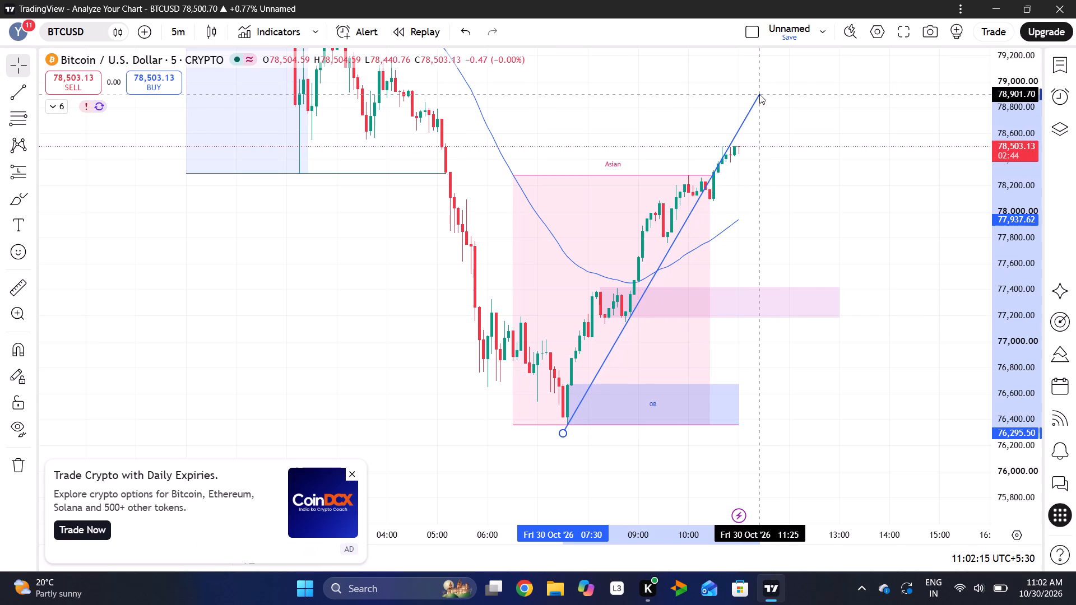
drag(759, 94, 760, 83)
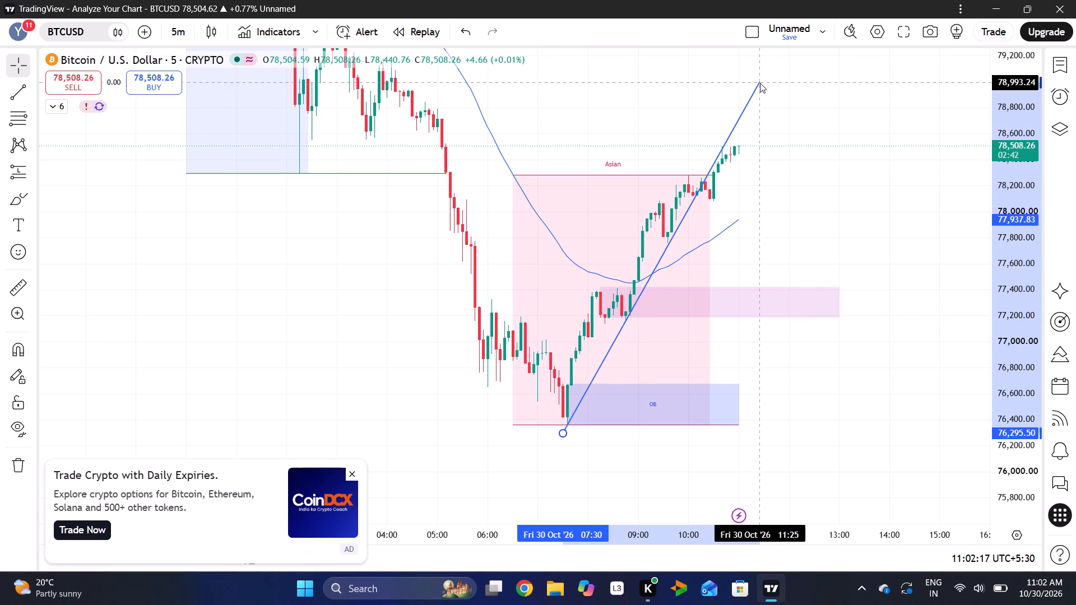
drag(760, 83, 760, 84)
click(805, 198)
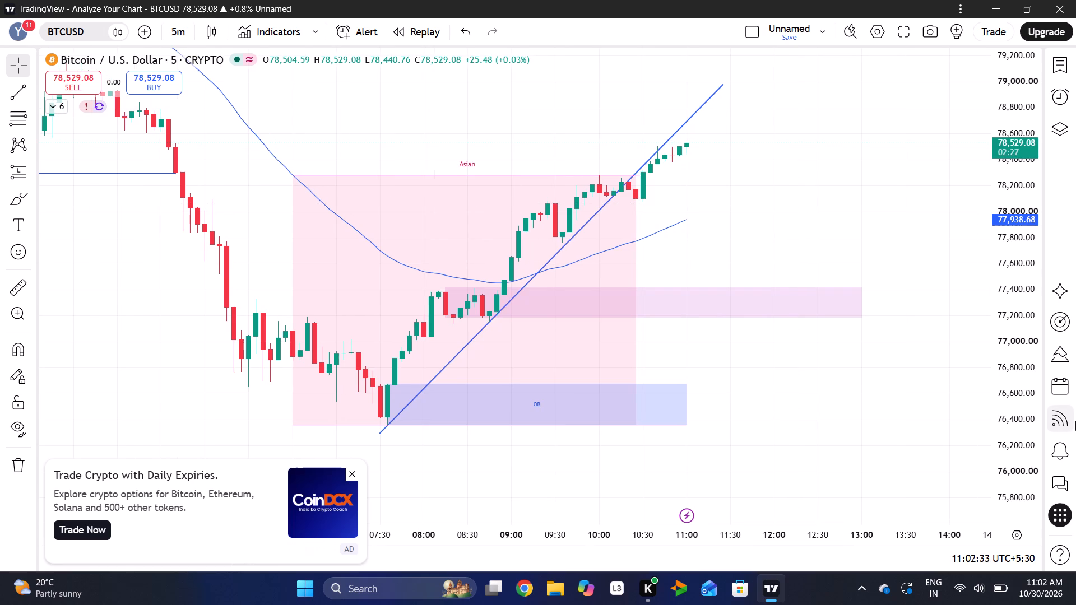
Switch the chart to the 15-minute interval and examine the trend line against the Asian session candles.
drag(1029, 439, 1060, 279)
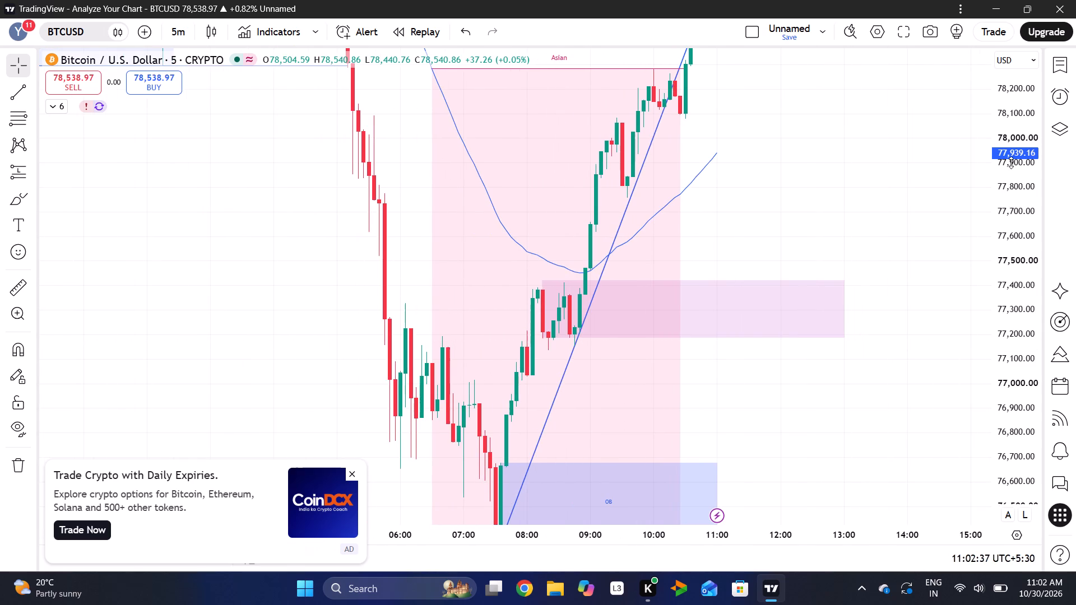
drag(1011, 162, 1018, 408)
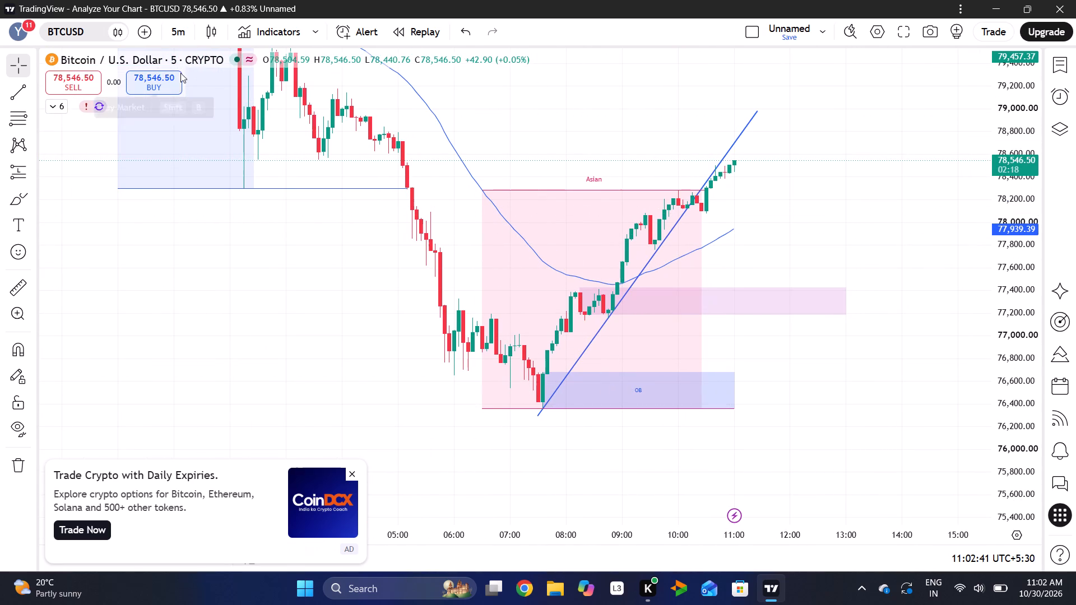
click(173, 27)
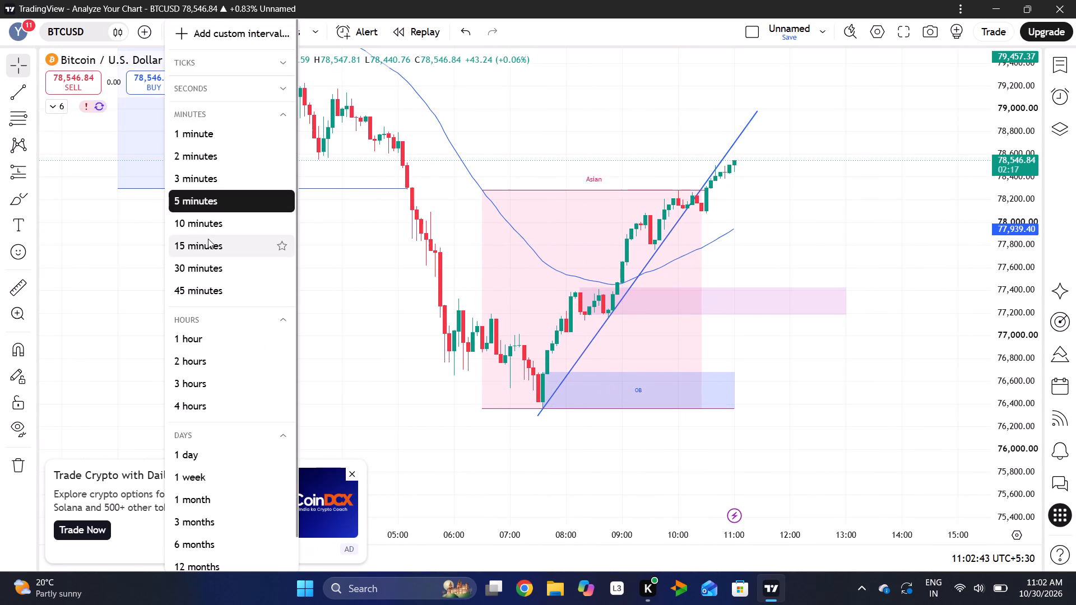
click(208, 239)
drag(784, 160, 765, 160)
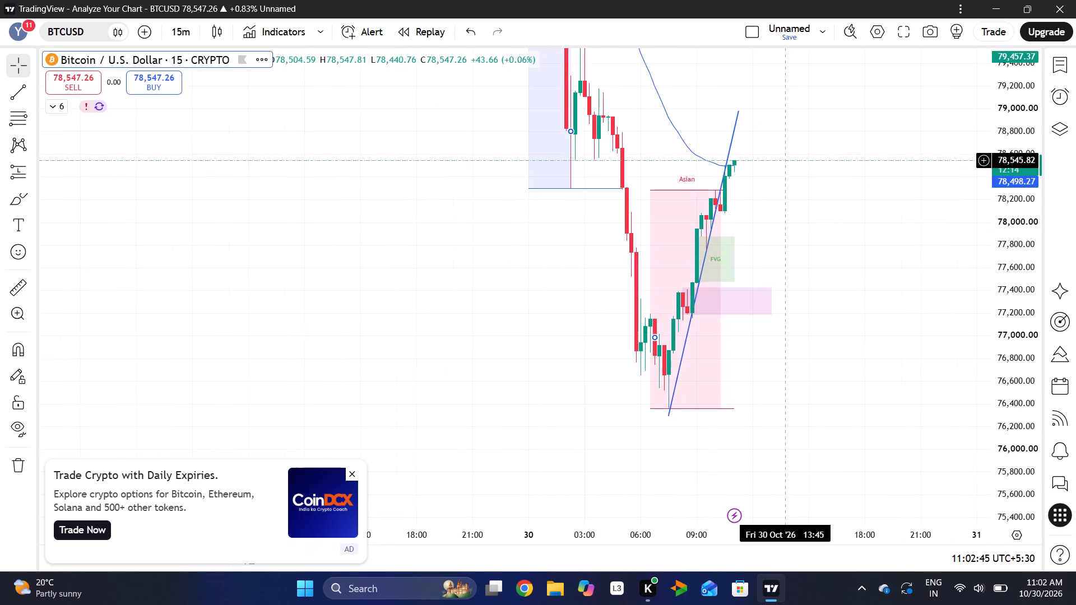
drag(765, 160, 658, 187)
scroll(658, 187, left, 1)
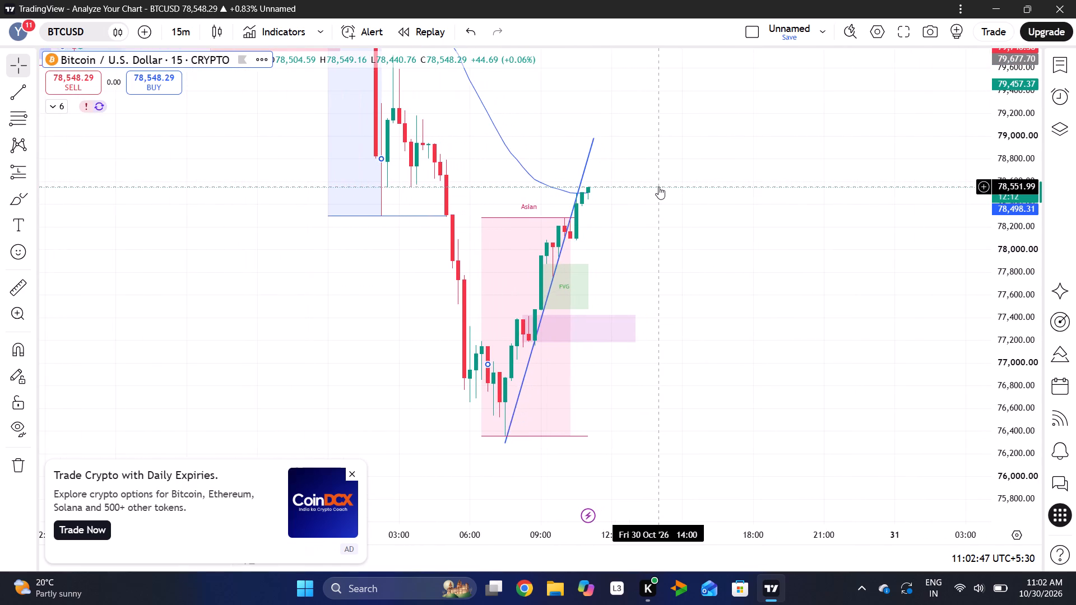
scroll(658, 187, left, 1)
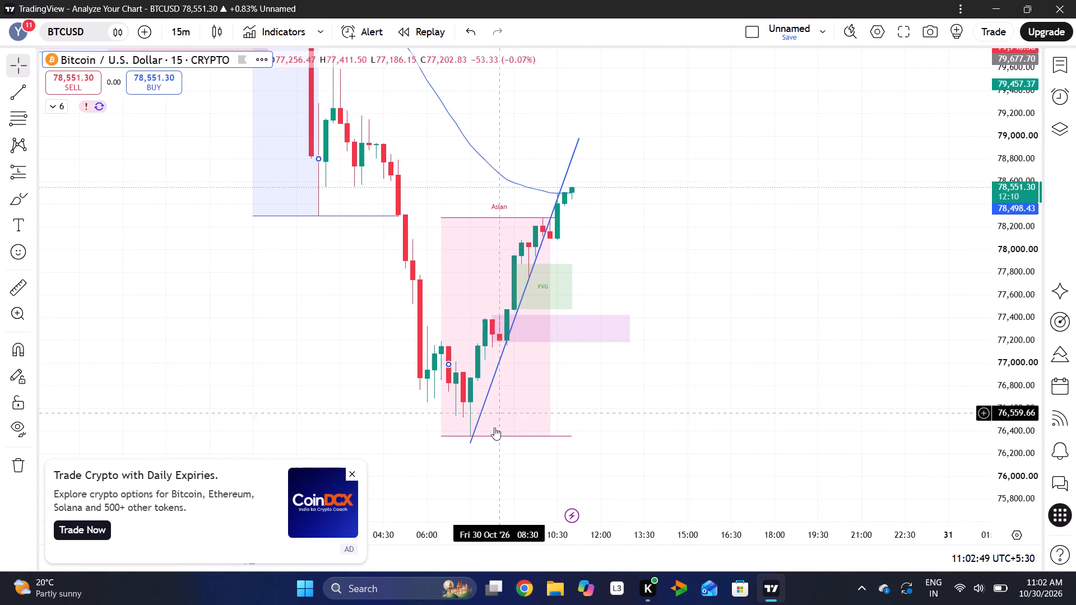
Adjust the trend line's lower end to about 76,319 at the 07:30 candle and deselect the line.
click(467, 442)
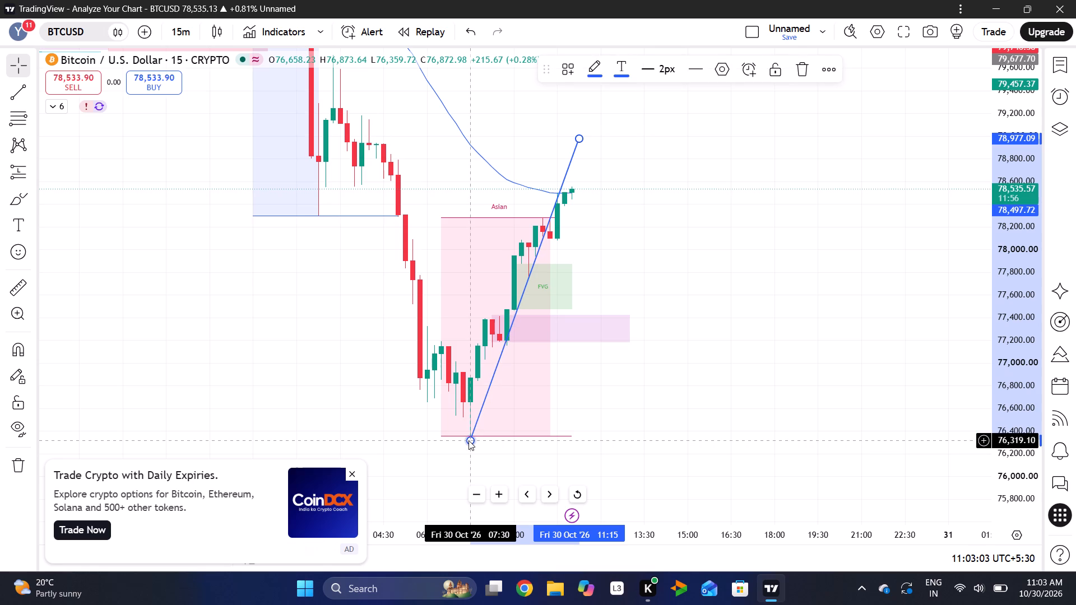
click(846, 320)
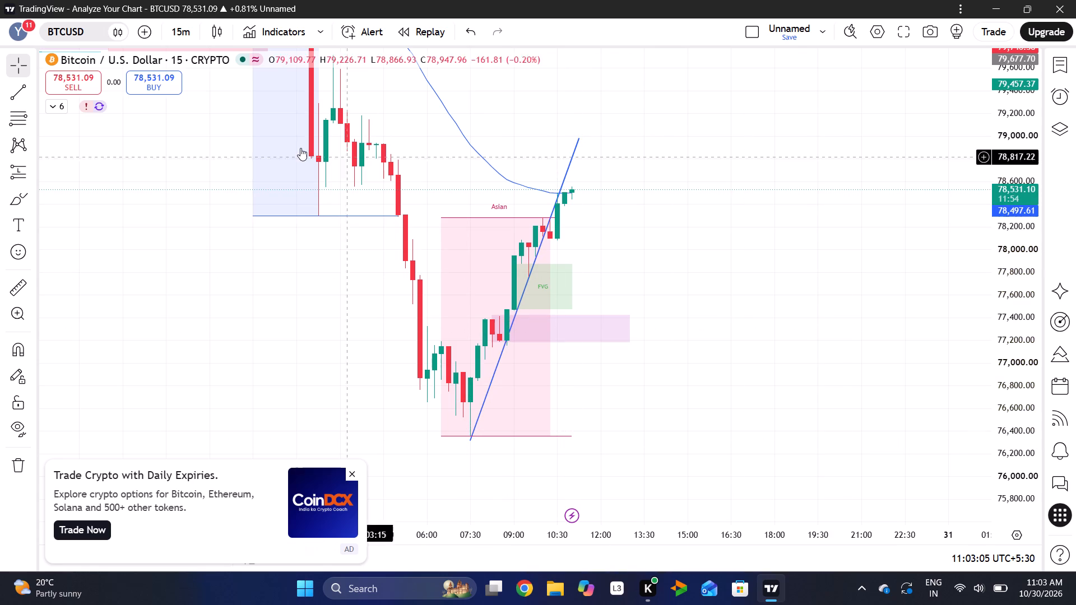
Return the chart to the 5-minute interval and dismiss the advertisement covering it.
click(185, 37)
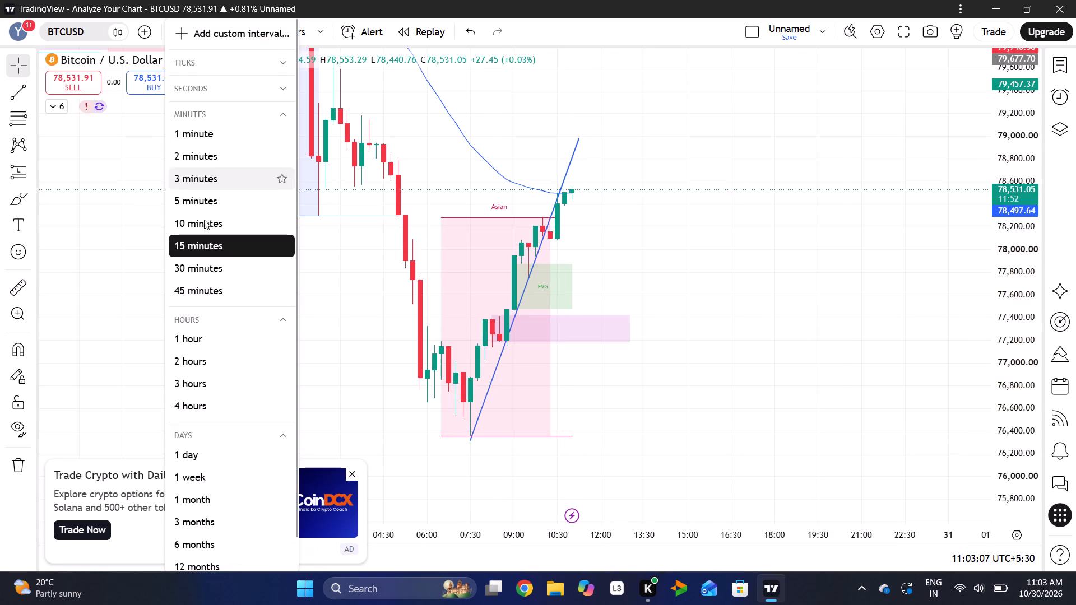
click(203, 204)
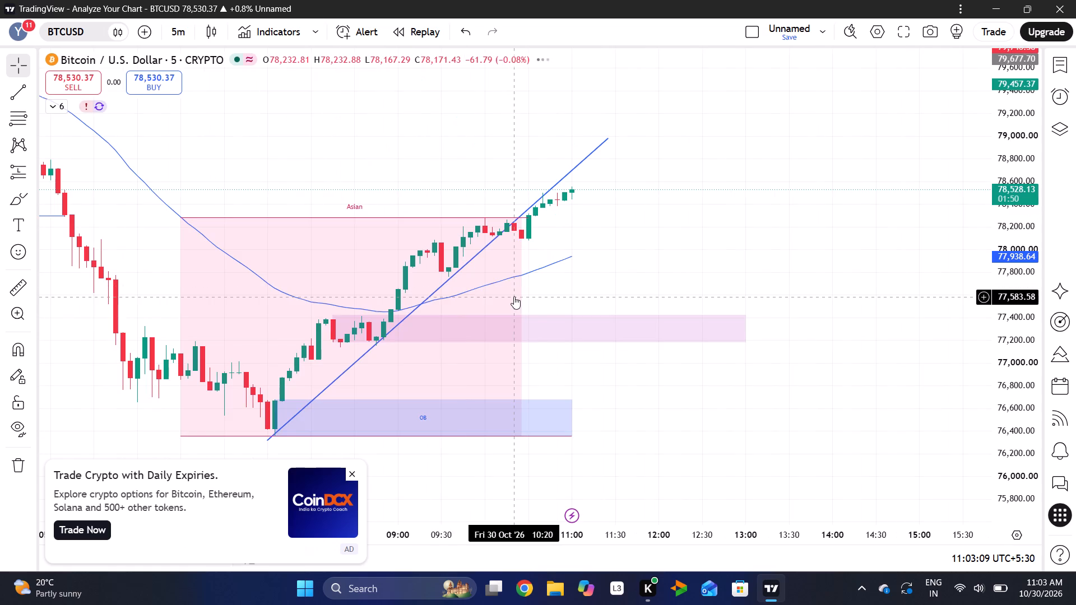
drag(663, 412, 814, 404)
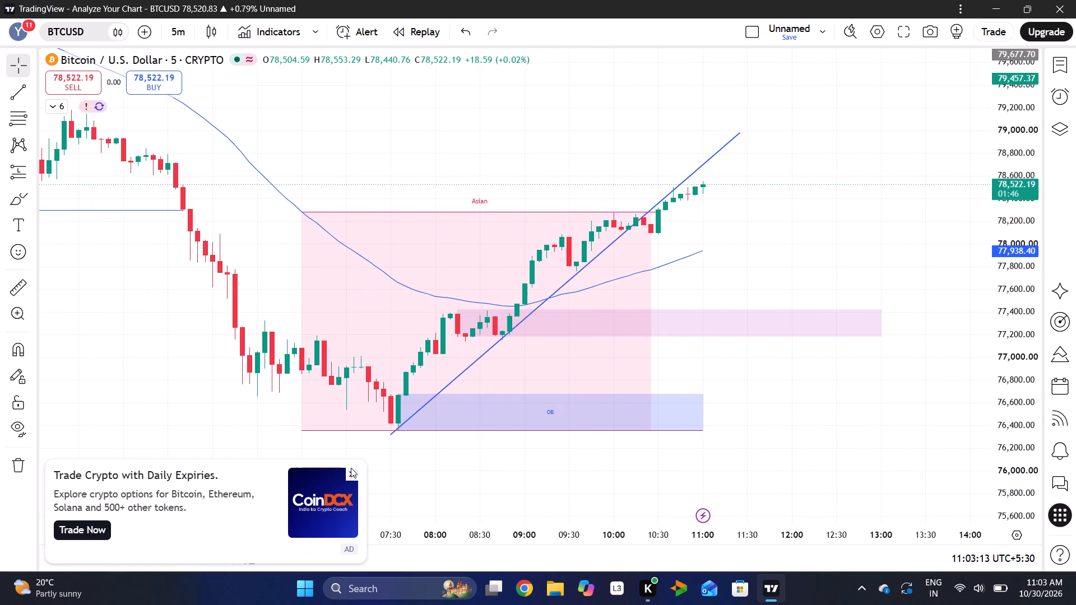
click(351, 468)
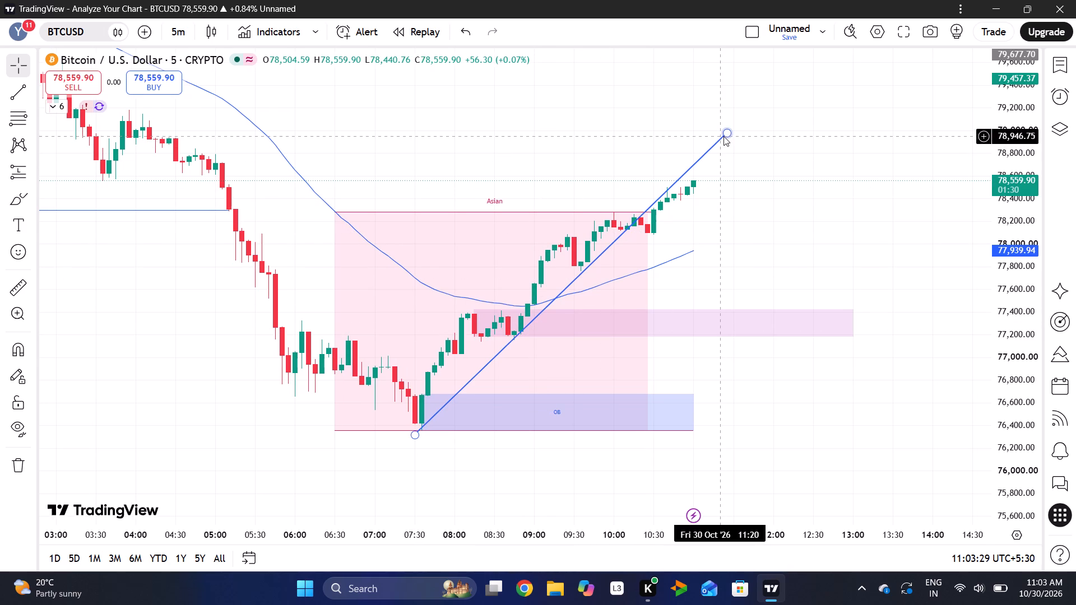
Refine the trend line's slope by repositioning its upper end to about 78,980 at 11:25, and deselect it.
drag(730, 133, 727, 135)
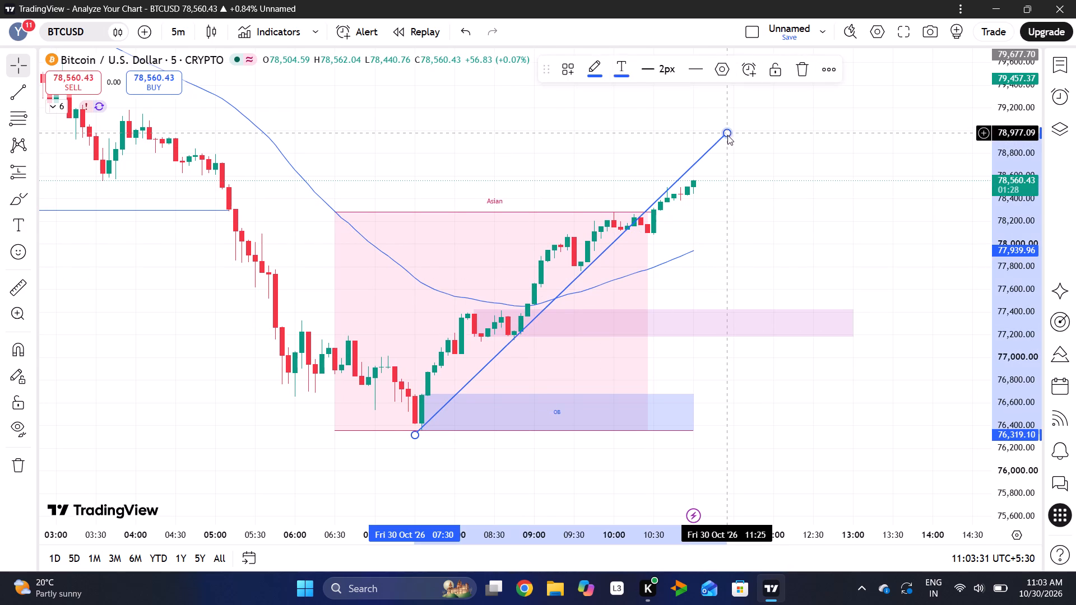
drag(727, 135, 725, 135)
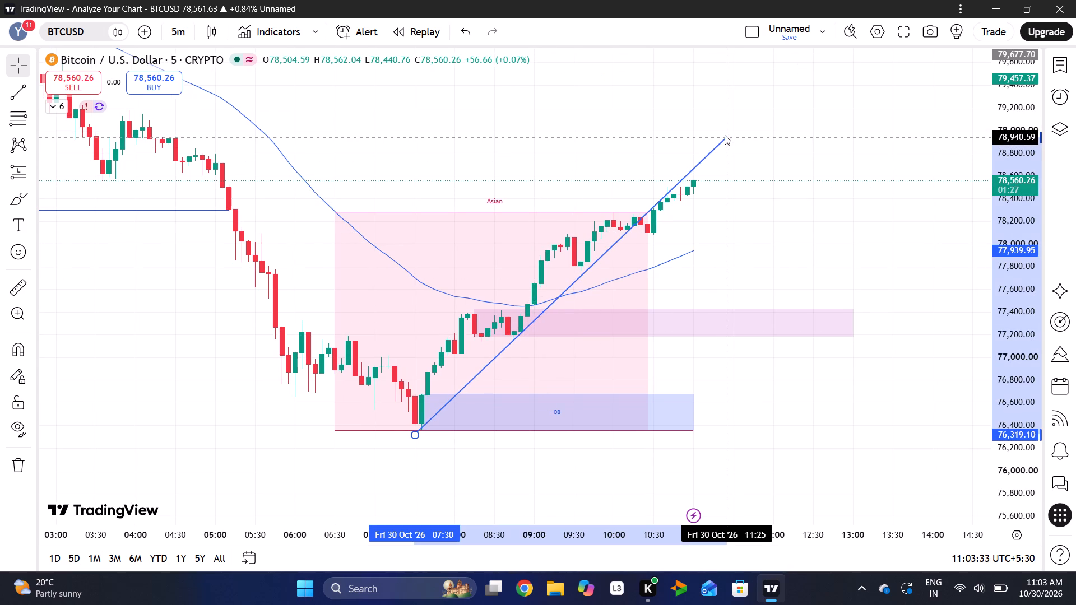
drag(725, 135, 725, 74)
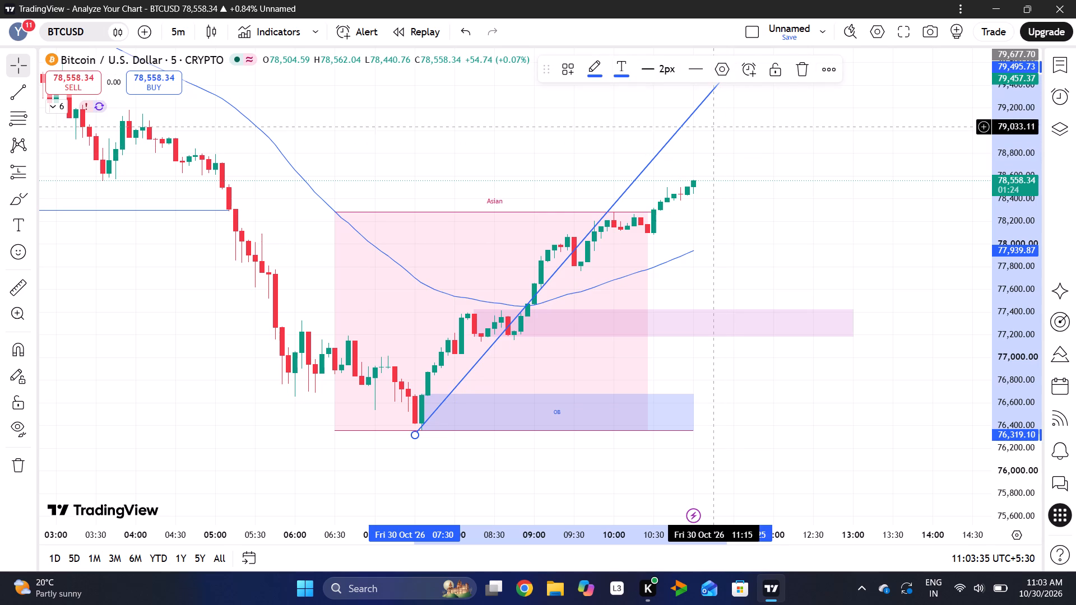
drag(711, 119, 651, 204)
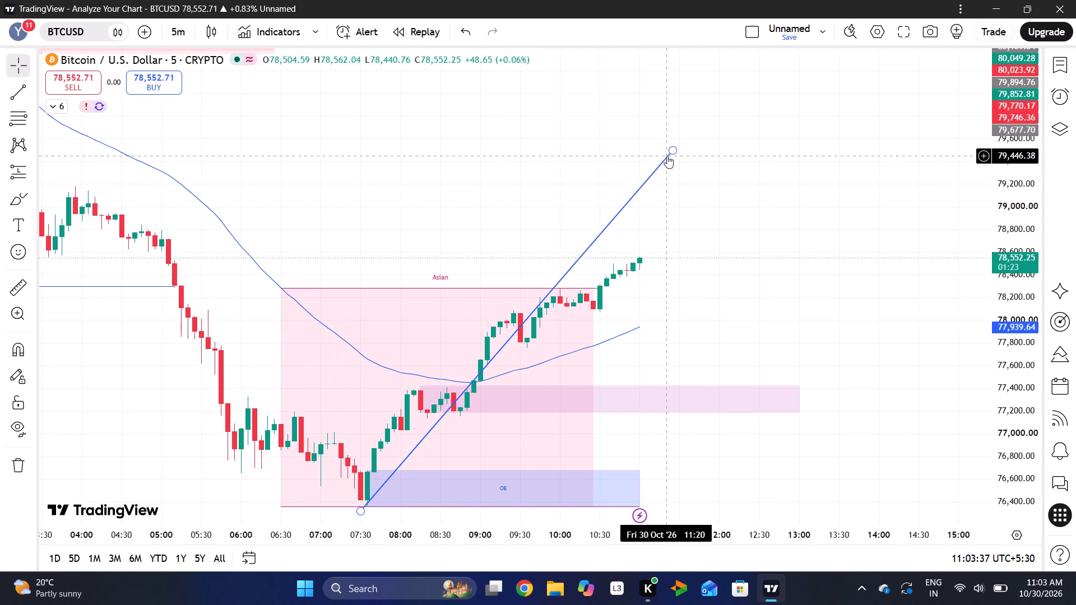
drag(671, 151, 670, 182)
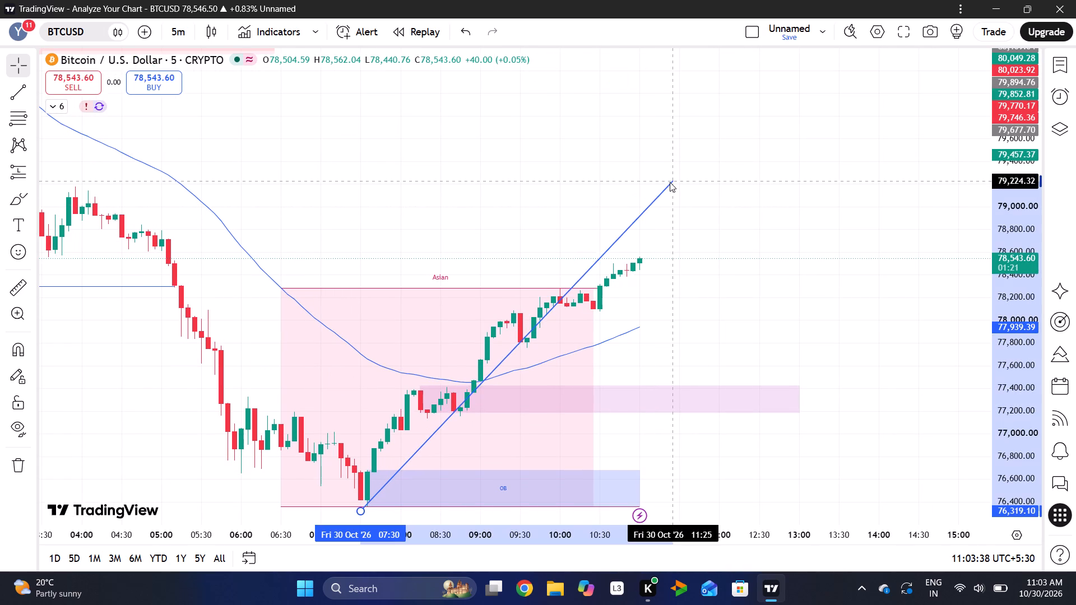
drag(670, 182, 670, 208)
click(709, 242)
Draw a rectangular price zone above current price, from about 78,799 at 04:55 to about 78,626 at 11:30, and deselect it.
drag(709, 242, 744, 176)
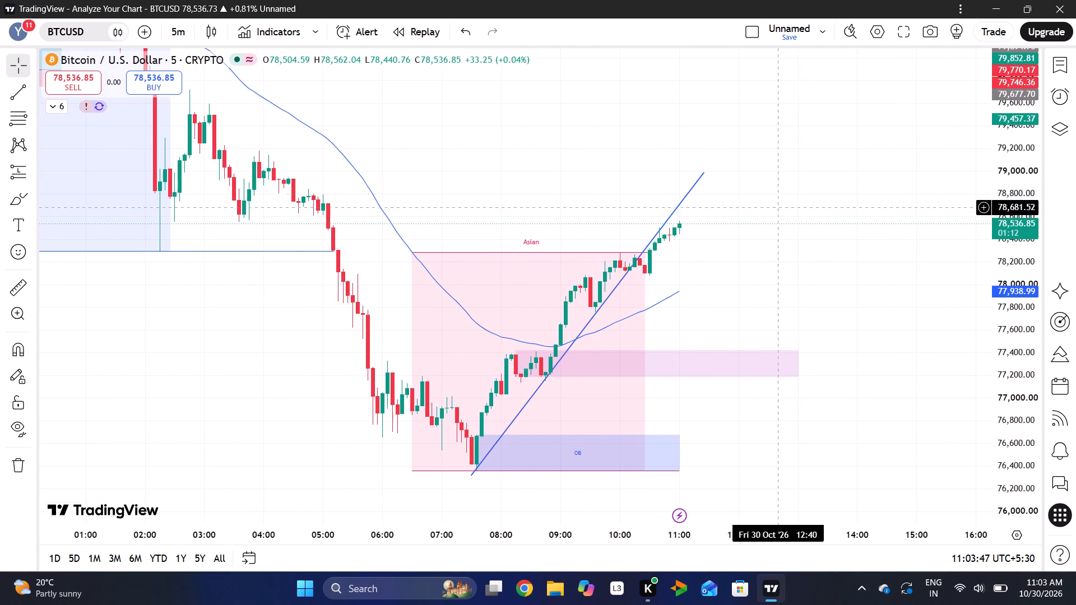
click(34, 203)
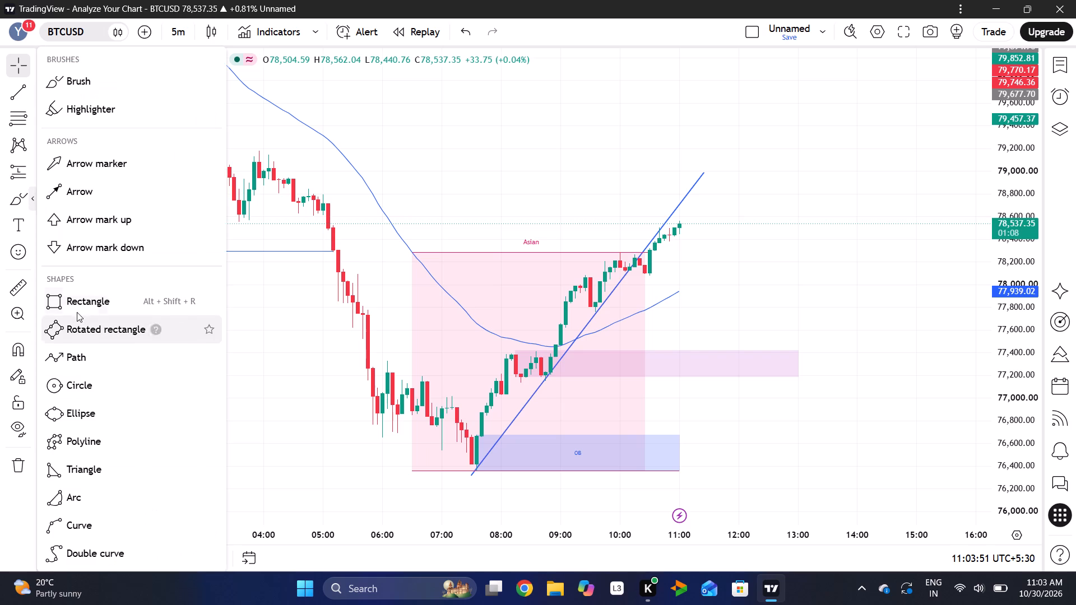
click(75, 312)
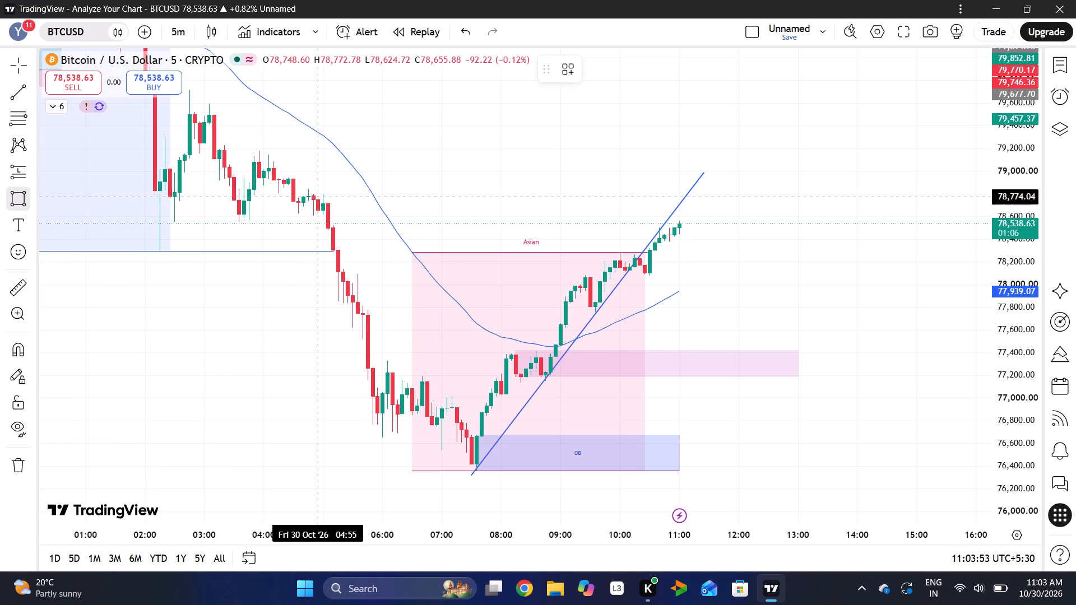
drag(321, 194, 559, 213)
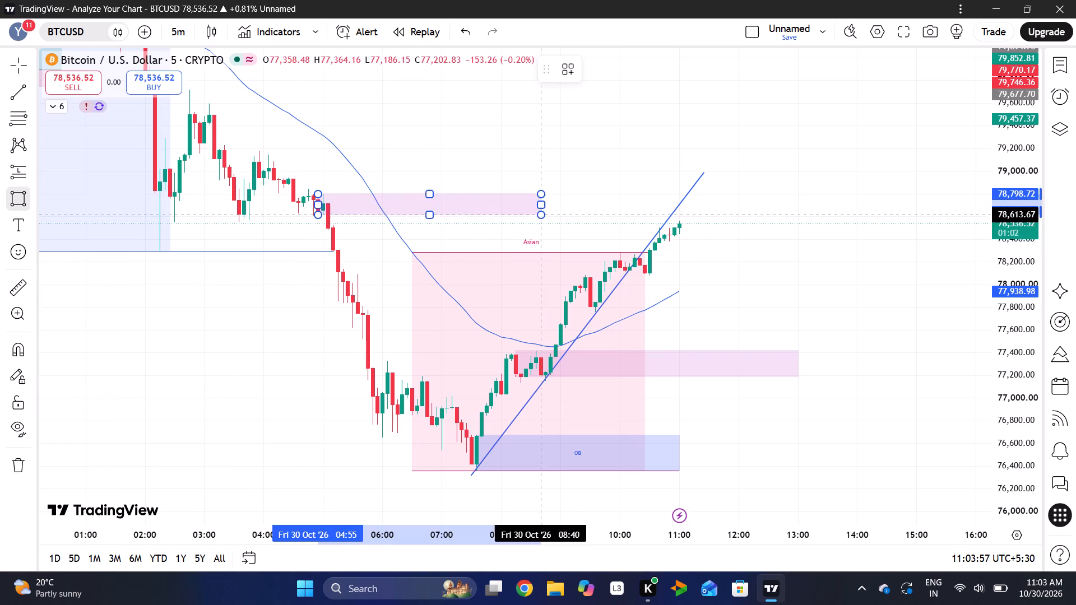
drag(559, 213, 748, 211)
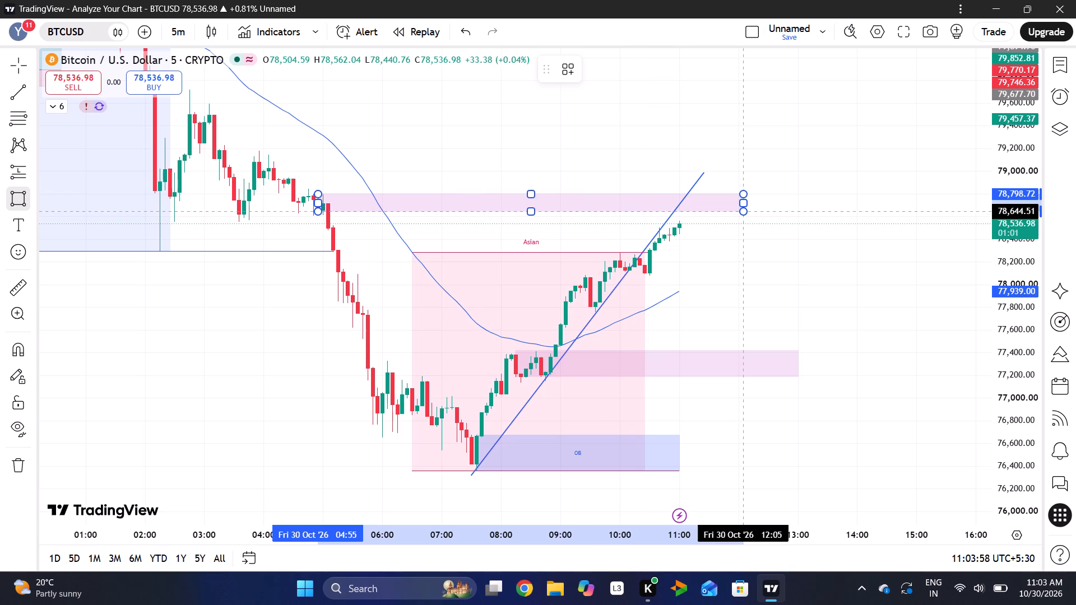
drag(748, 211, 703, 216)
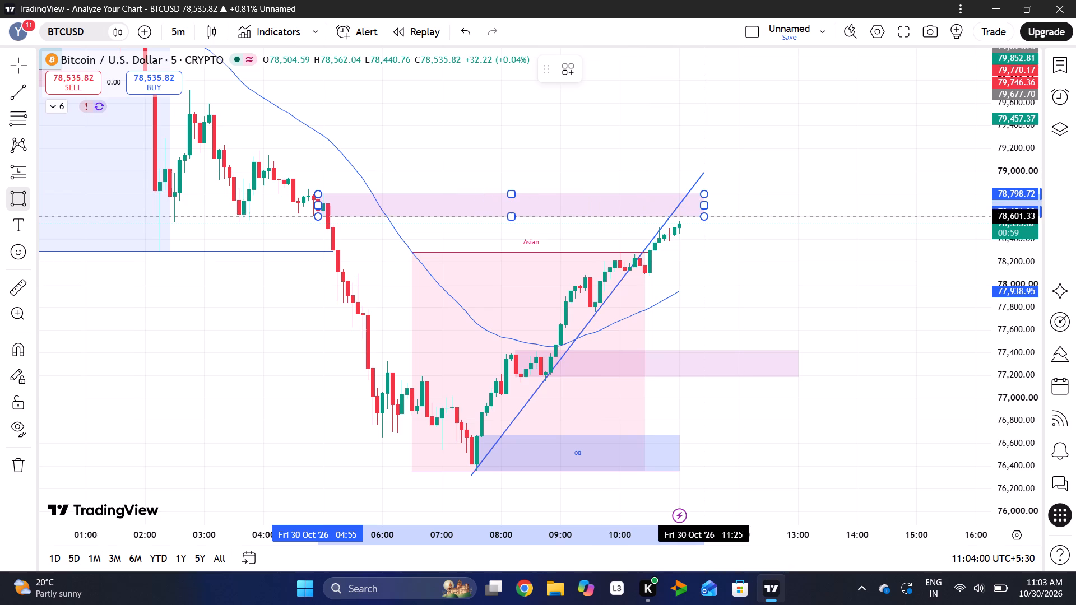
drag(703, 216, 709, 216)
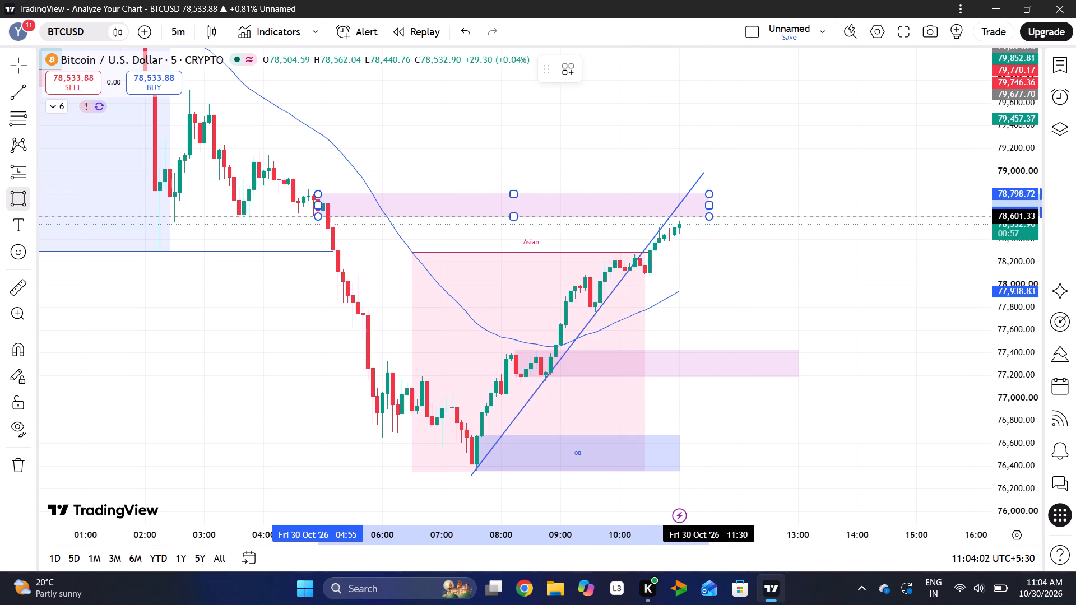
drag(709, 216, 707, 213)
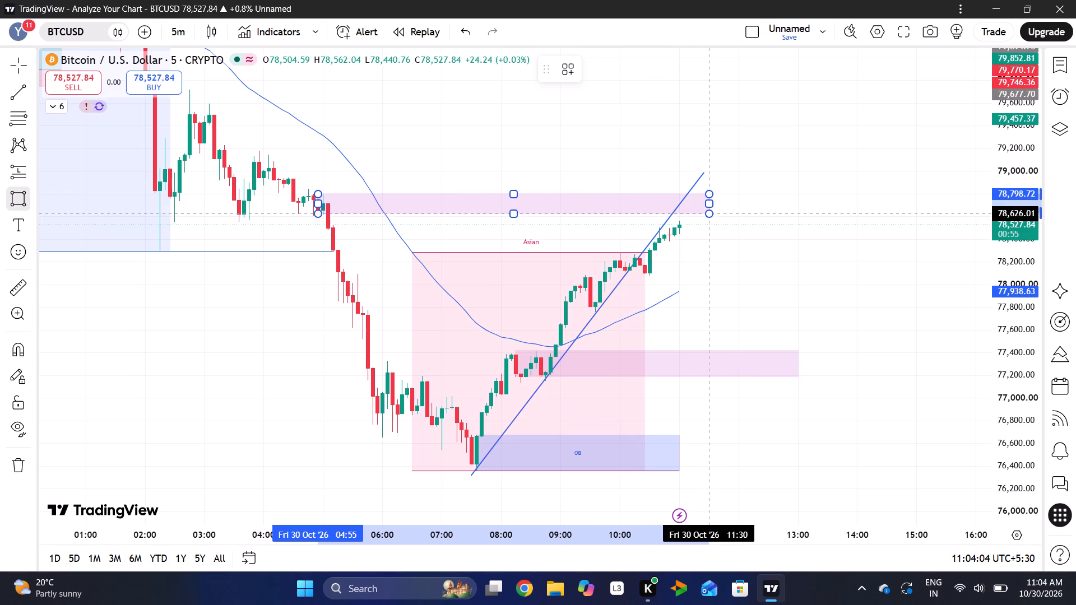
click(707, 213)
click(740, 259)
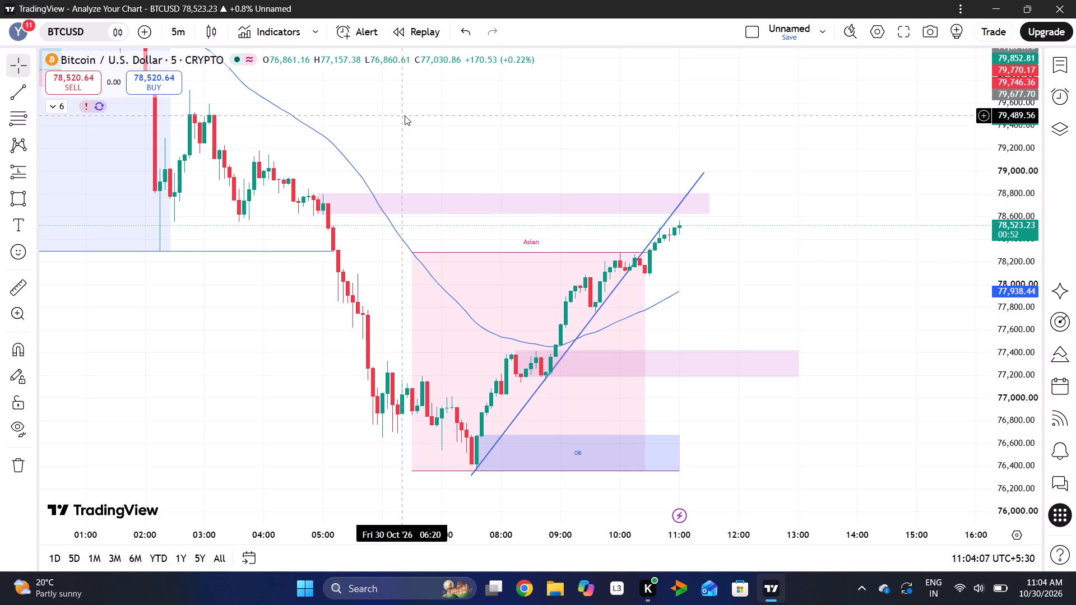
On the 15-minute interval, move the upper zone's lower starting corner to about 78,614 at 04:30 and deselect it.
click(174, 35)
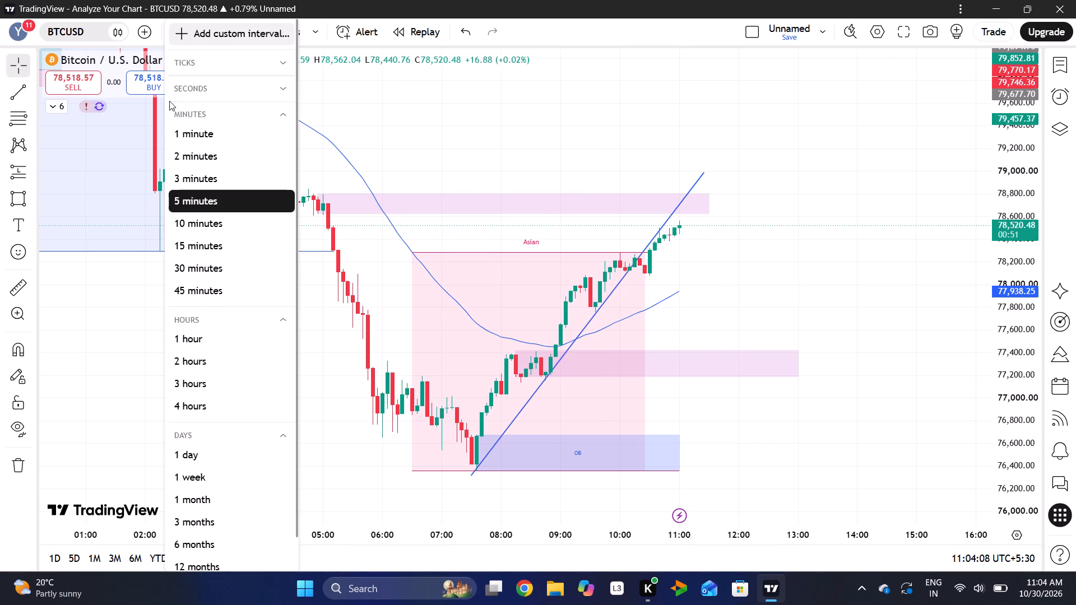
click(194, 244)
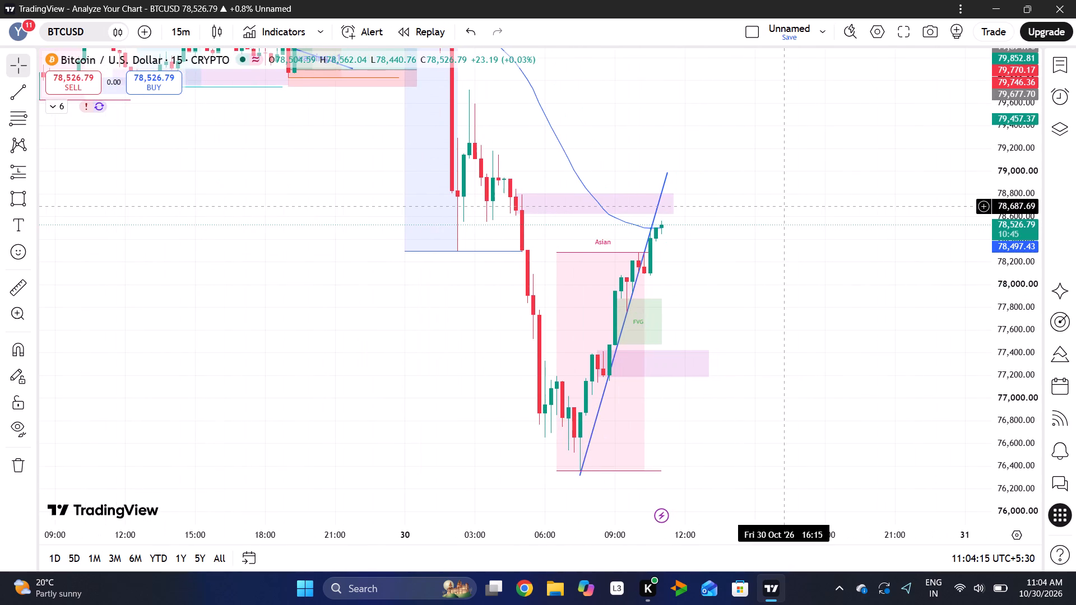
drag(784, 206, 728, 271)
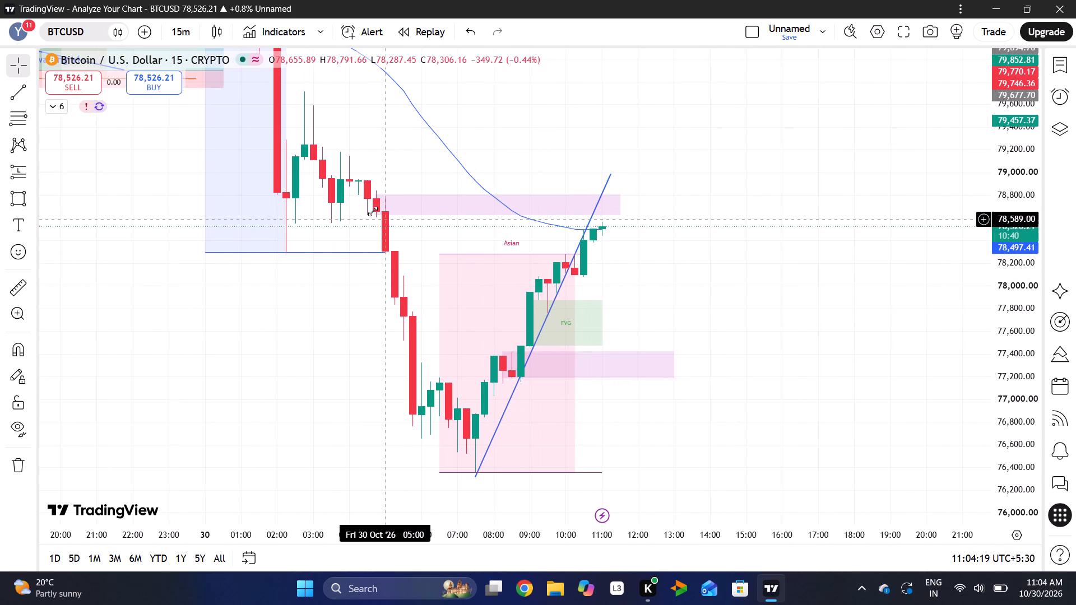
drag(374, 215, 368, 216)
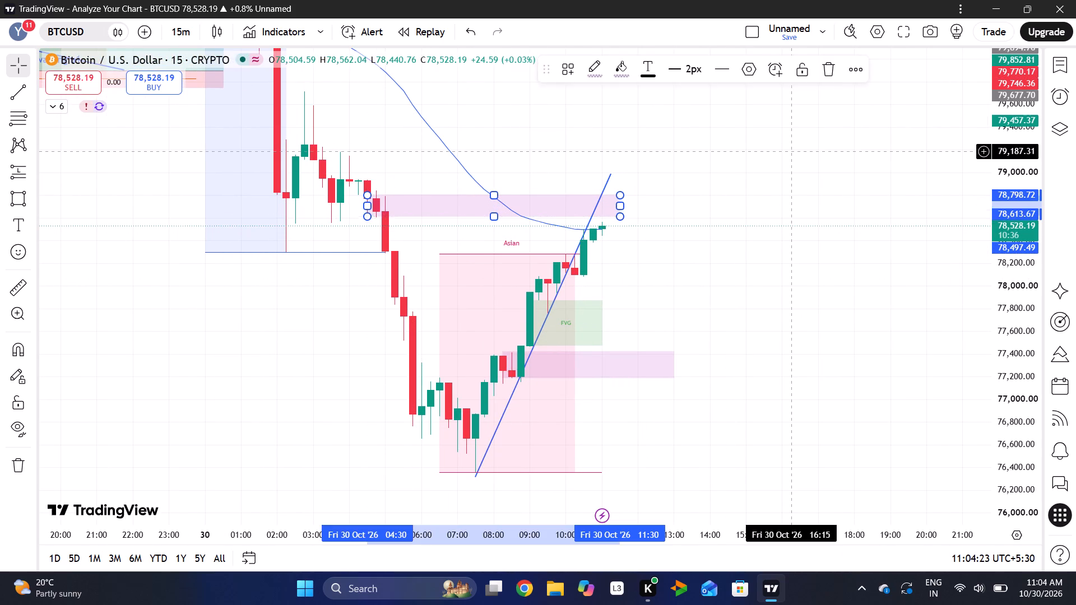
click(792, 151)
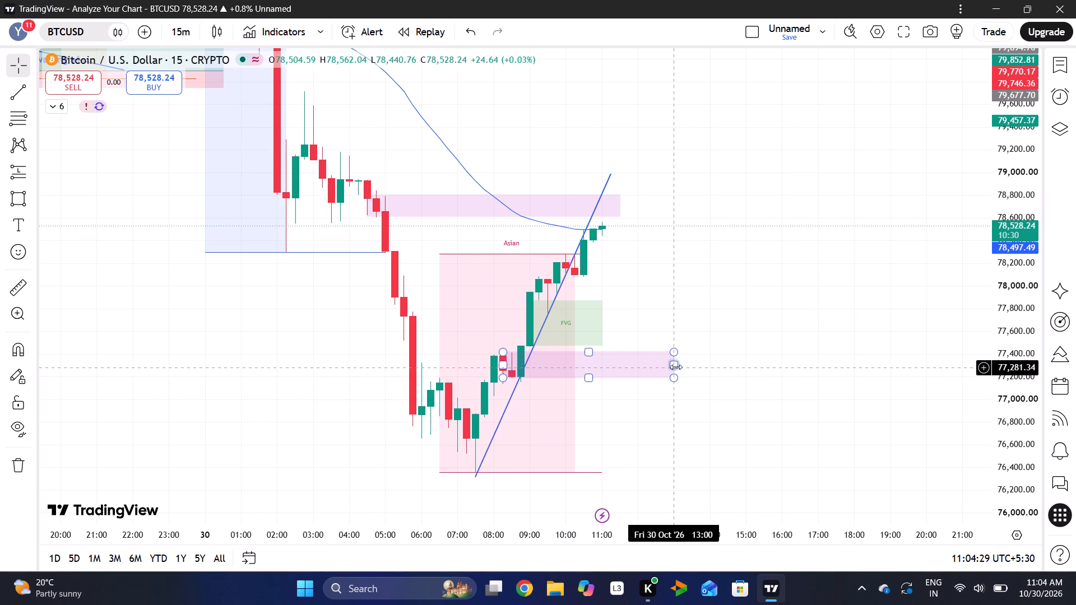
Extend the end of the lower purple price zone to about 13:30 and deselect it.
drag(676, 367, 692, 367)
click(683, 311)
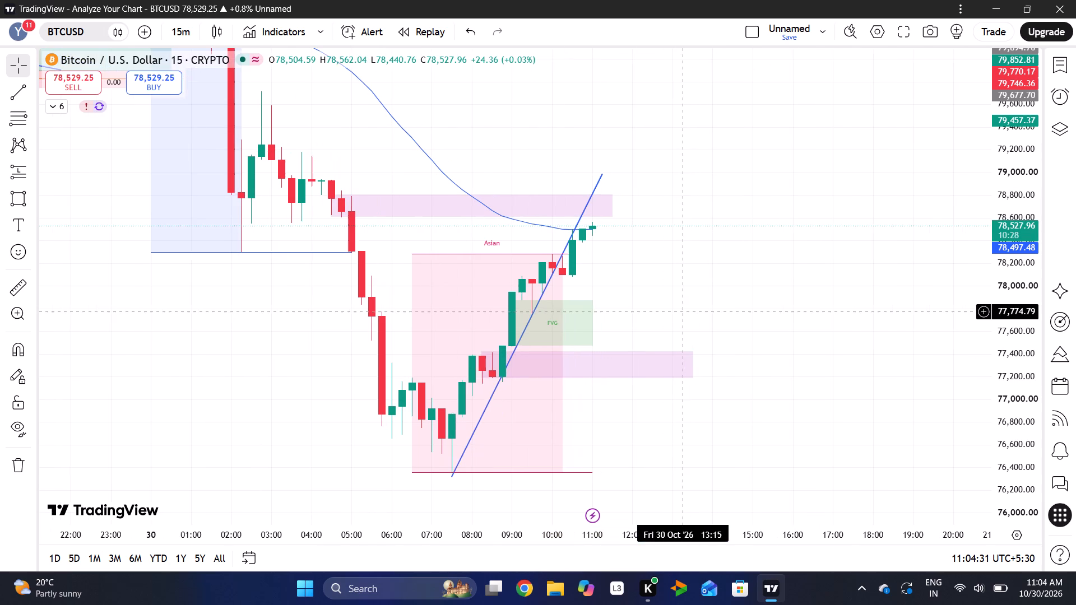
Reposition the rising trend line to run from about 76,193 at 07:15 to about 78,900 at 11:30, and deselect it.
drag(1007, 408, 1007, 302)
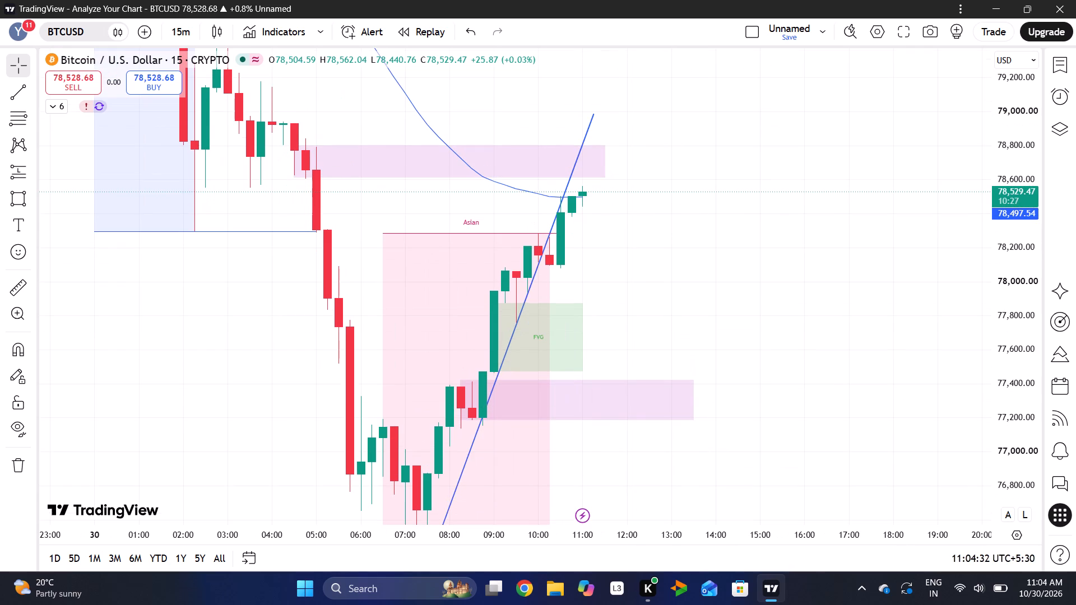
drag(755, 348, 780, 153)
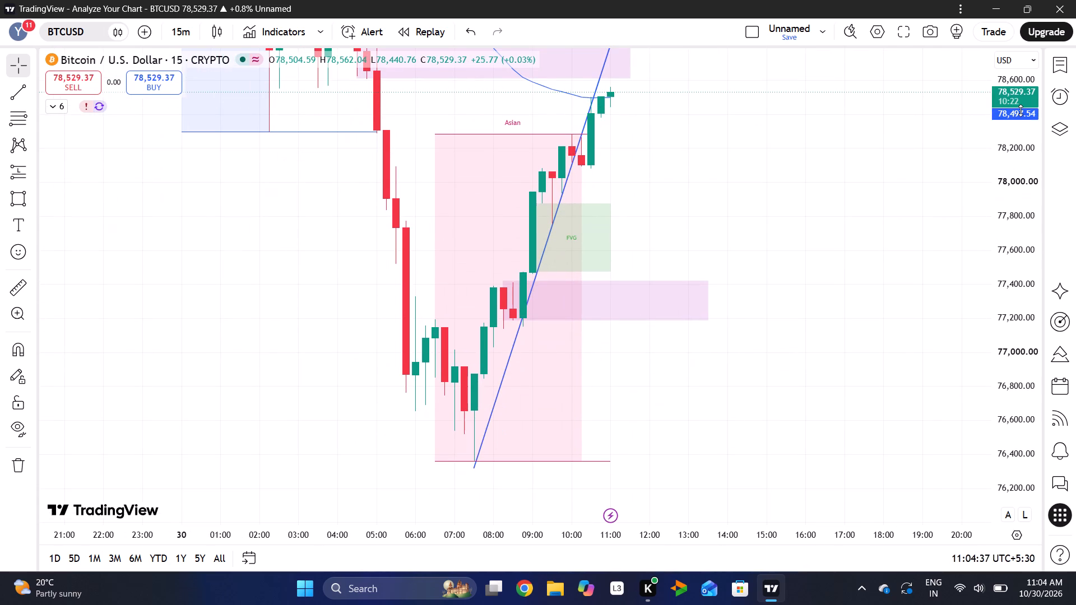
drag(1021, 110, 999, 261)
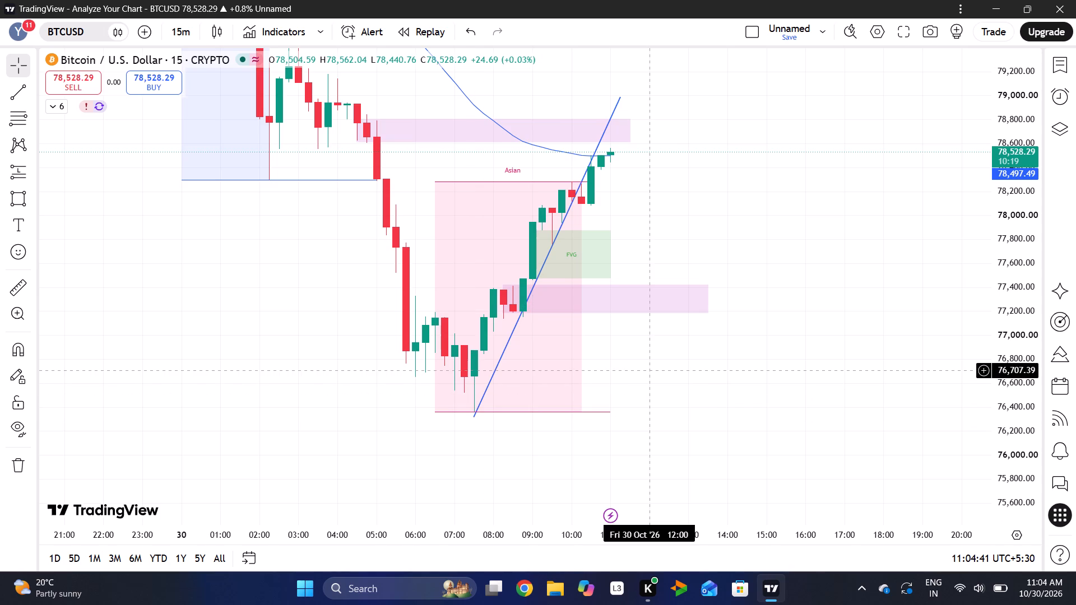
scroll(579, 413, left, 2)
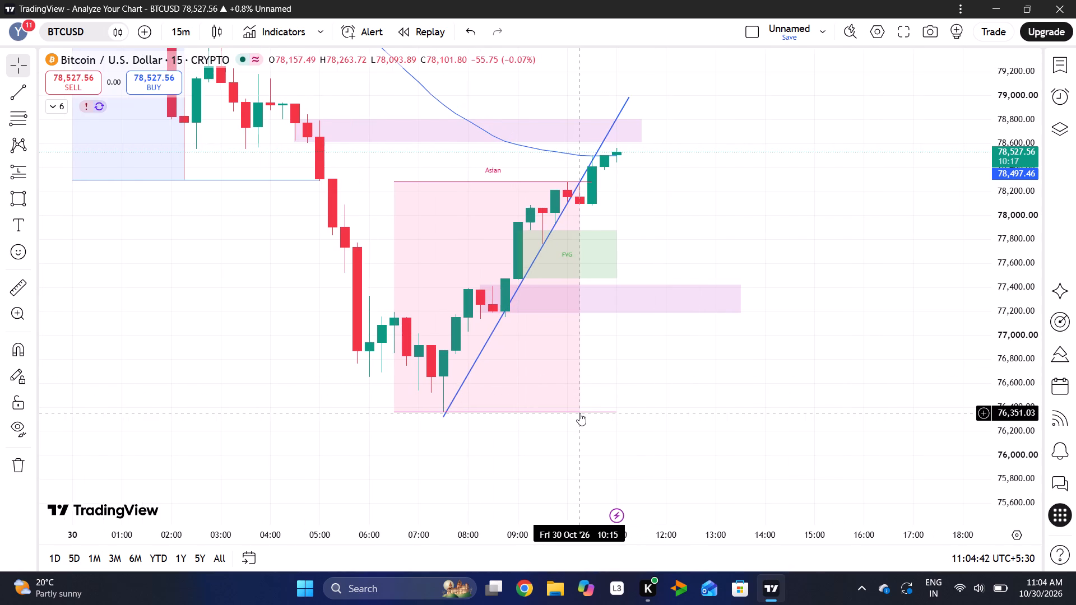
scroll(579, 413, left, 2)
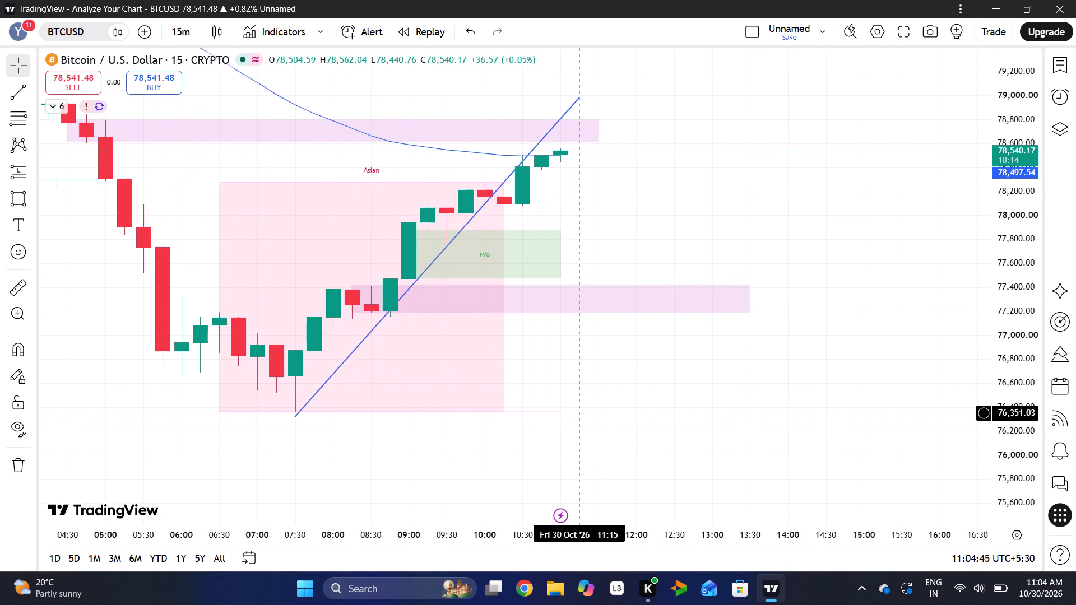
drag(282, 418, 278, 420)
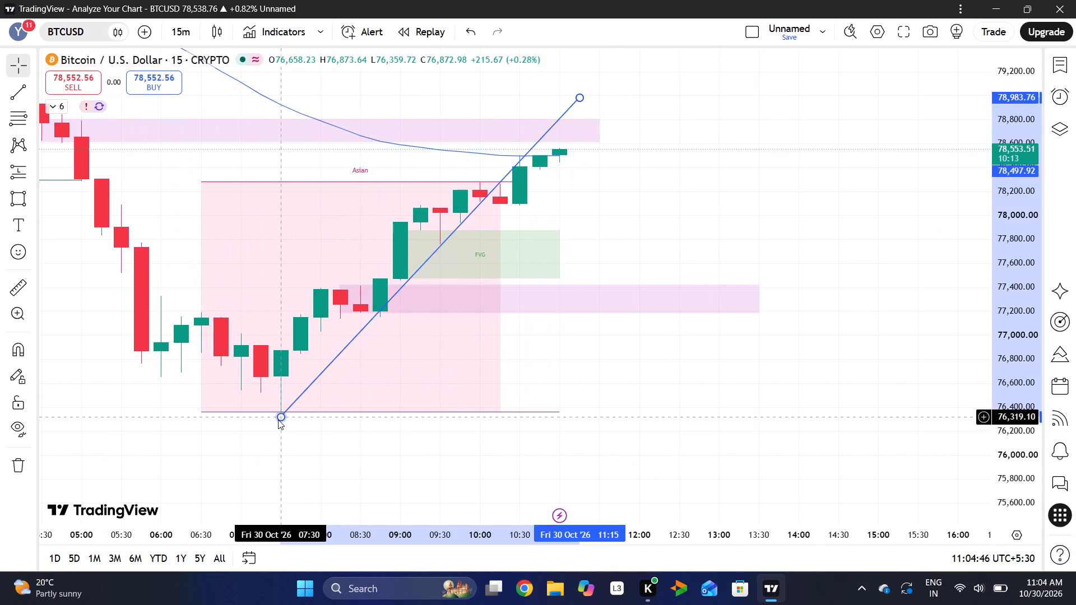
drag(278, 420, 262, 431)
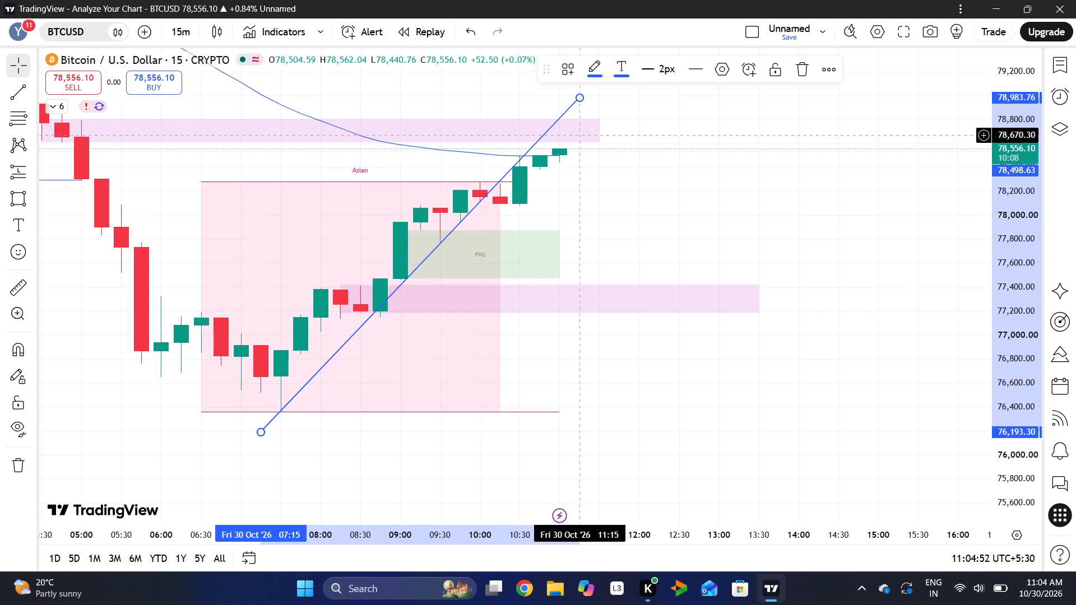
drag(580, 98, 585, 109)
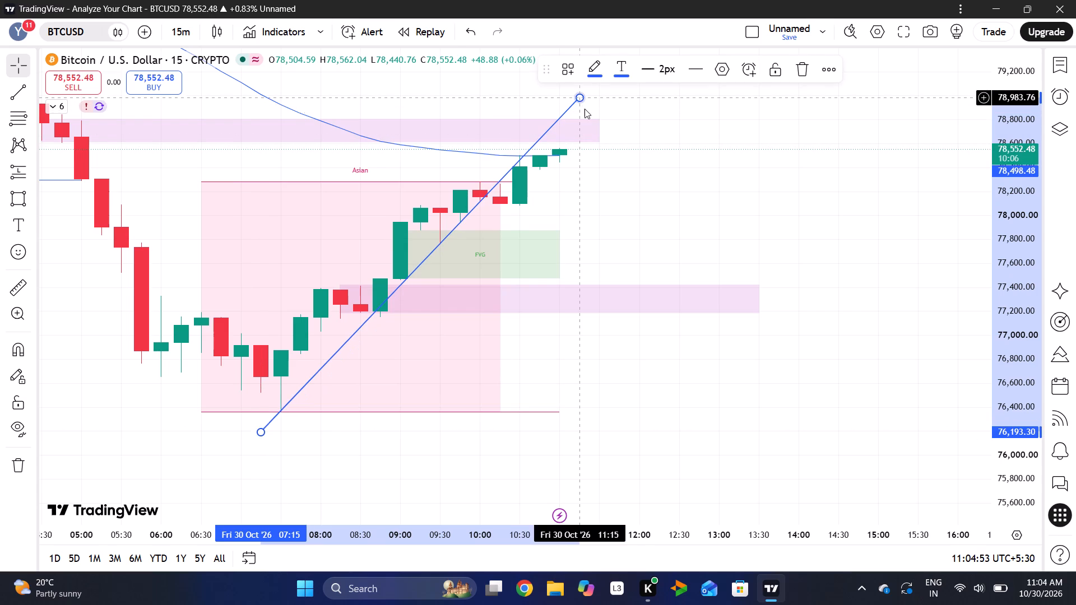
drag(585, 109, 596, 108)
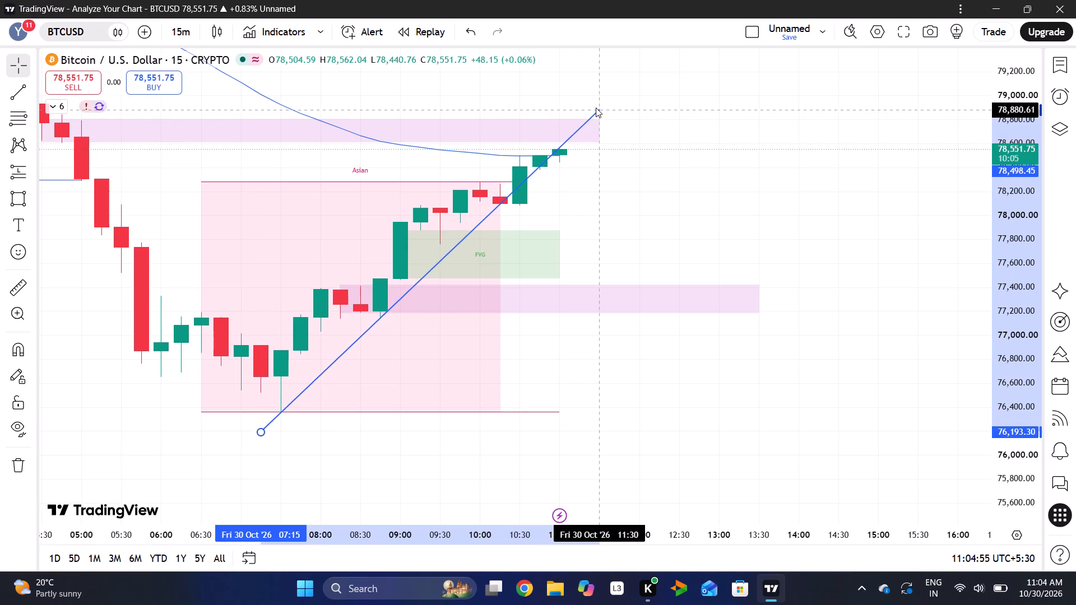
drag(596, 108, 596, 107)
click(670, 184)
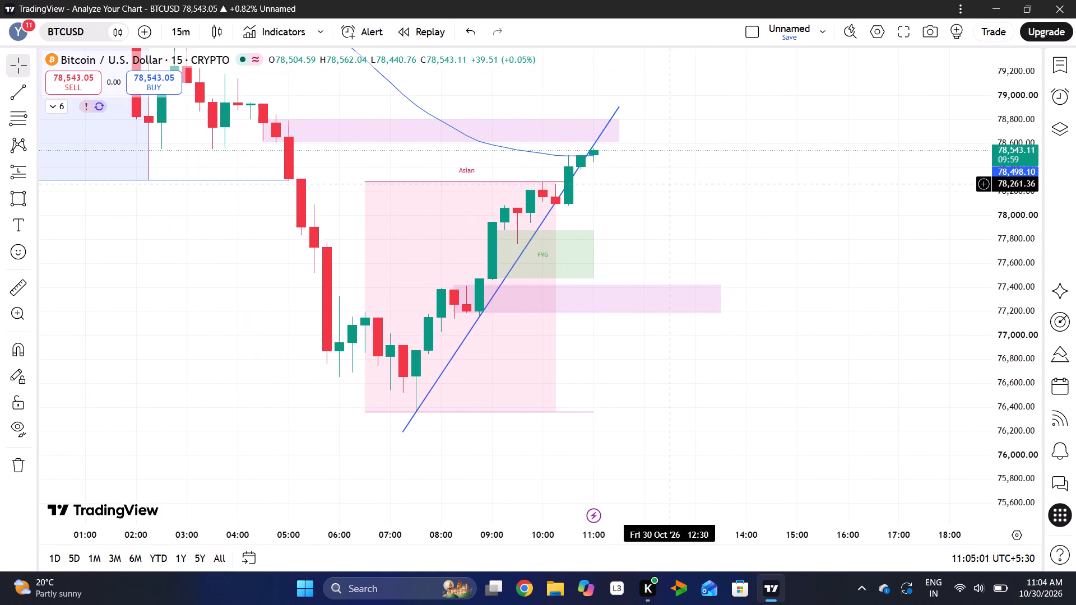
Switch the chart to the 30-minute interval and examine the trend line and both price zones against the candles.
drag(611, 230, 701, 281)
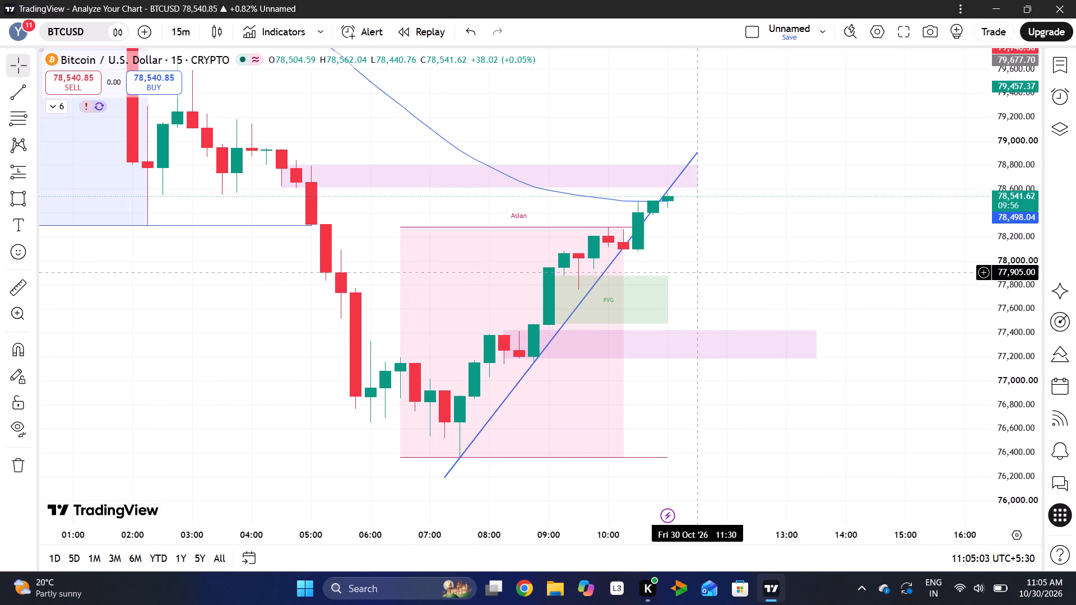
drag(701, 281, 702, 283)
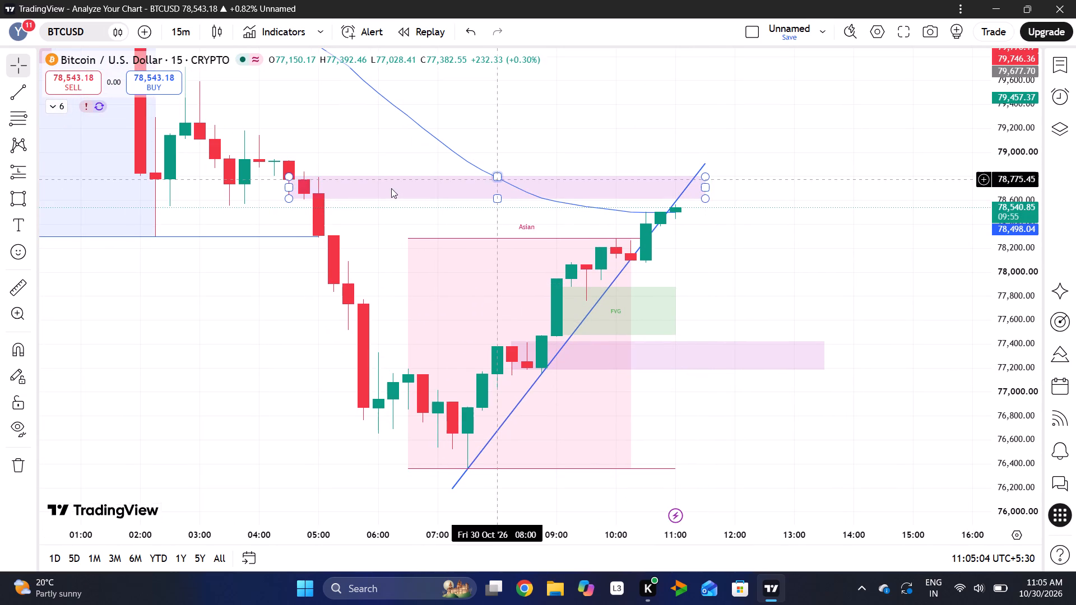
click(180, 30)
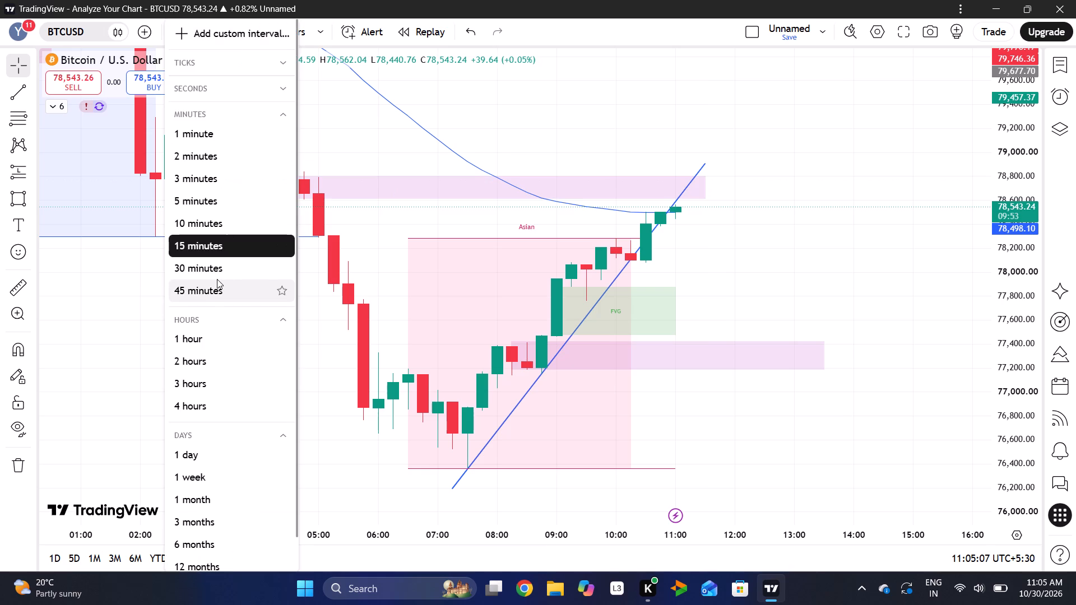
click(210, 275)
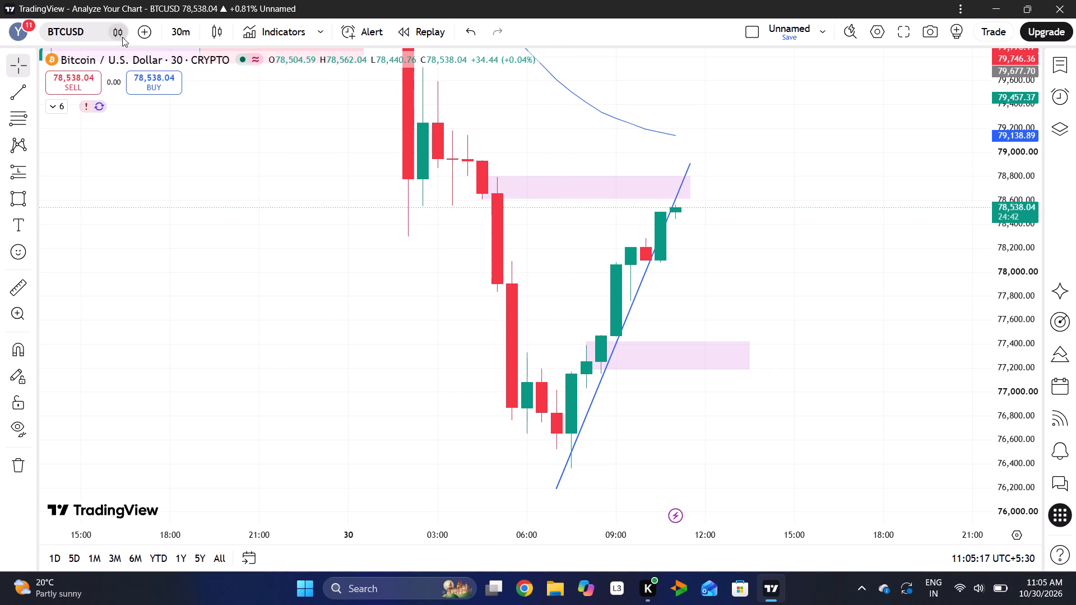
Switch the chart to the 1-hour interval and examine the markings together with the preceding decline and the 29 October candles.
click(185, 36)
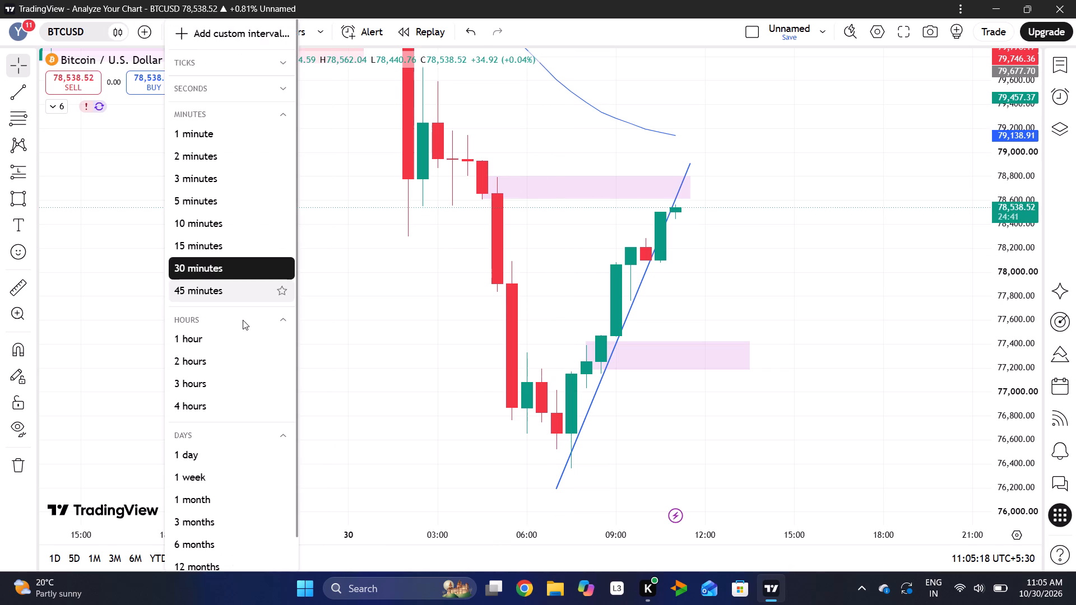
click(221, 339)
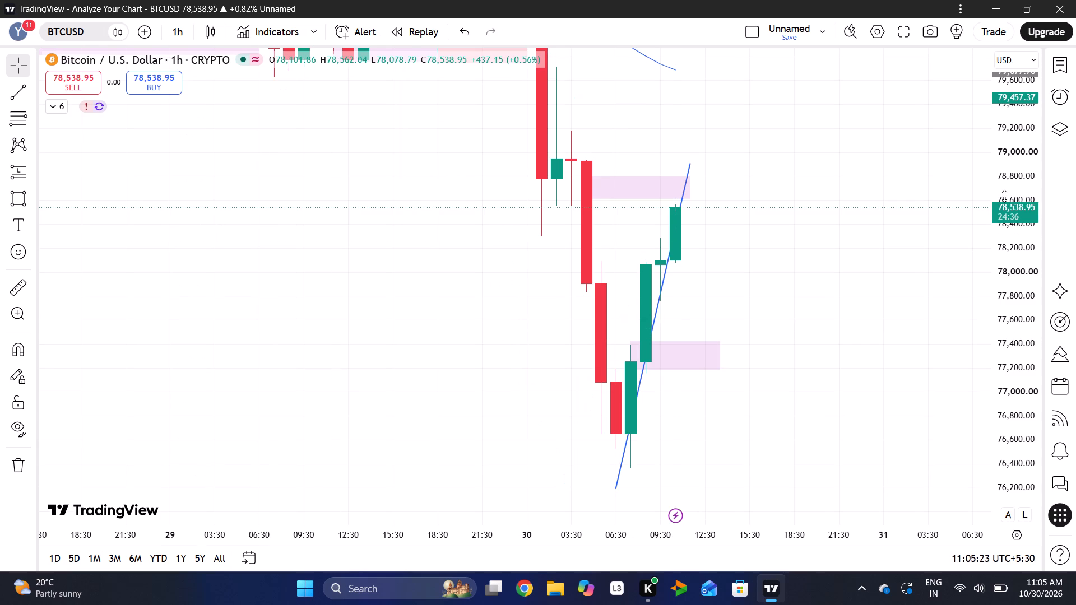
drag(1007, 155, 991, 295)
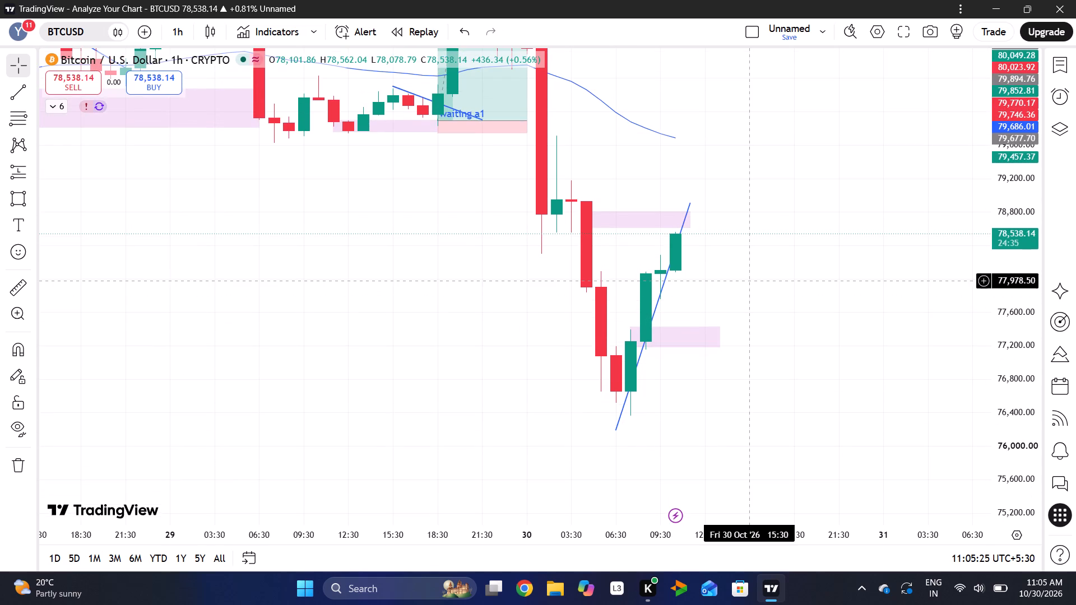
drag(754, 281, 724, 344)
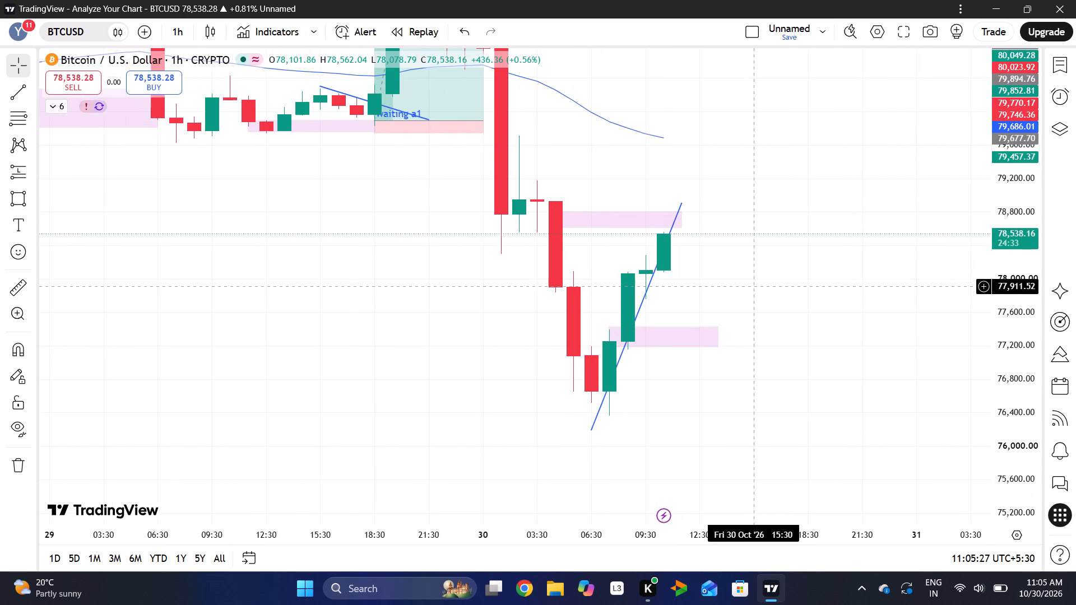
drag(724, 344, 717, 367)
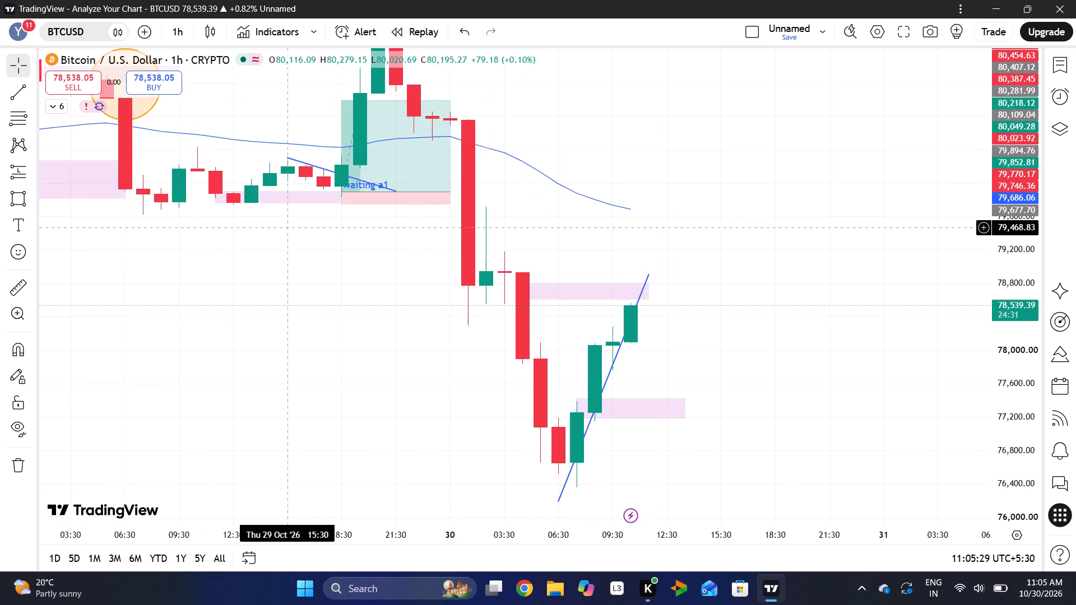
Switch the chart to the 15-minute interval and examine the trend line, both purple price zones and the Asian range against the candles.
click(169, 31)
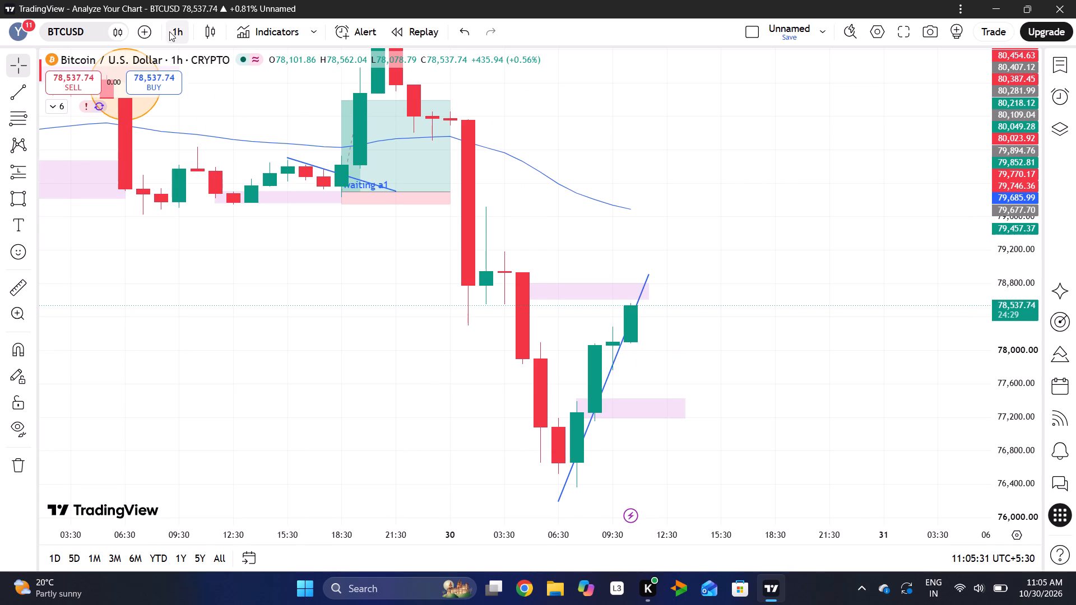
click(187, 236)
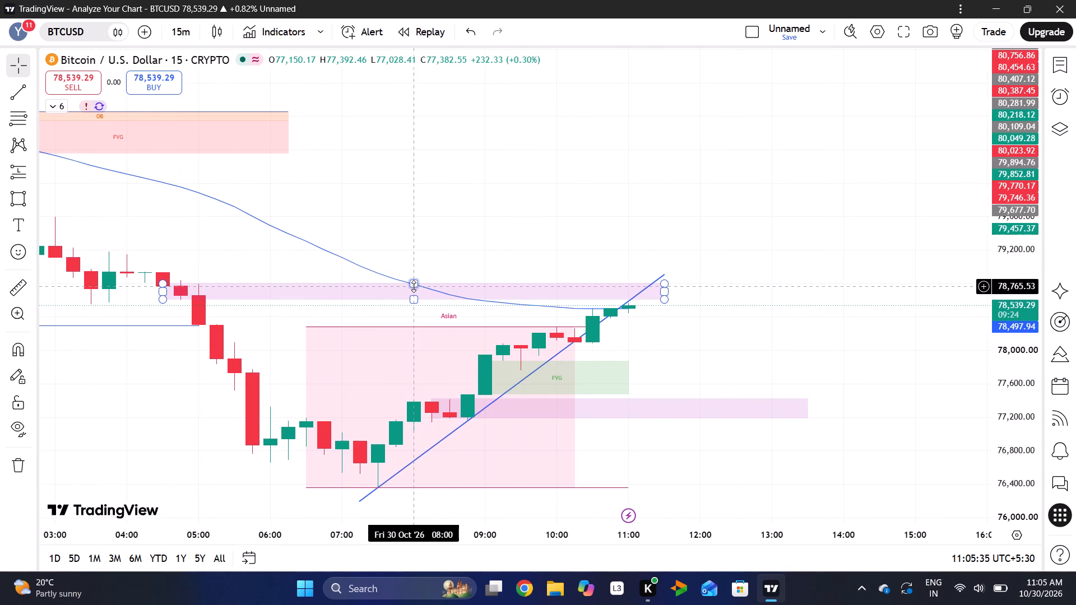
drag(1014, 380, 1011, 180)
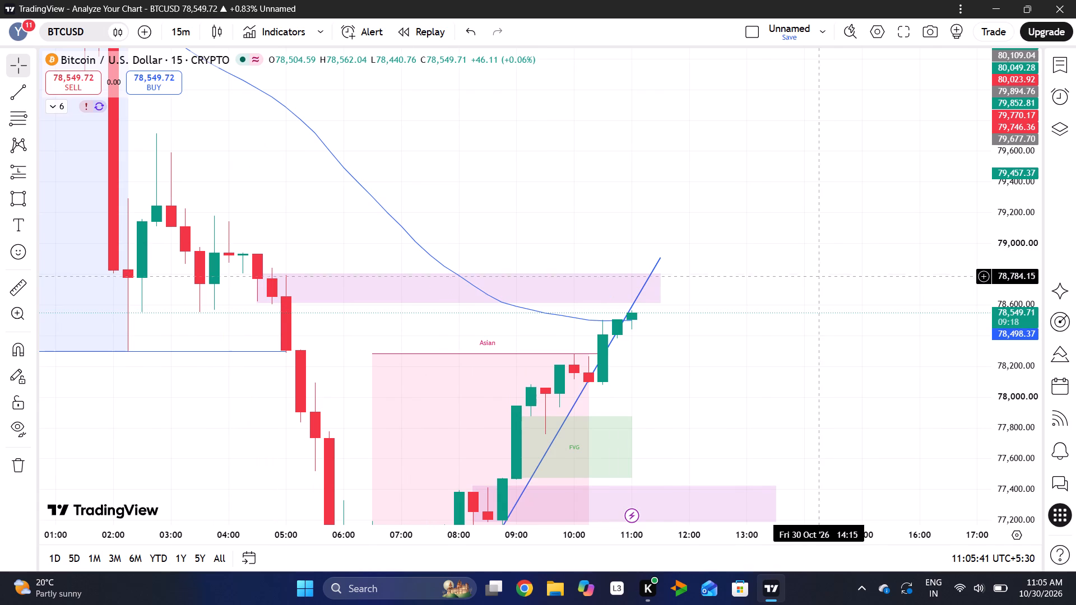
drag(721, 369, 815, 271)
drag(815, 271, 755, 303)
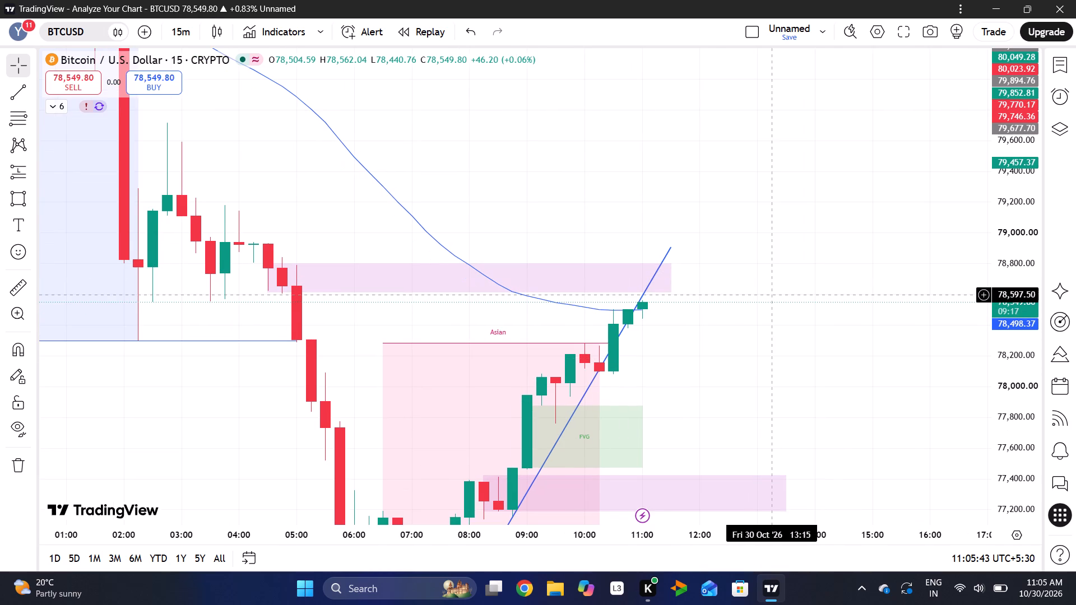
drag(676, 466, 732, 365)
drag(730, 419, 803, 279)
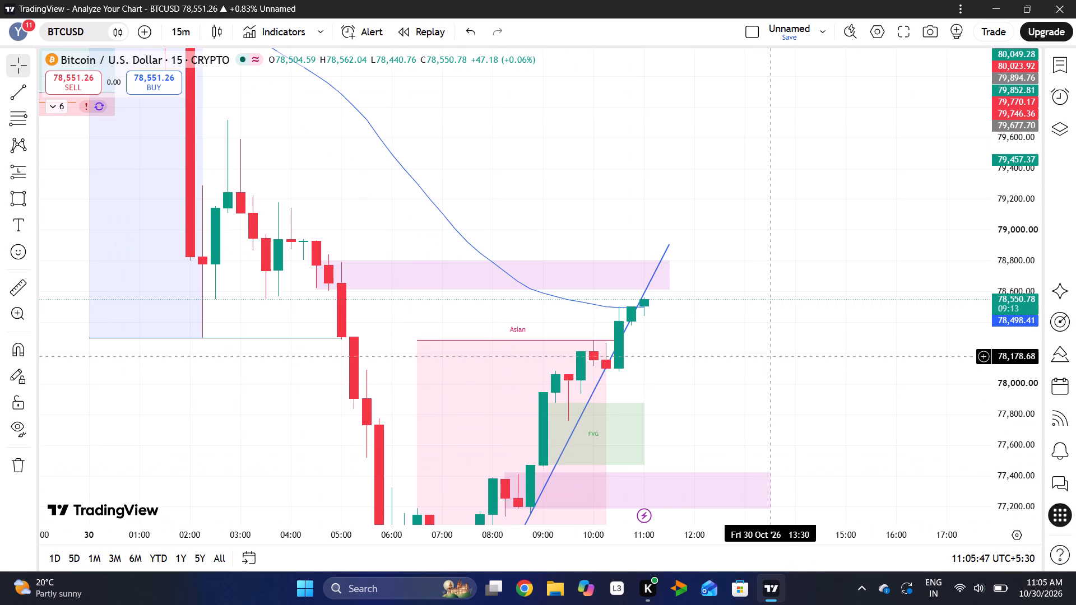
drag(803, 279, 806, 268)
drag(1014, 145, 1021, 193)
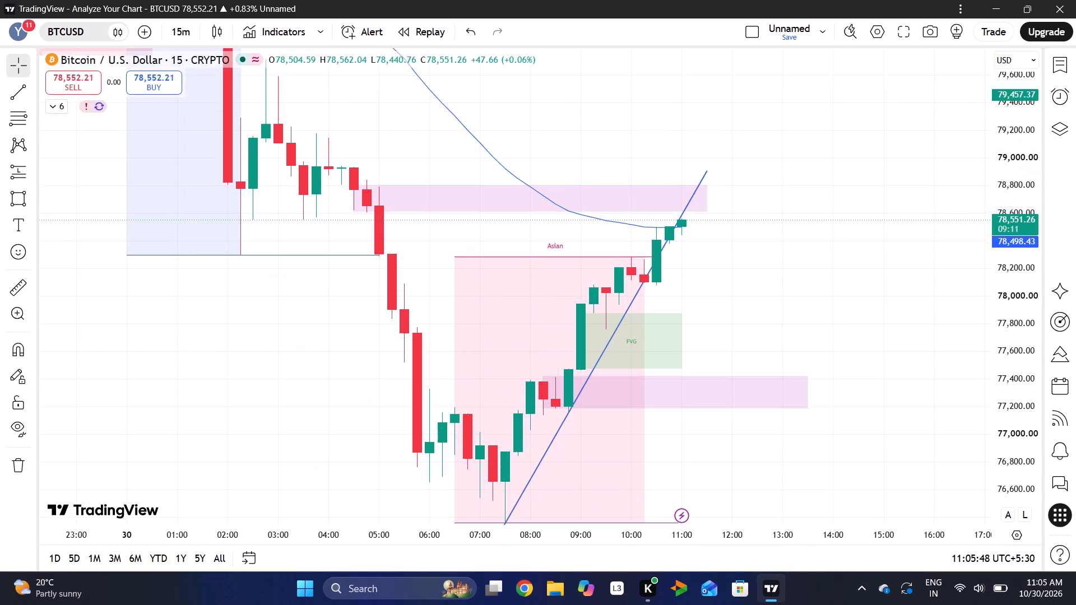
scroll(856, 245, left, 1)
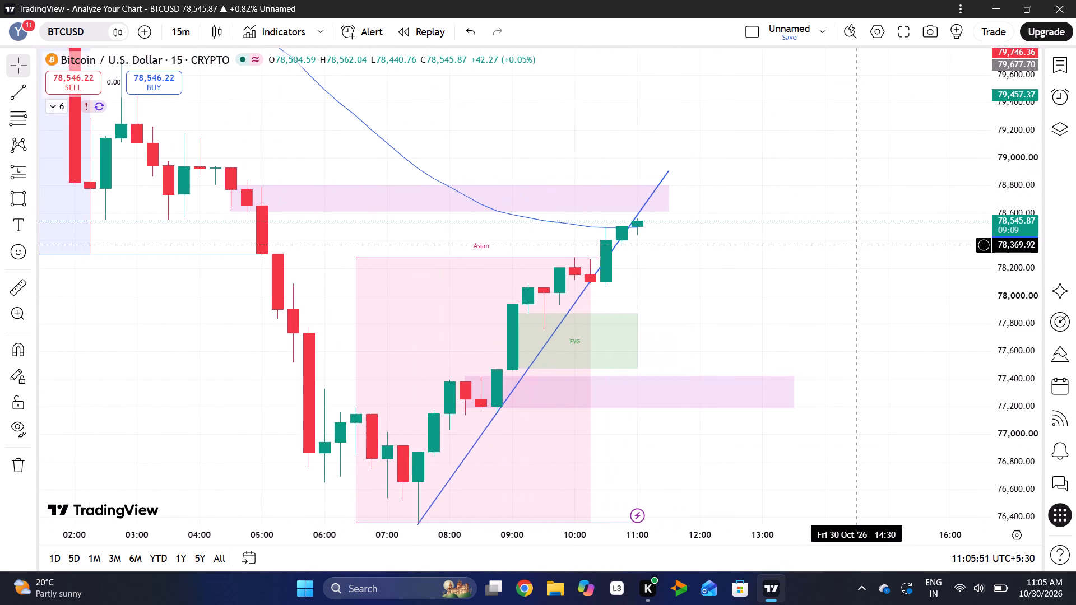
drag(1018, 357, 1012, 213)
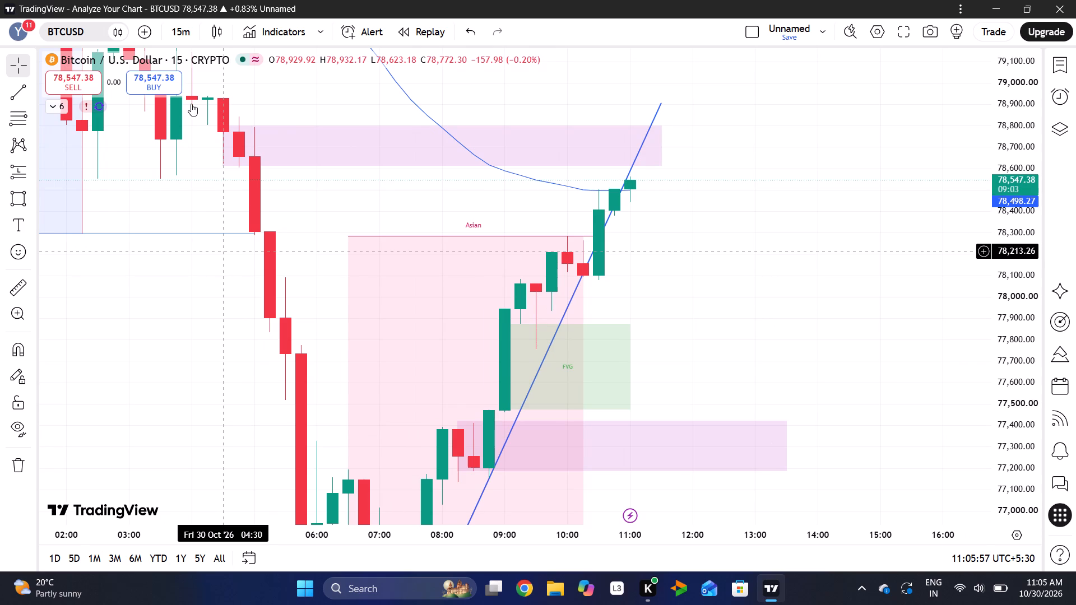
Switch the chart to the 5-minute interval and enlarge the price scale around the latest candles.
click(186, 28)
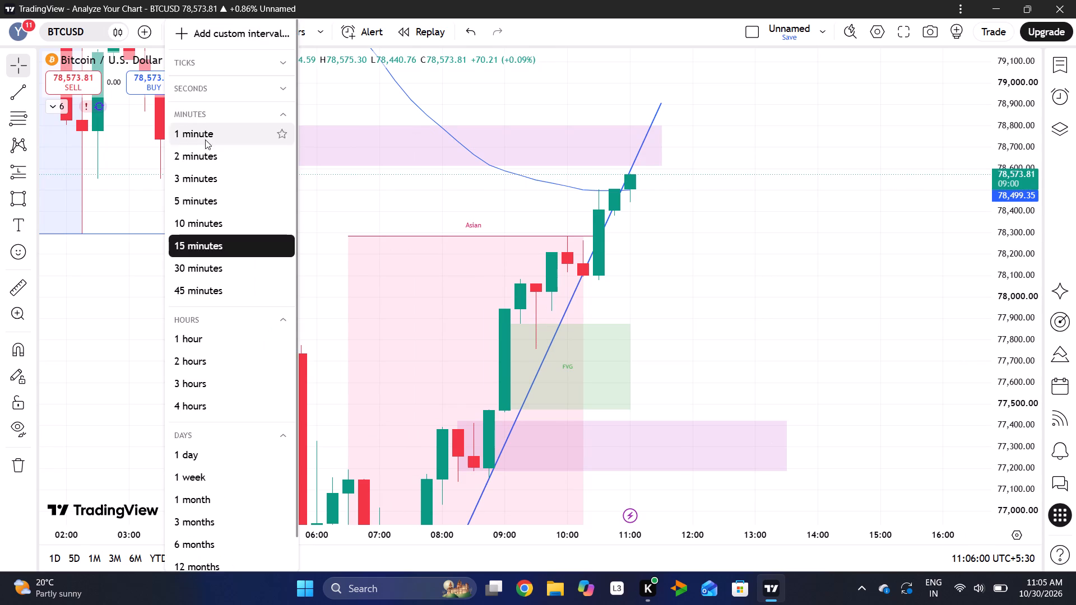
click(201, 196)
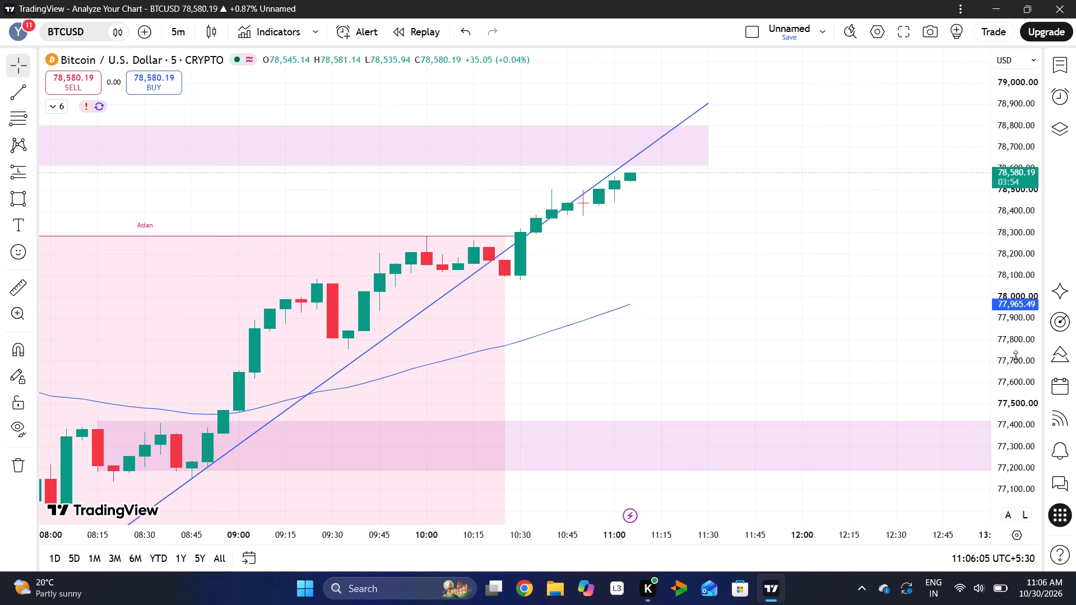
drag(1015, 356, 1006, 217)
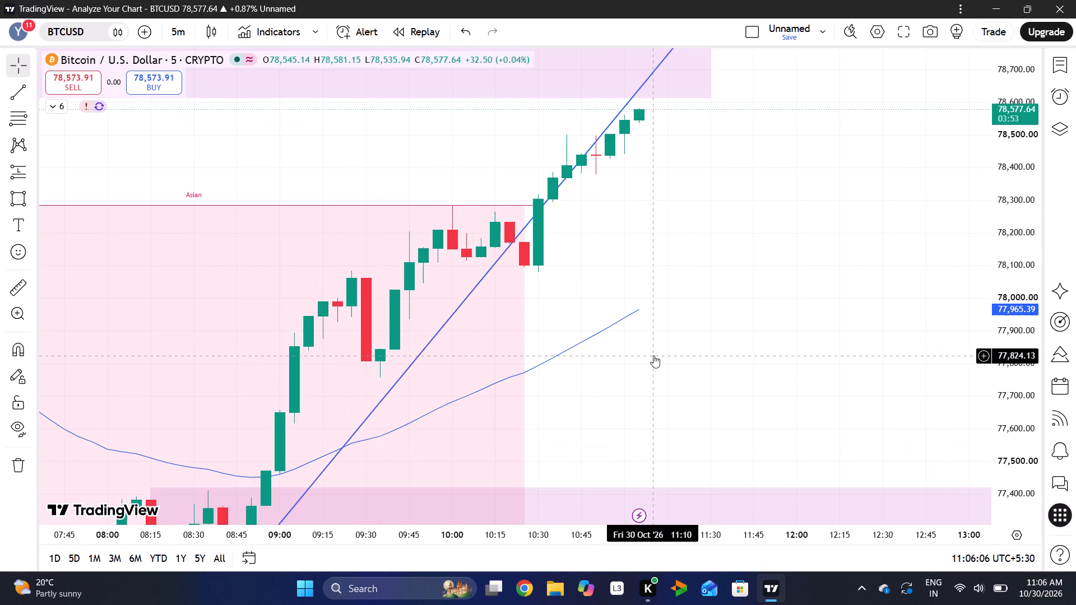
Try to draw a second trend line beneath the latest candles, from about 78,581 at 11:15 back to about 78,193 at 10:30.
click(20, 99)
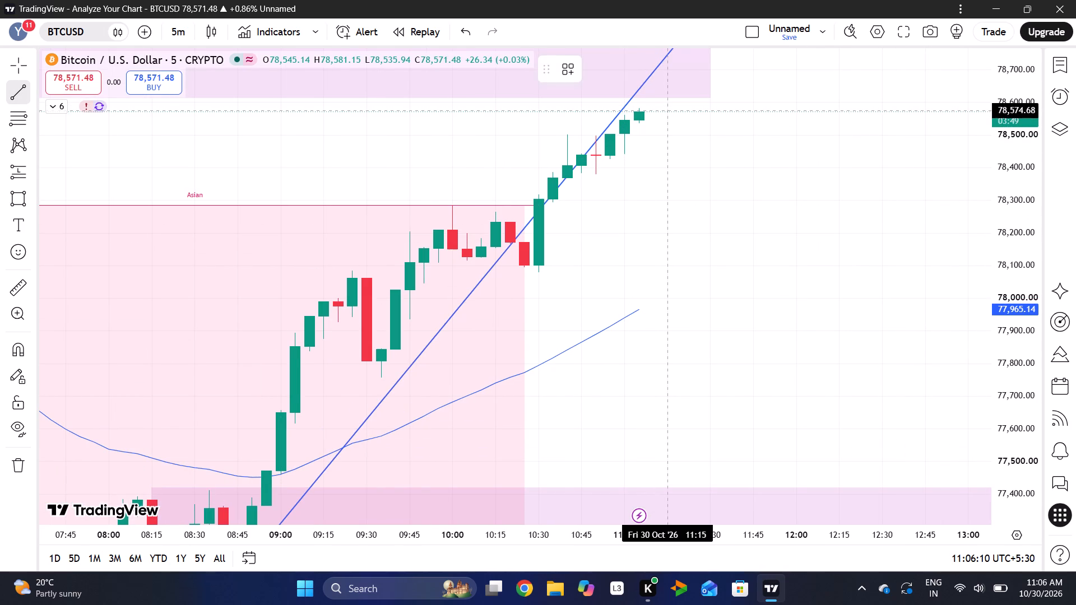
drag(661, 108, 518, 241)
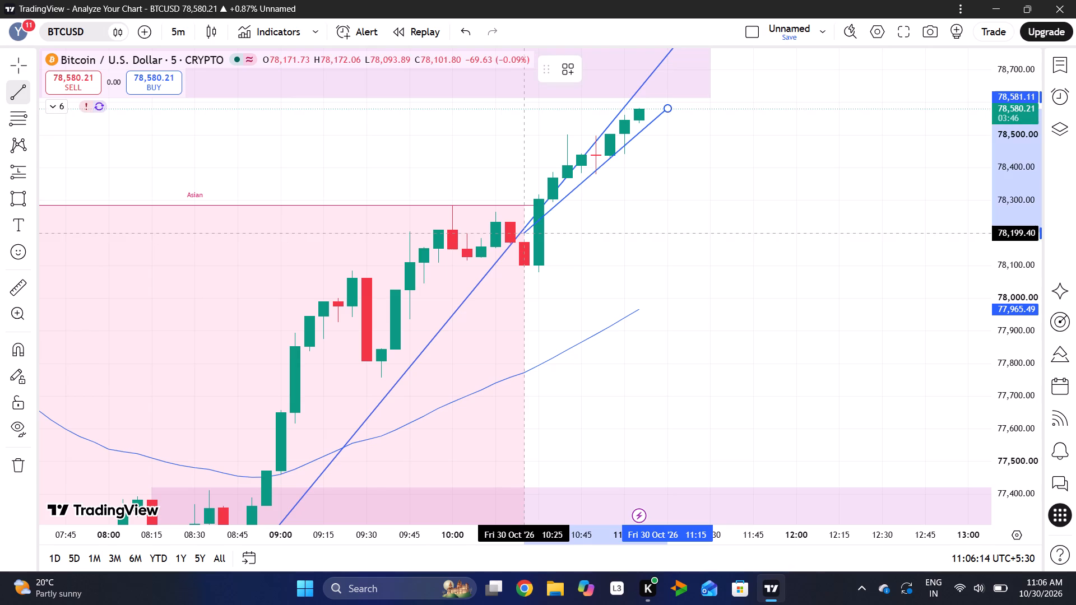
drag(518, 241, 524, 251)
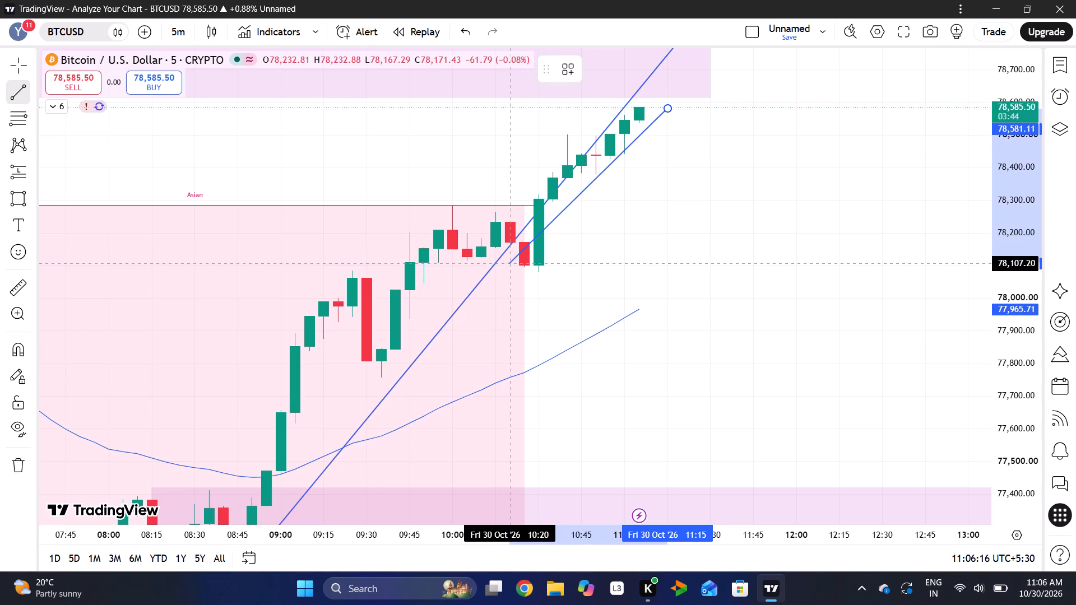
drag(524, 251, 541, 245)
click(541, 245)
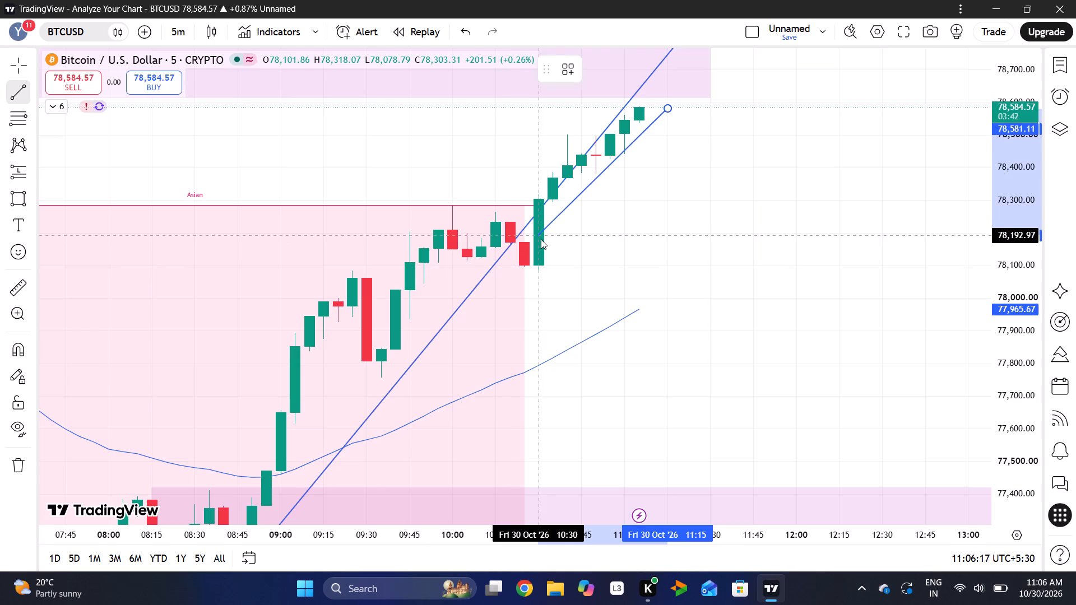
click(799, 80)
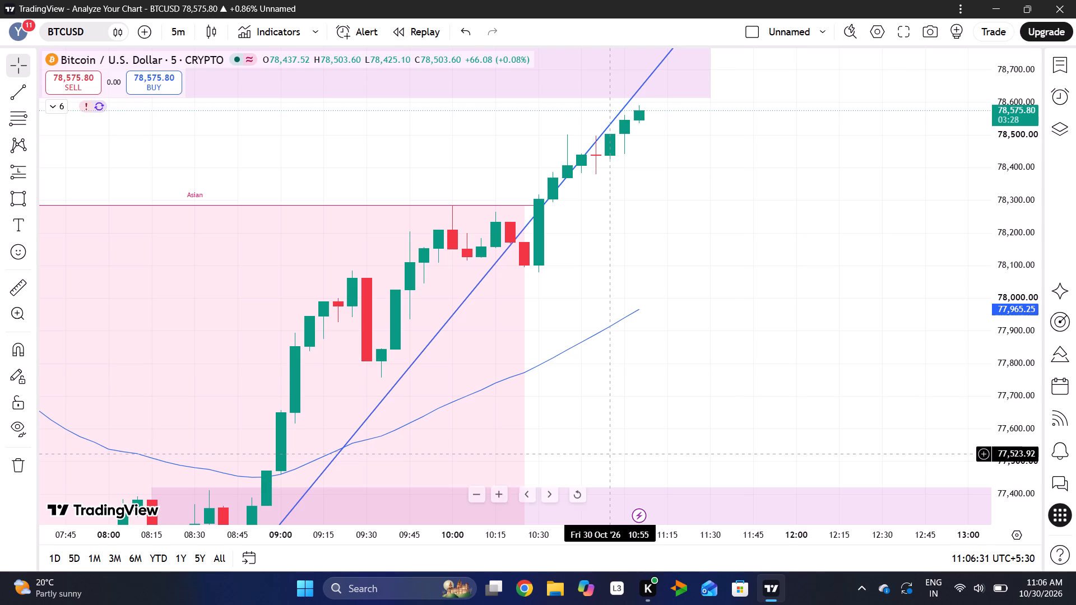
Examine the 5-minute candles against the rising trend line, the upper purple price zone and the top of the Asian range.
drag(610, 453, 745, 456)
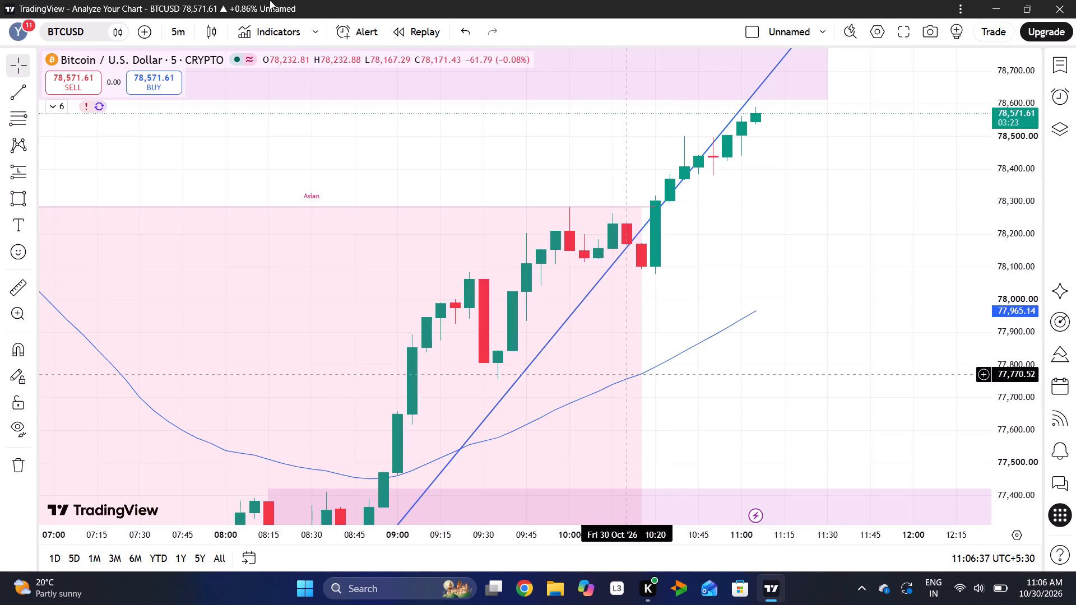
scroll(415, 187, up, 2)
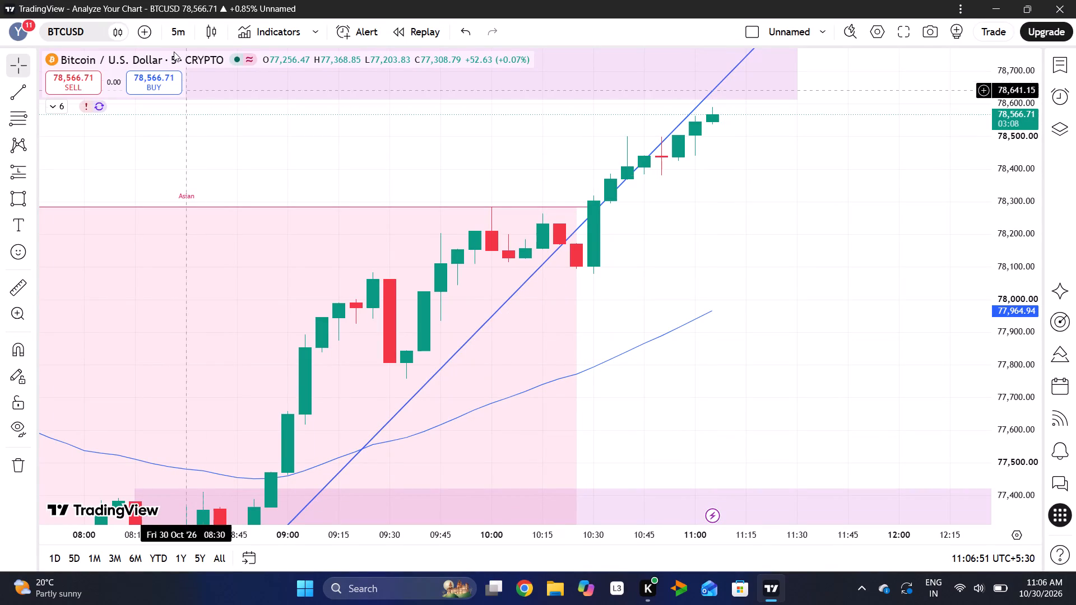
click(180, 37)
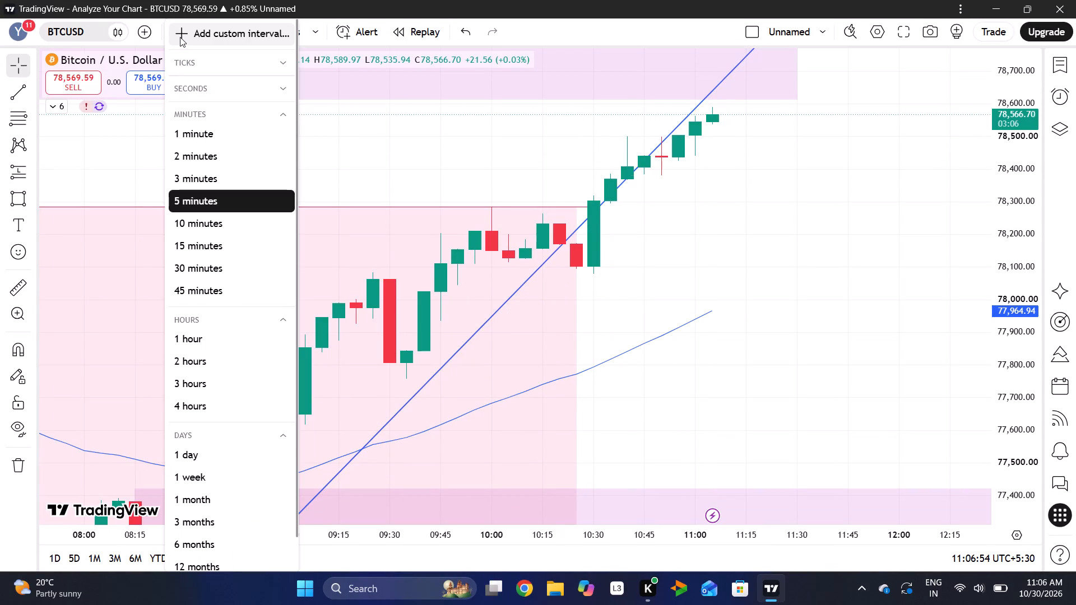
click(694, 195)
right_click(694, 195)
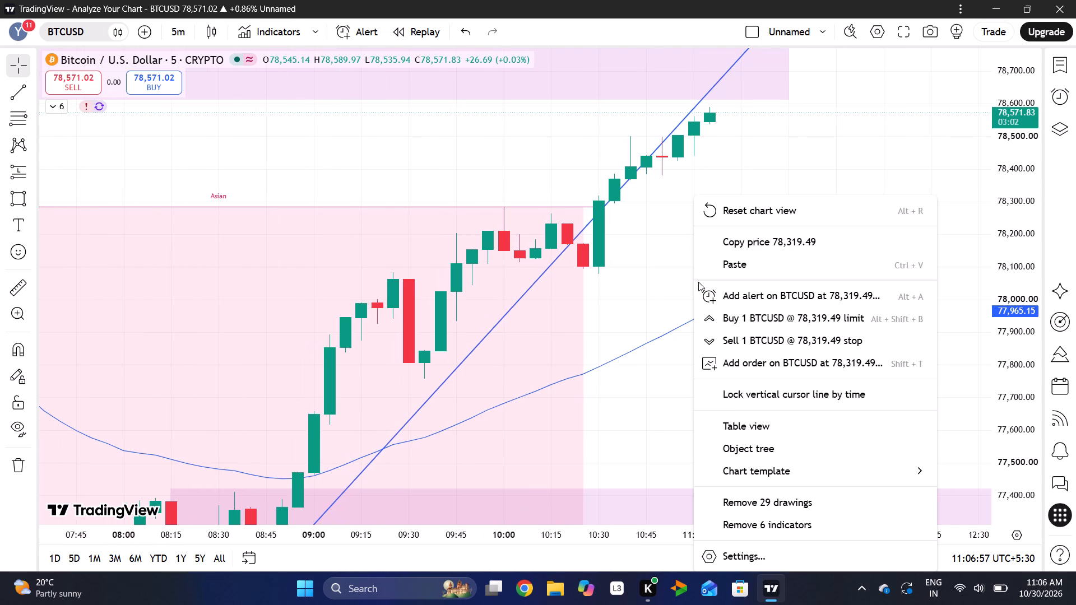
click(669, 197)
drag(783, 146, 758, 222)
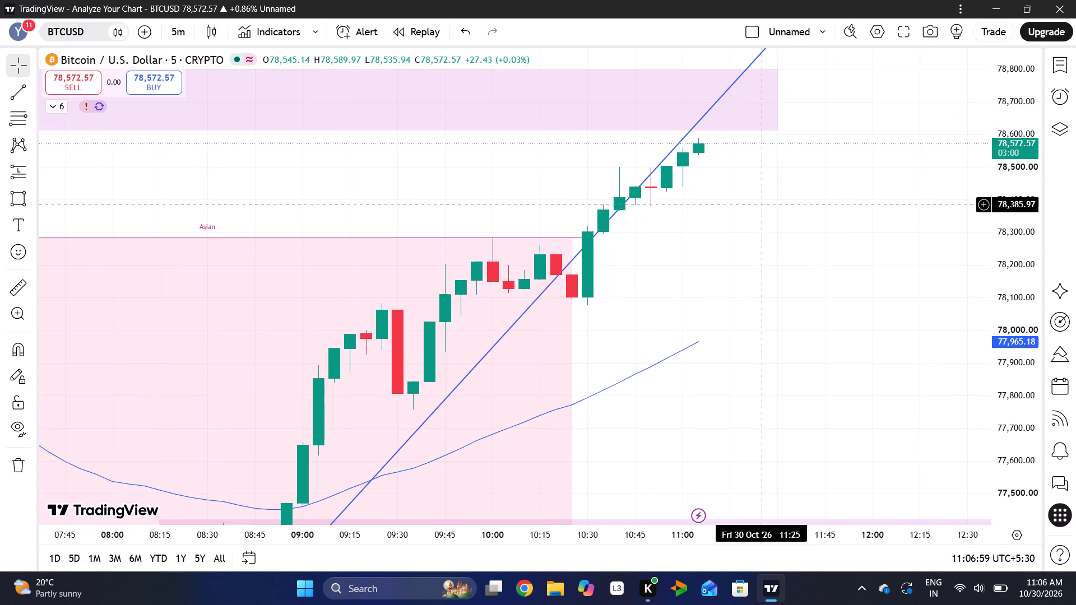
drag(758, 222, 751, 260)
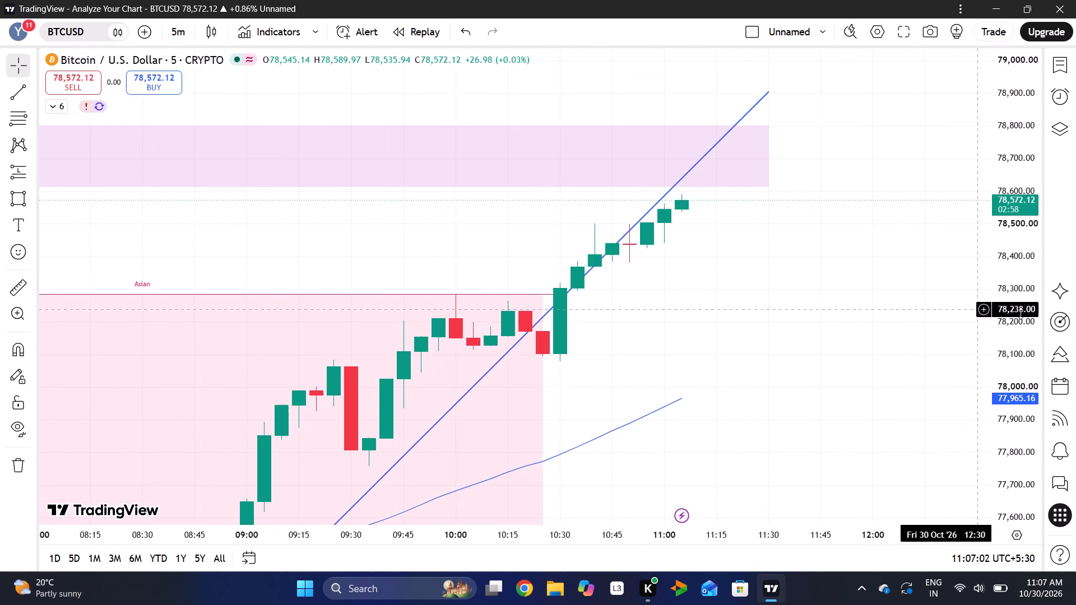
drag(1024, 317, 1004, 139)
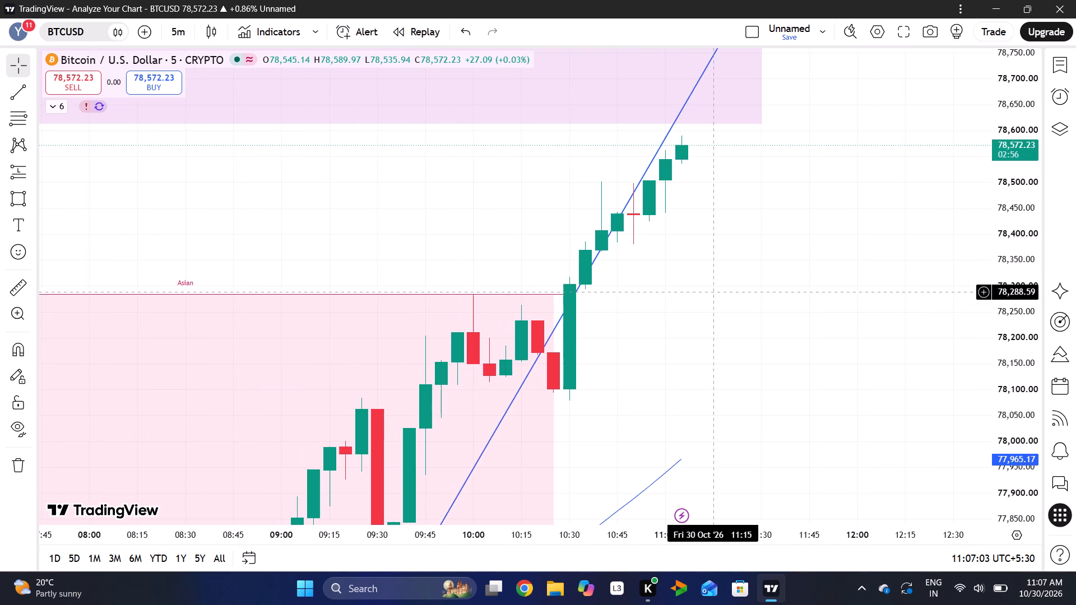
drag(713, 291, 641, 365)
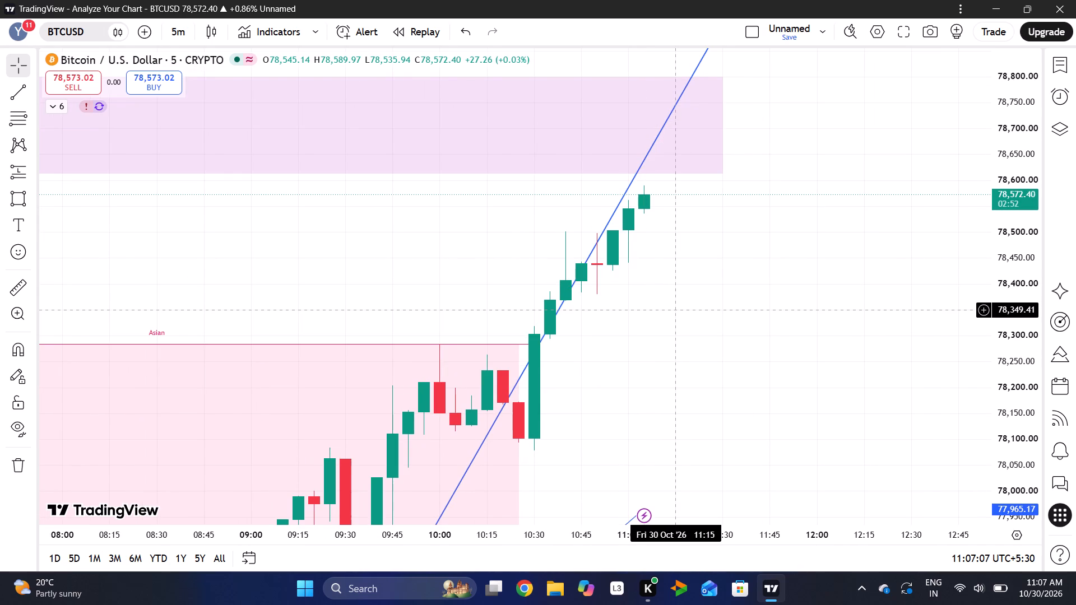
drag(1017, 219, 1014, 234)
drag(792, 233, 774, 322)
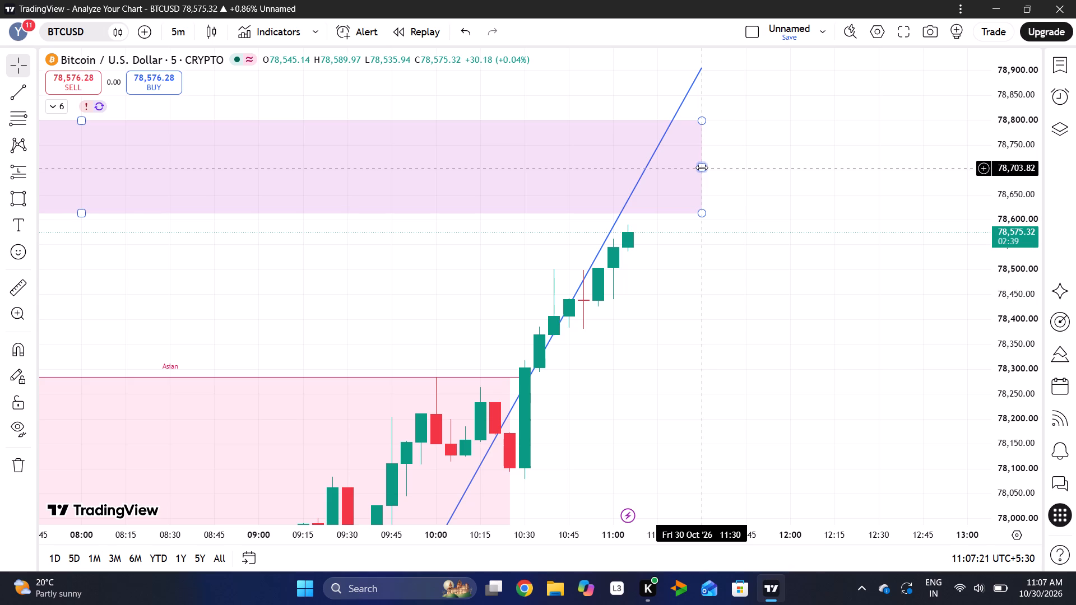
Shorten the upper purple price zone to end at about 11:25 and deselect it.
drag(702, 167, 685, 180)
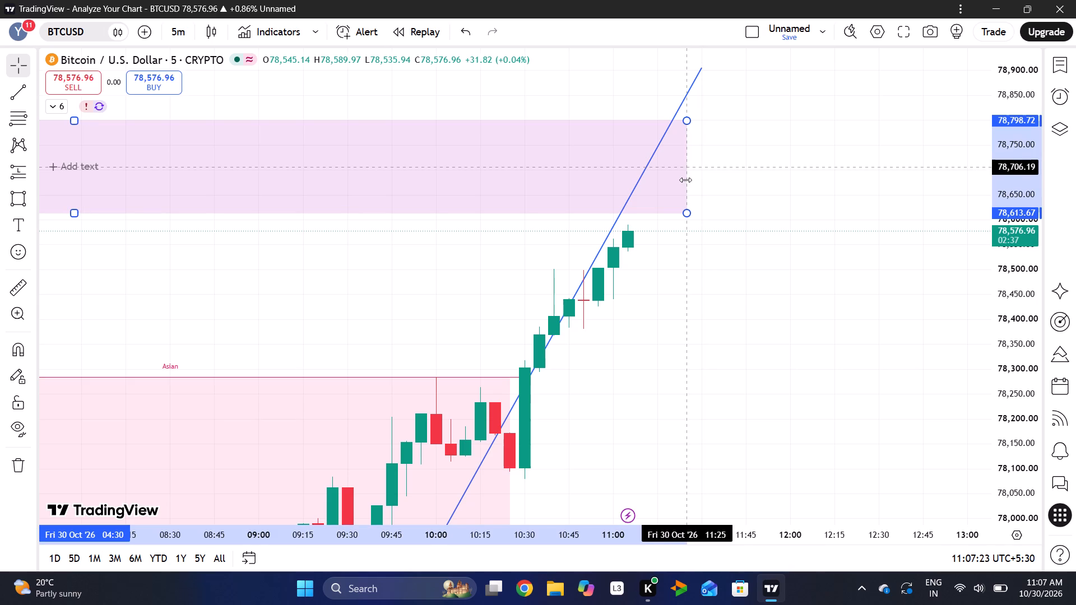
drag(685, 180, 685, 197)
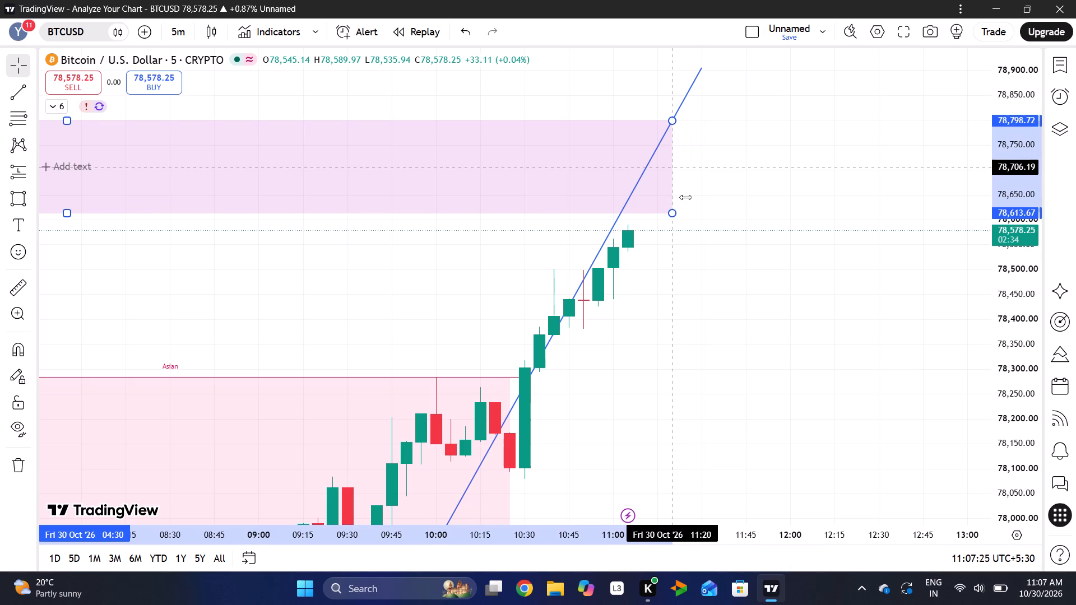
drag(685, 197, 691, 207)
click(777, 254)
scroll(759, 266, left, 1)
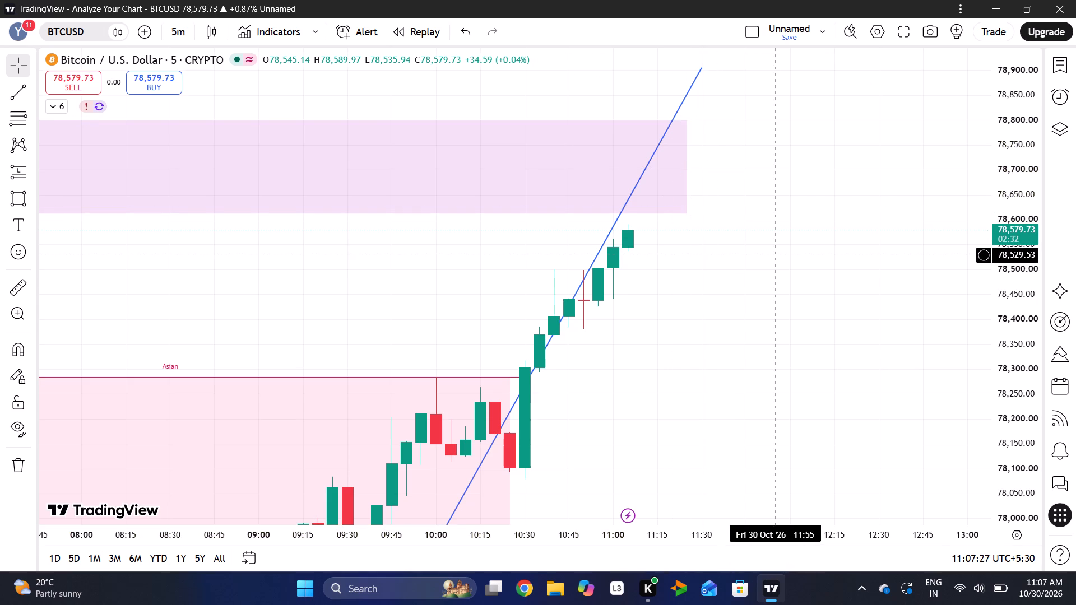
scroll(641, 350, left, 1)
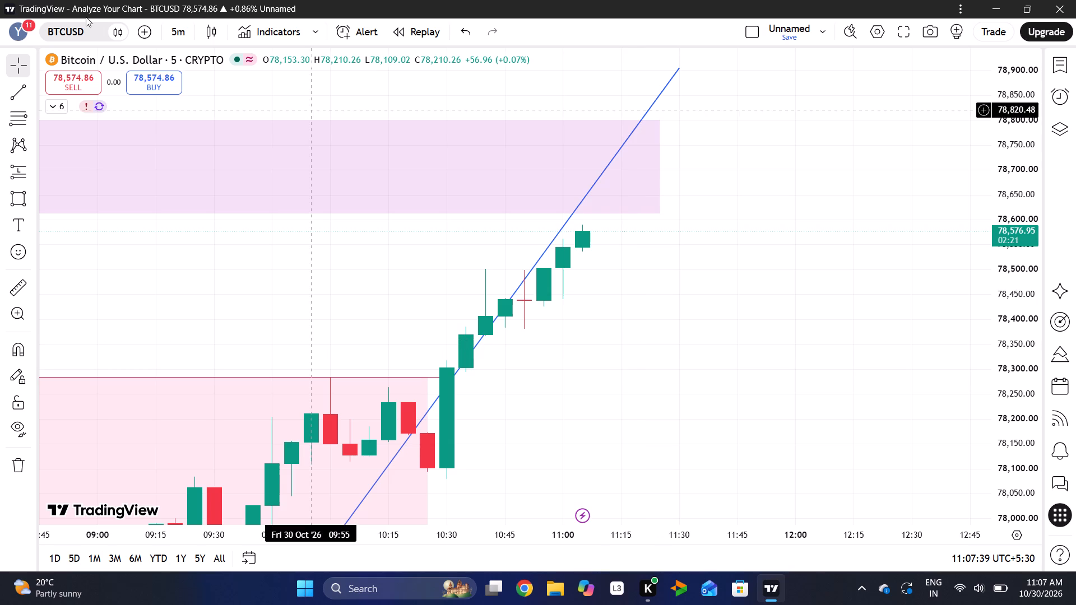
Switch the chart symbol to XAUUSD, the gold commodity CFD.
click(85, 31)
key(space)
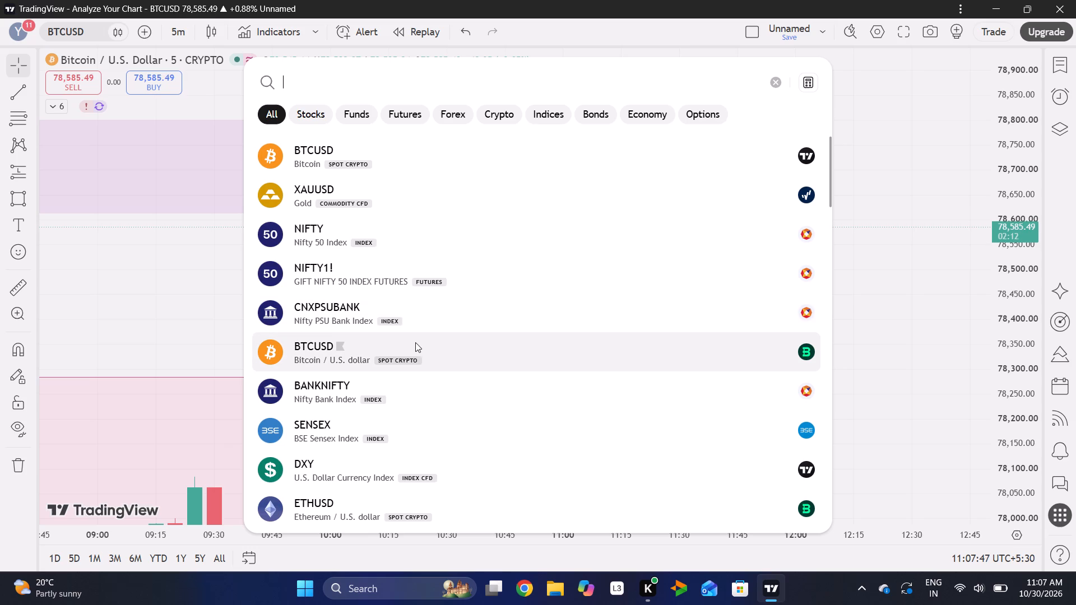
click(471, 207)
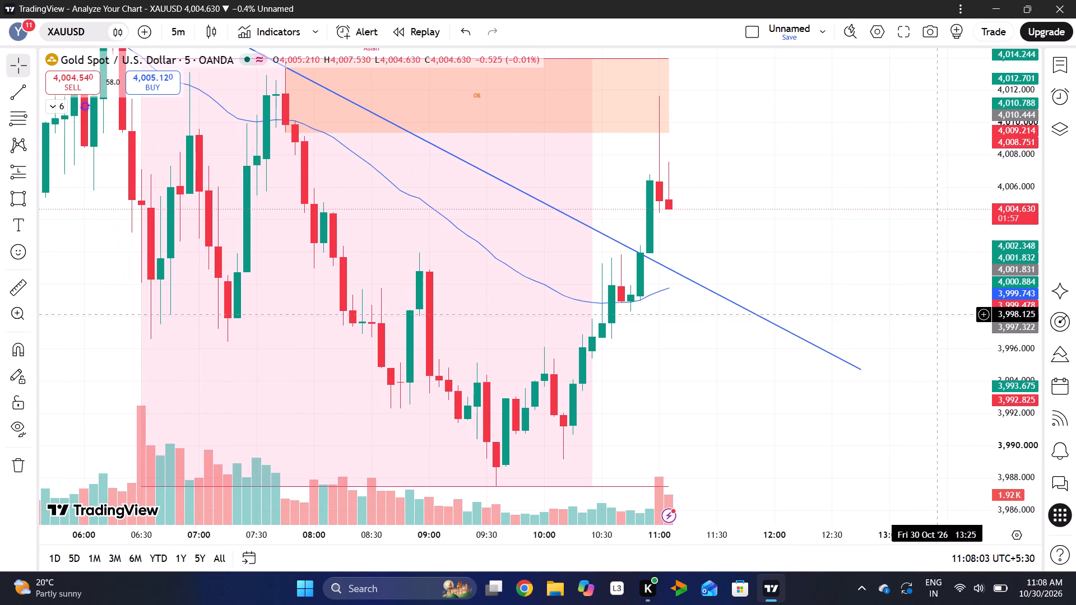
Switch the XAUUSD chart to the 15-minute interval.
drag(996, 162, 984, 324)
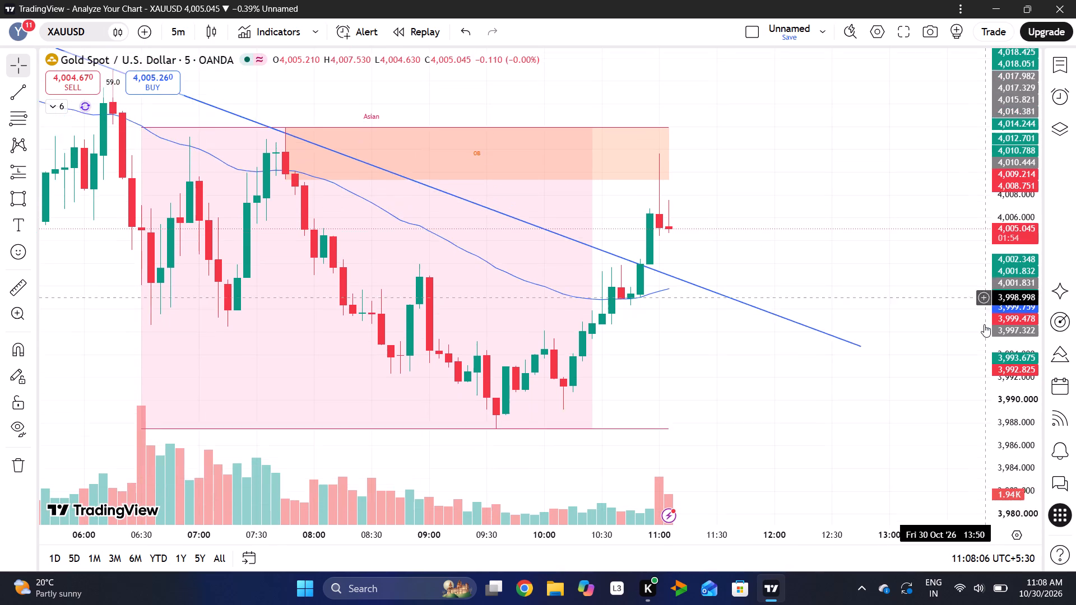
drag(984, 324, 978, 369)
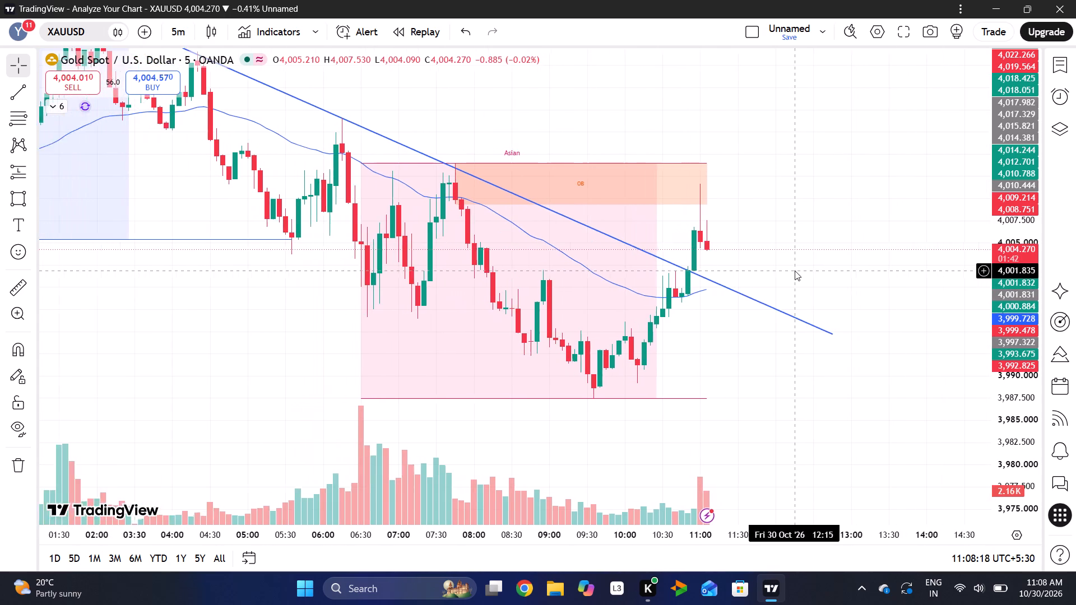
right_click(795, 271)
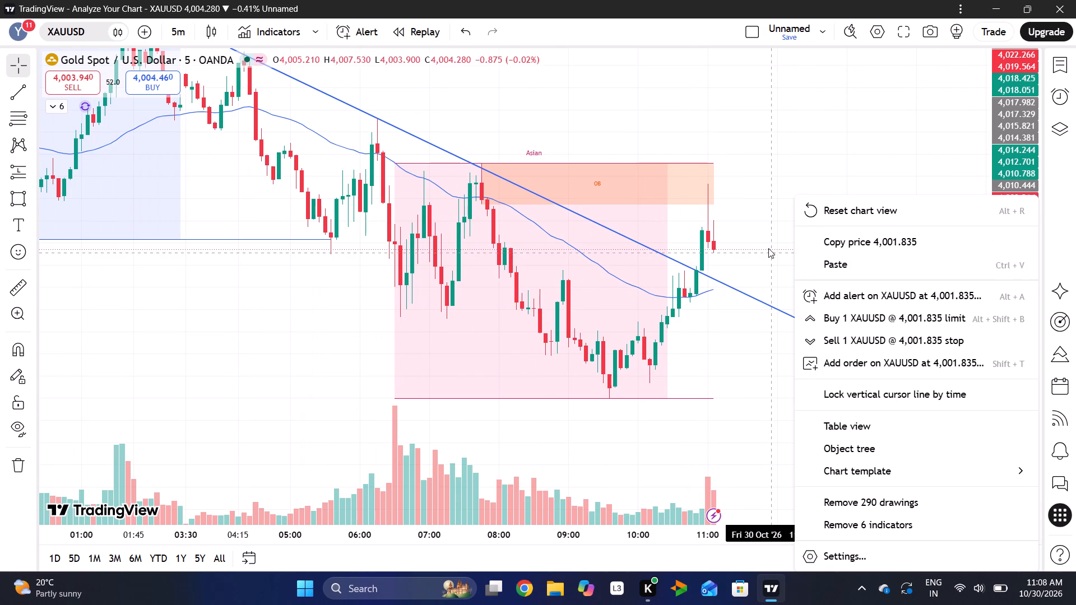
click(768, 248)
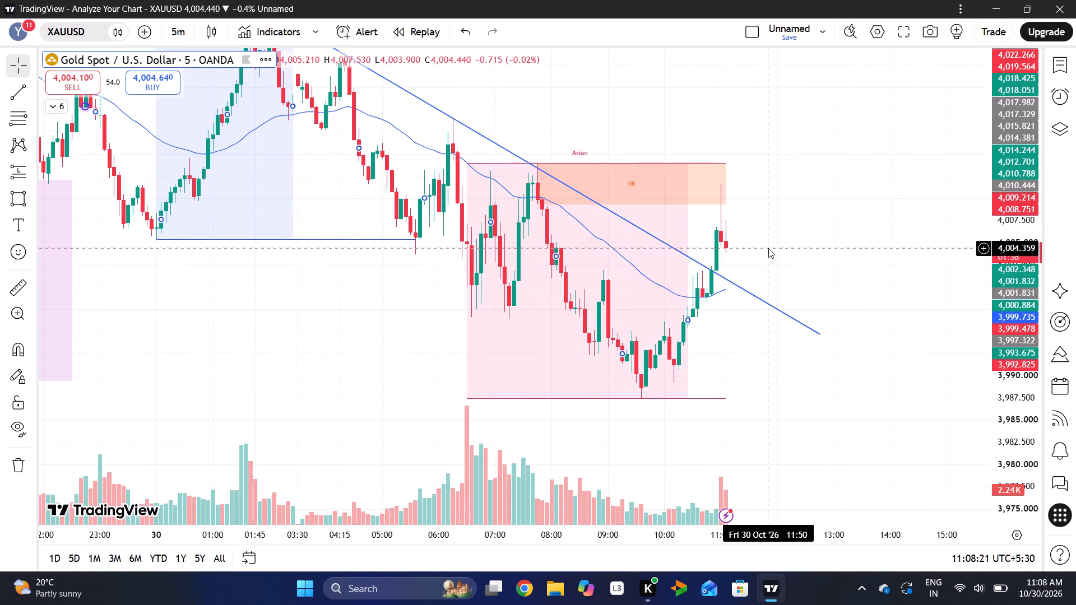
click(185, 40)
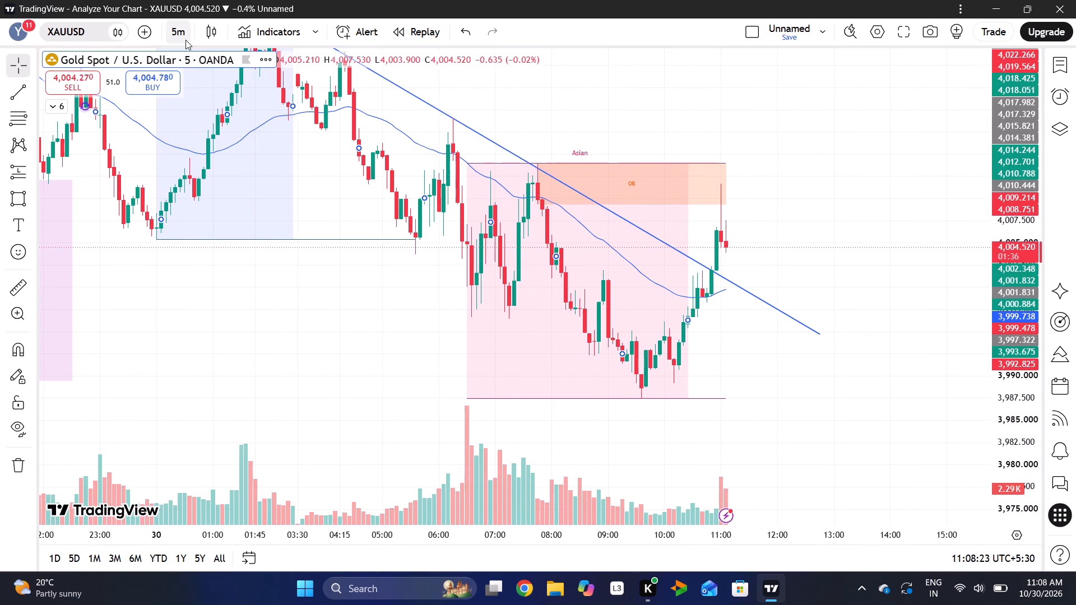
click(216, 241)
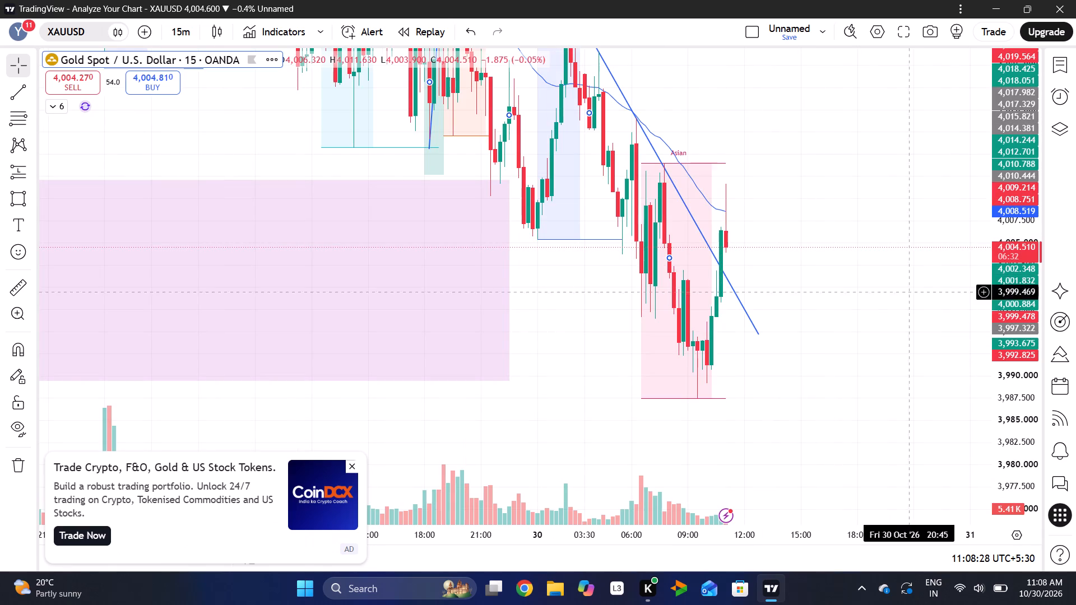
Draw a purple rectangle zone near the Asian range's low, from about 3,995.9 at 10:00 to about 3,989.0 at 12:45.
drag(1019, 234, 986, 395)
drag(820, 319, 831, 333)
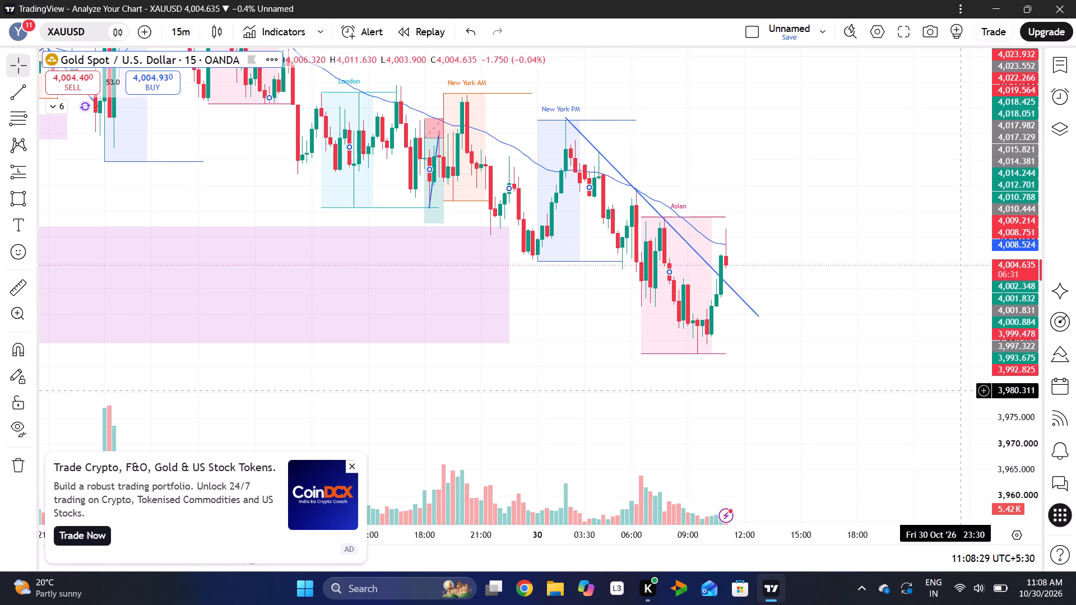
drag(831, 333, 750, 294)
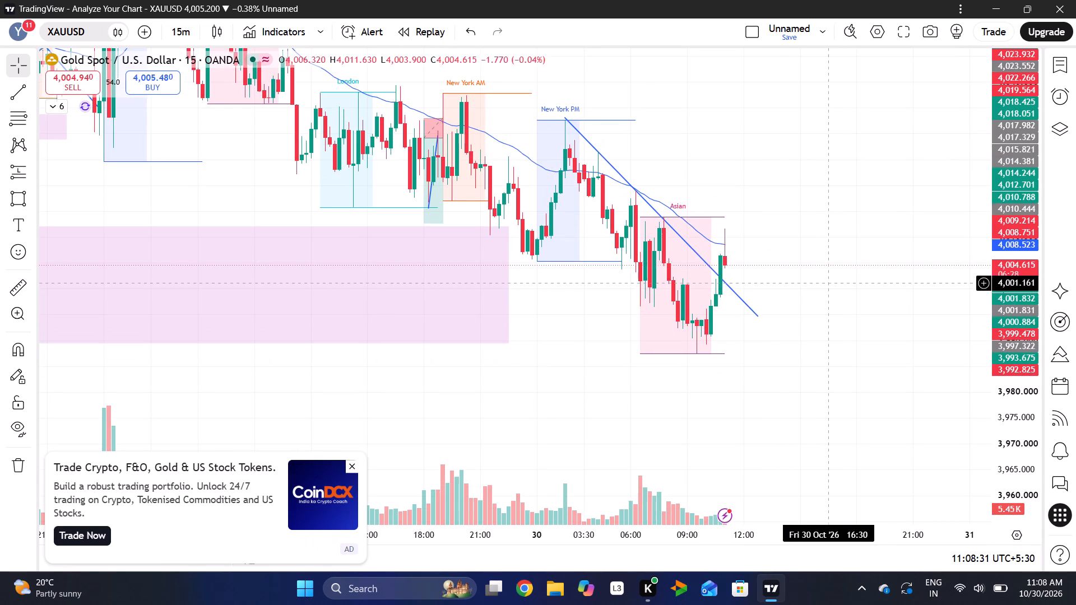
drag(846, 267, 808, 264)
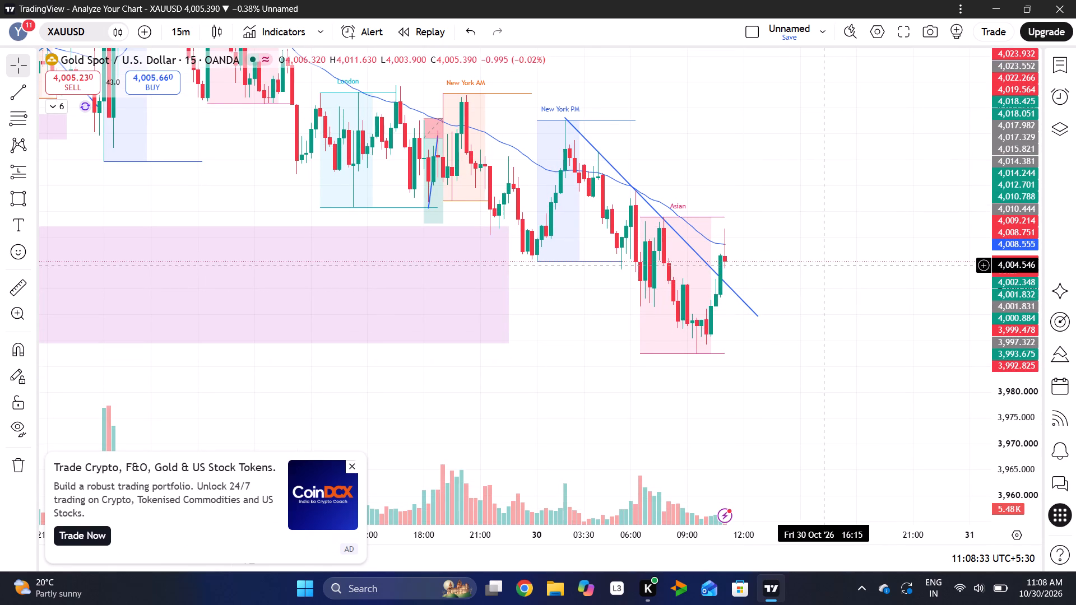
drag(808, 264, 776, 257)
scroll(776, 257, left, 1)
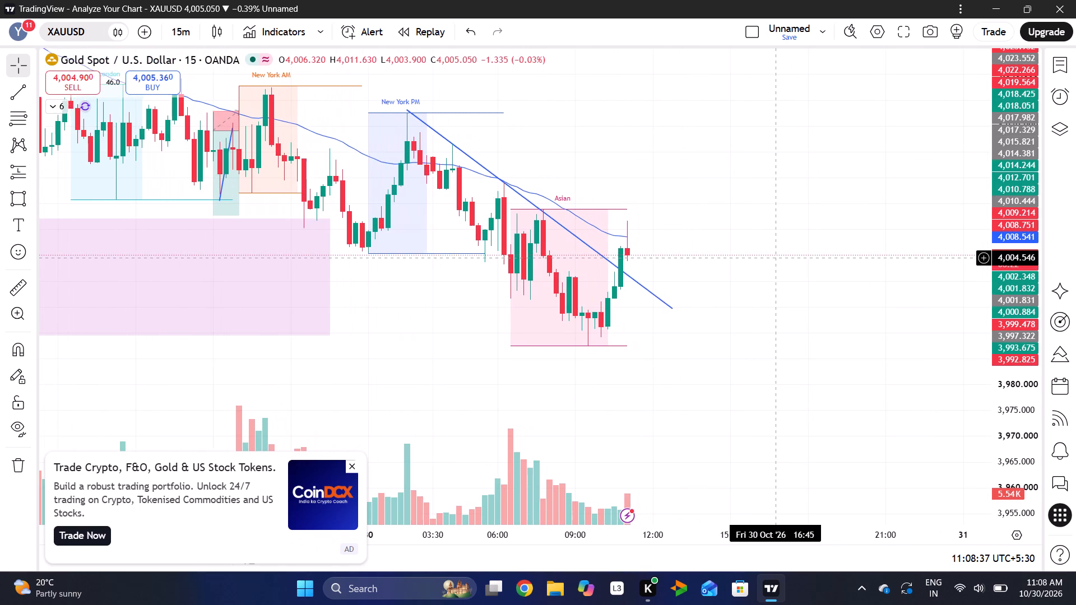
click(15, 201)
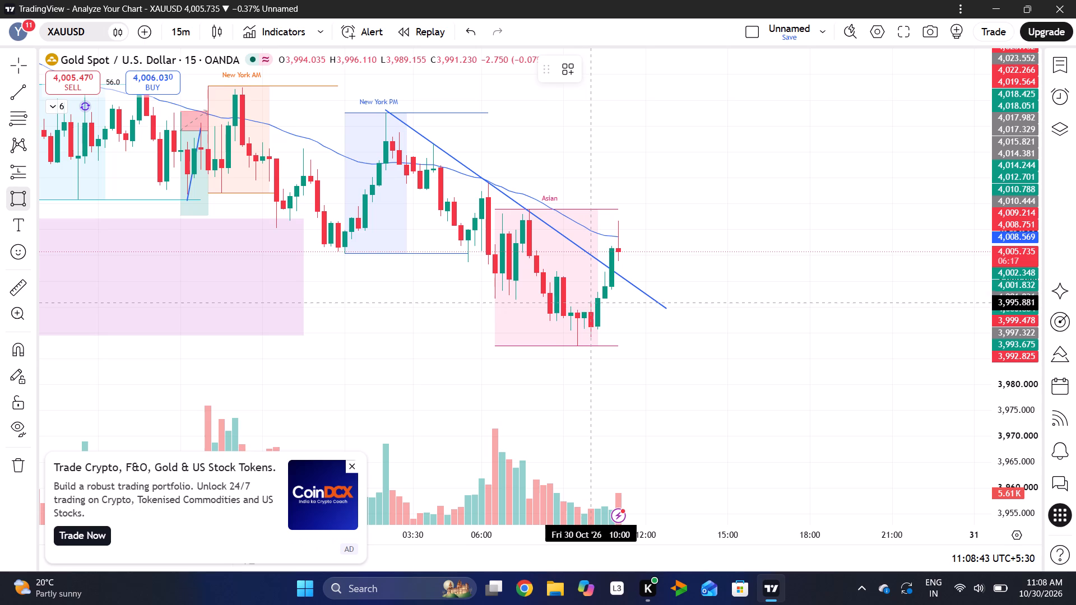
click(588, 302)
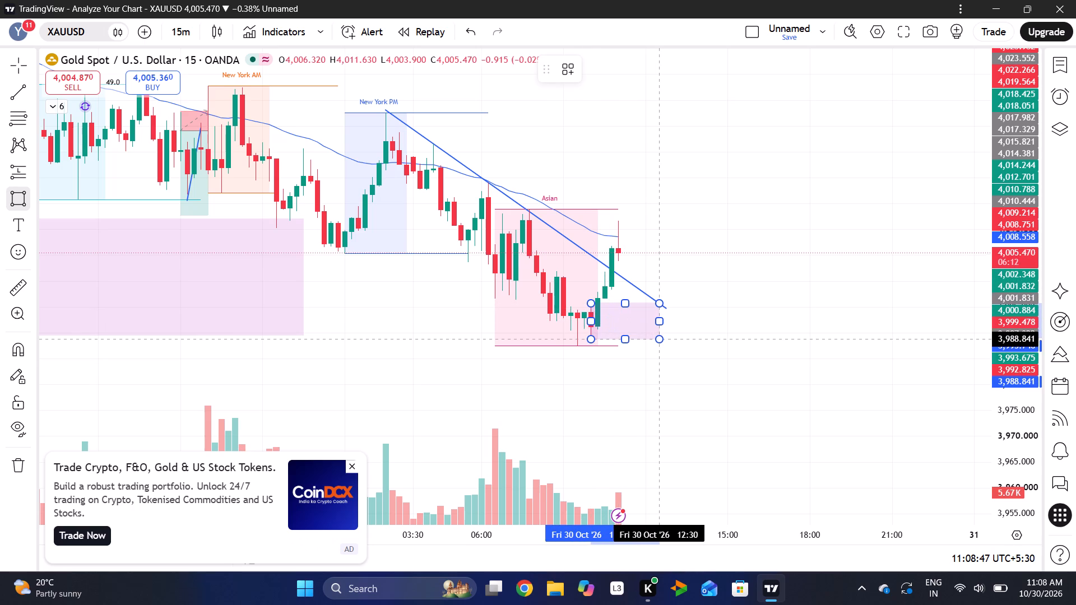
click(667, 338)
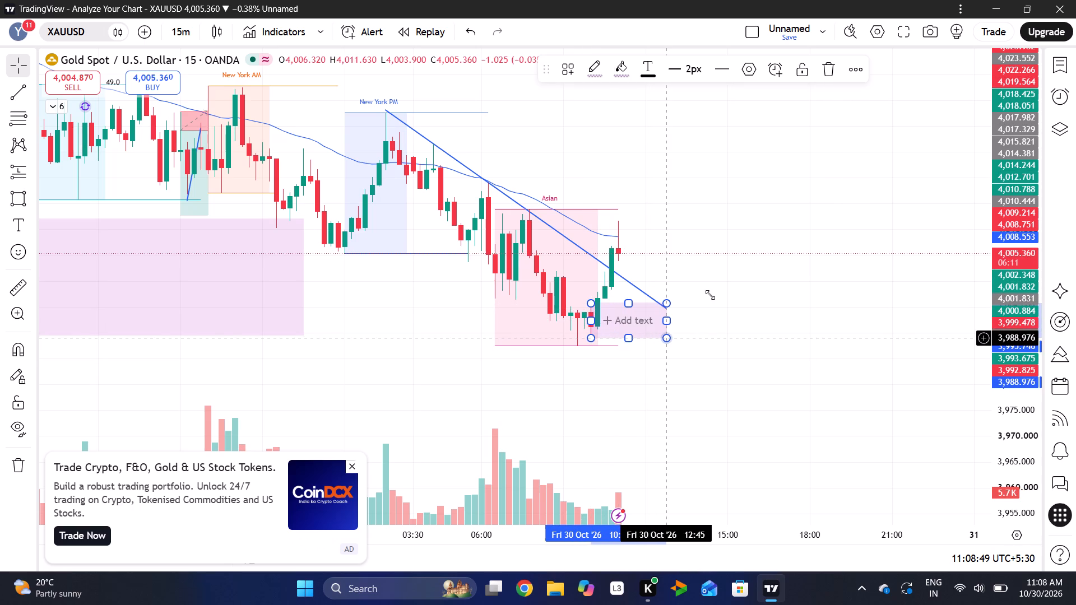
click(763, 244)
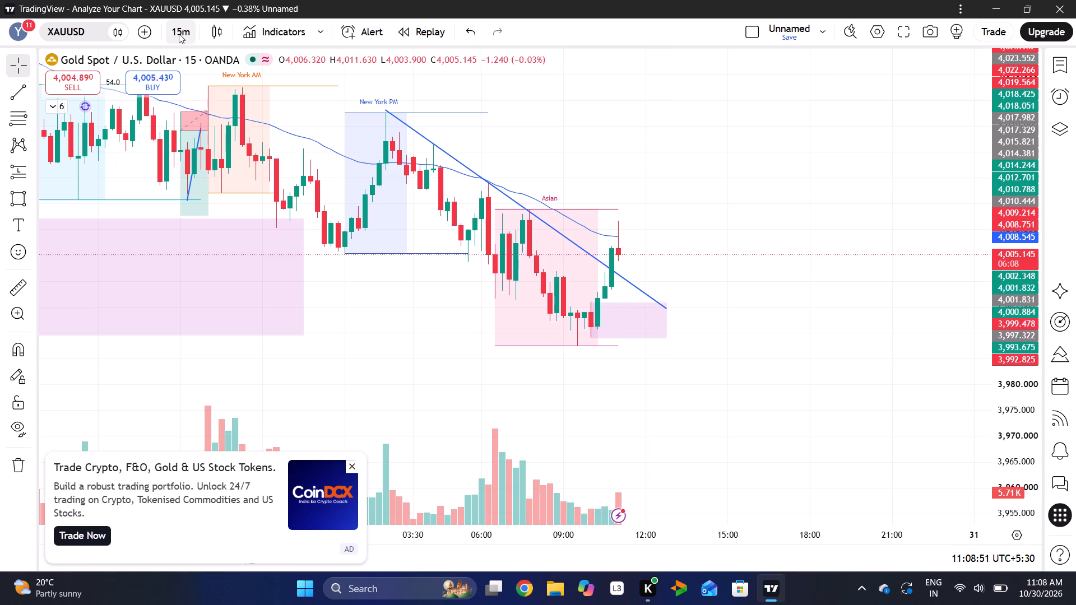
Switch the chart back to the 5-minute interval.
click(179, 34)
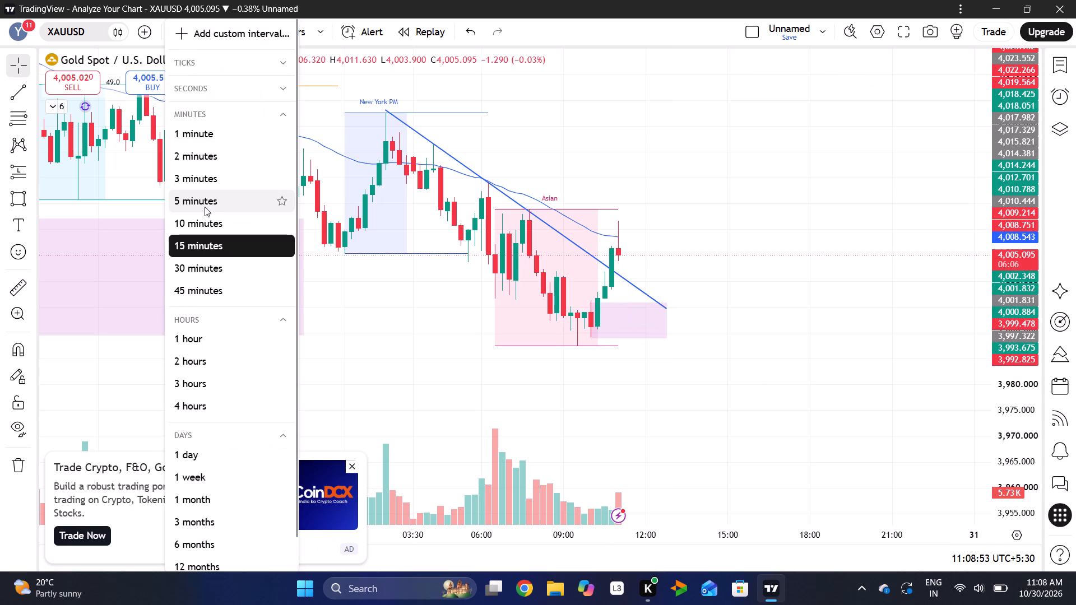
click(205, 207)
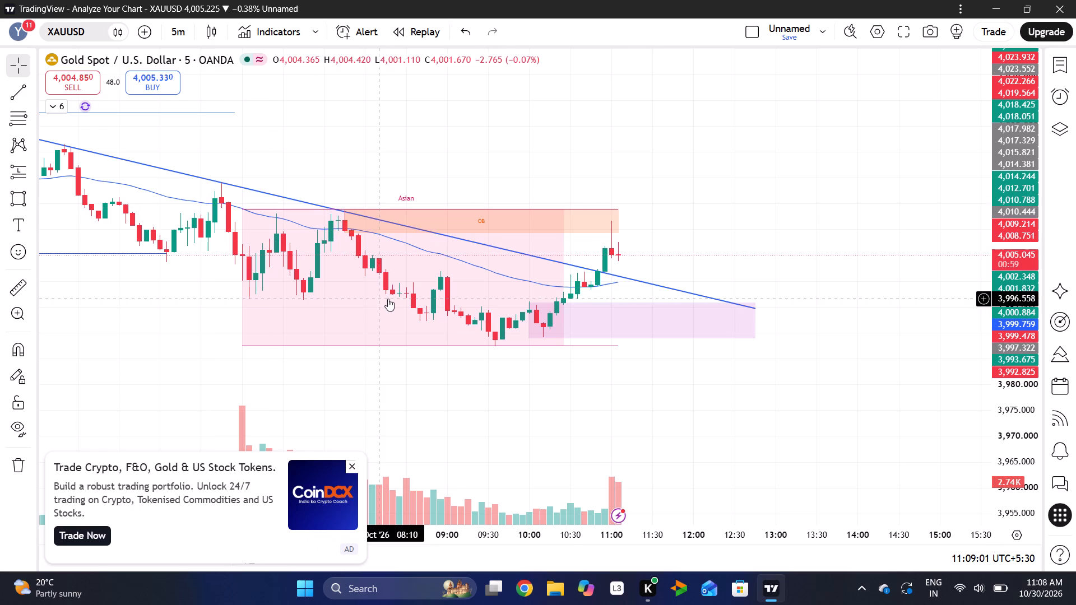
Narrow the new purple zone to about 3,994.0 down to 3,990.5, starting at 10:05, and deselect it.
drag(531, 307, 546, 314)
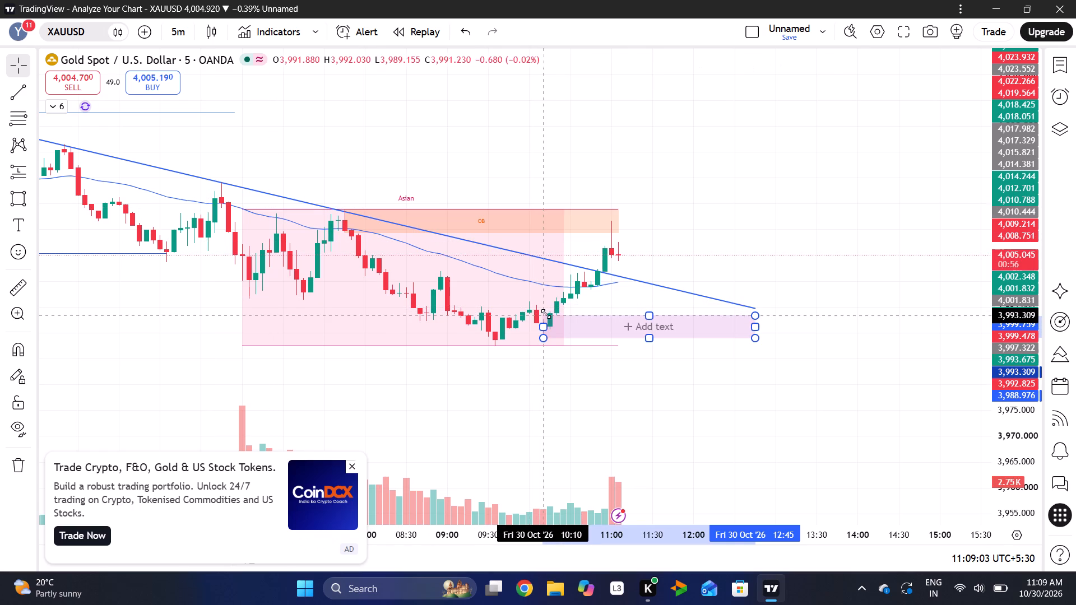
drag(546, 314, 547, 312)
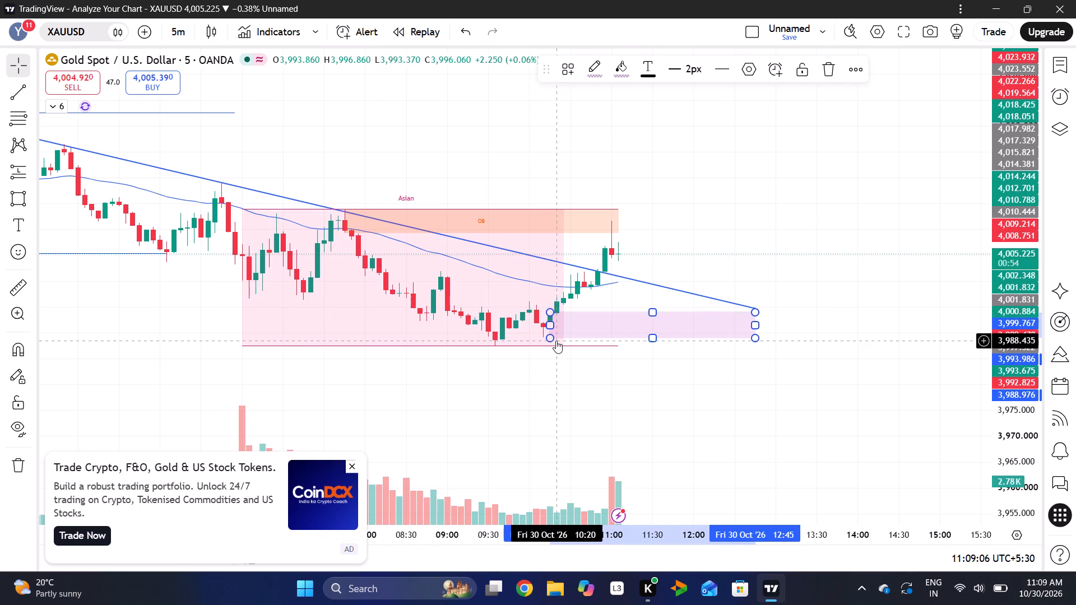
drag(549, 341, 542, 332)
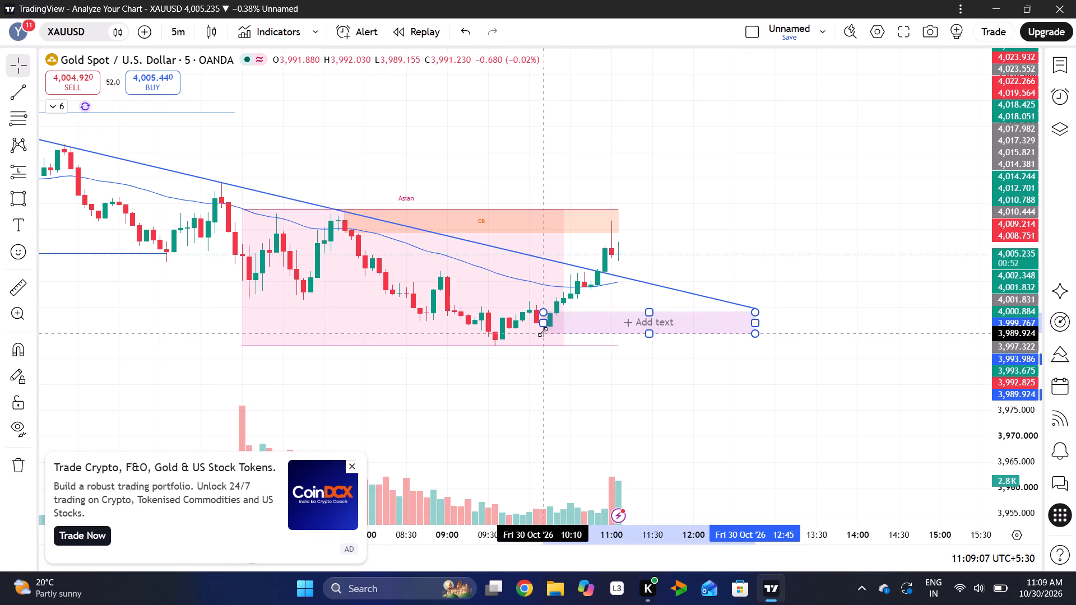
drag(542, 332, 540, 330)
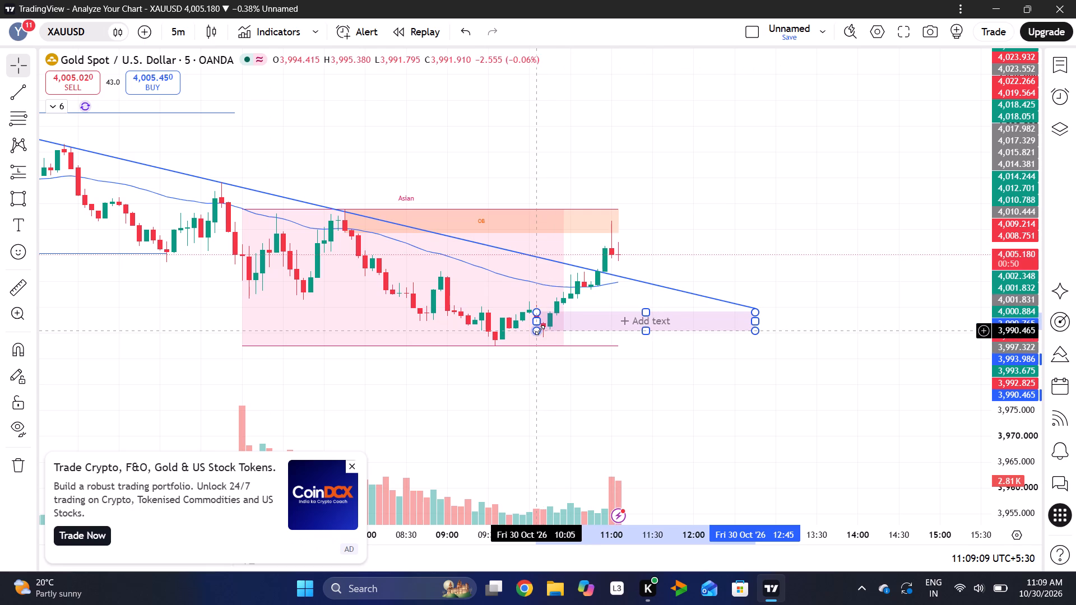
click(893, 211)
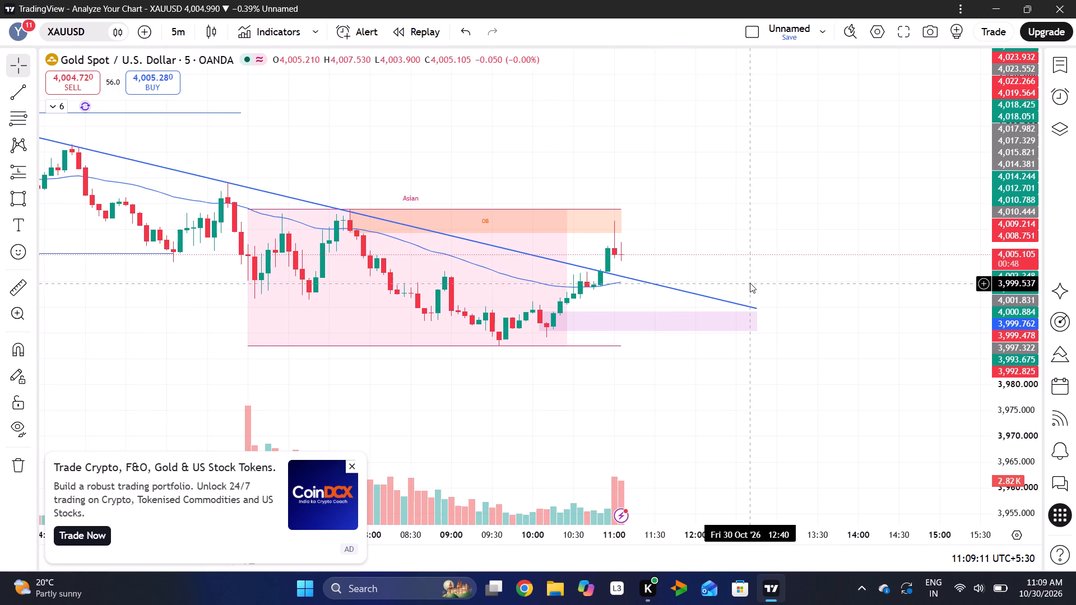
Switch the chart symbol to BTCUSD, the Bitcoin spot crypto listing.
drag(1013, 381, 1012, 230)
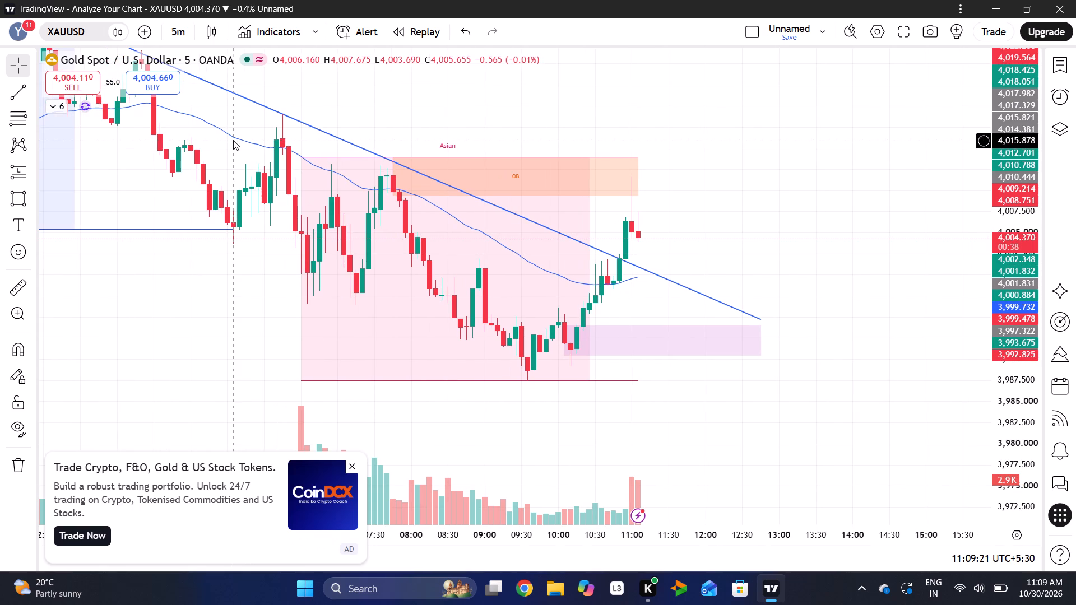
click(76, 31)
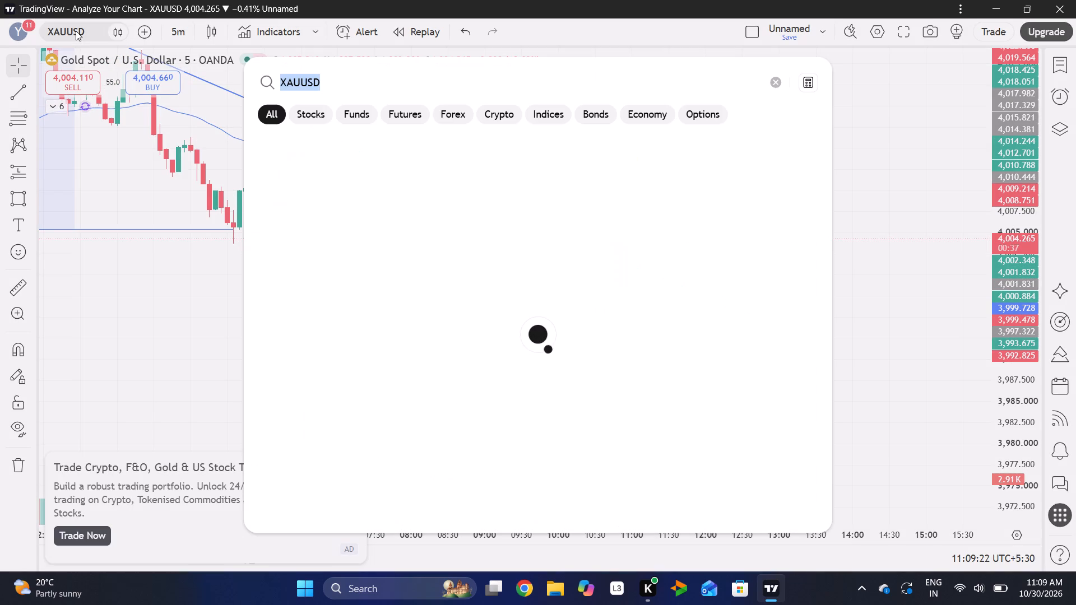
key(space)
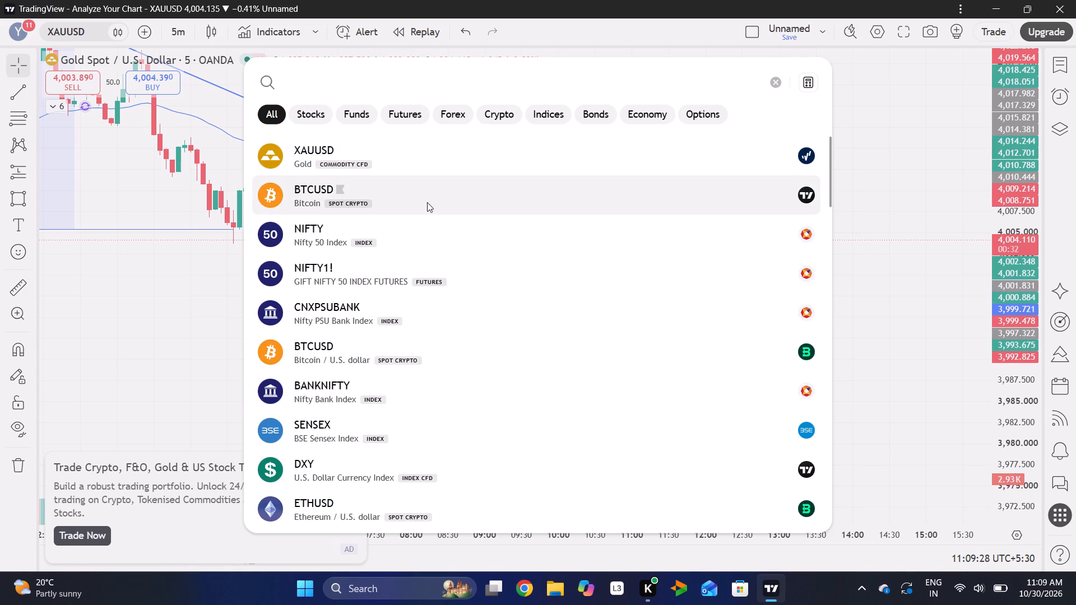
click(427, 194)
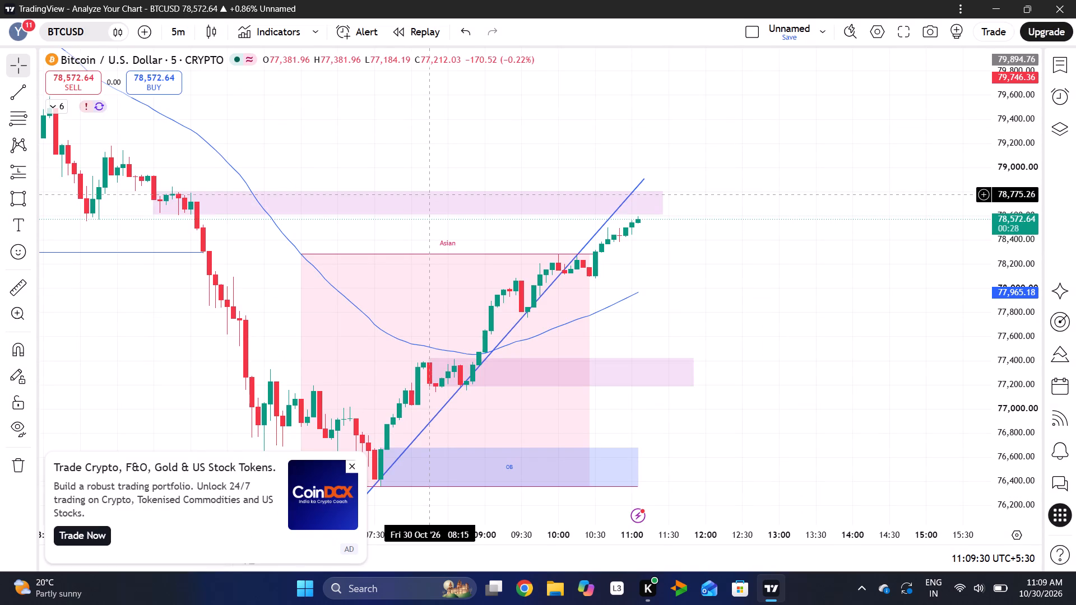
Move the upper purple zone's start two candles later, set its lower edge at about 78,610, and deselect it.
scroll(723, 239, up, 1)
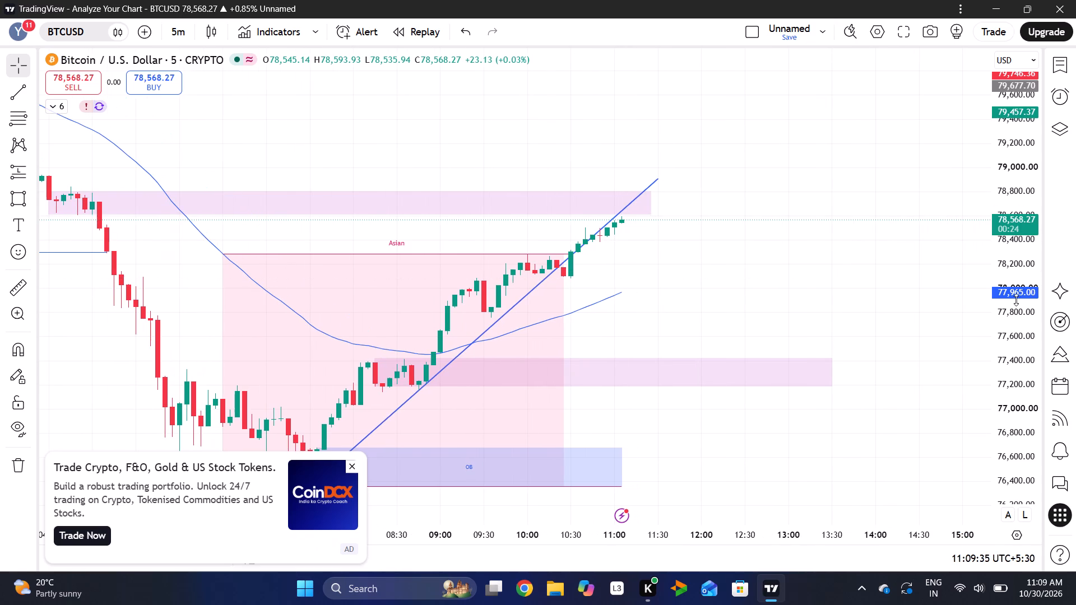
drag(1016, 300, 1018, 66)
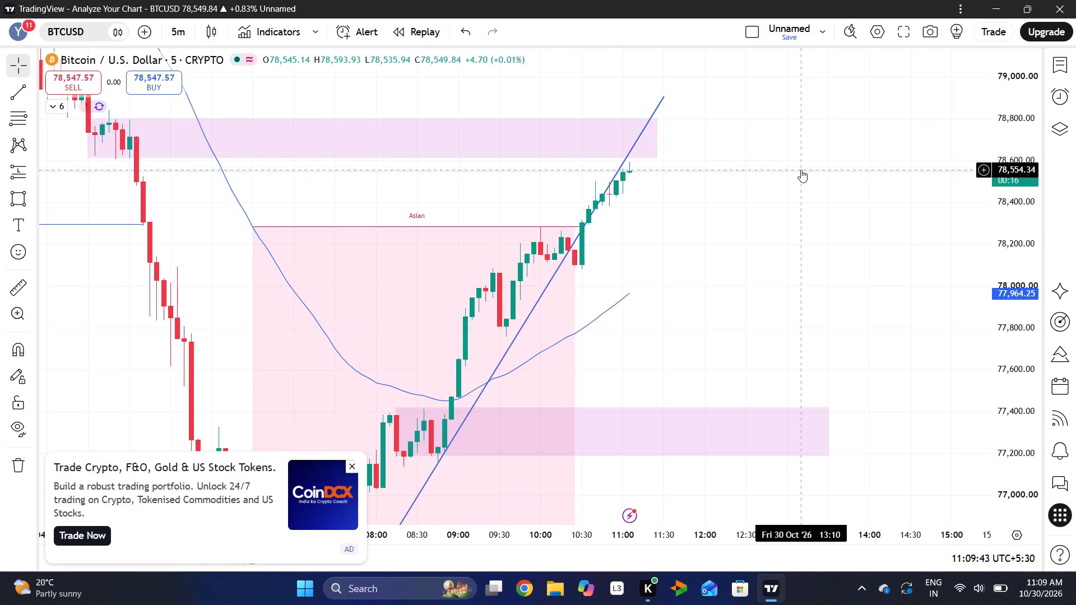
drag(801, 170, 807, 219)
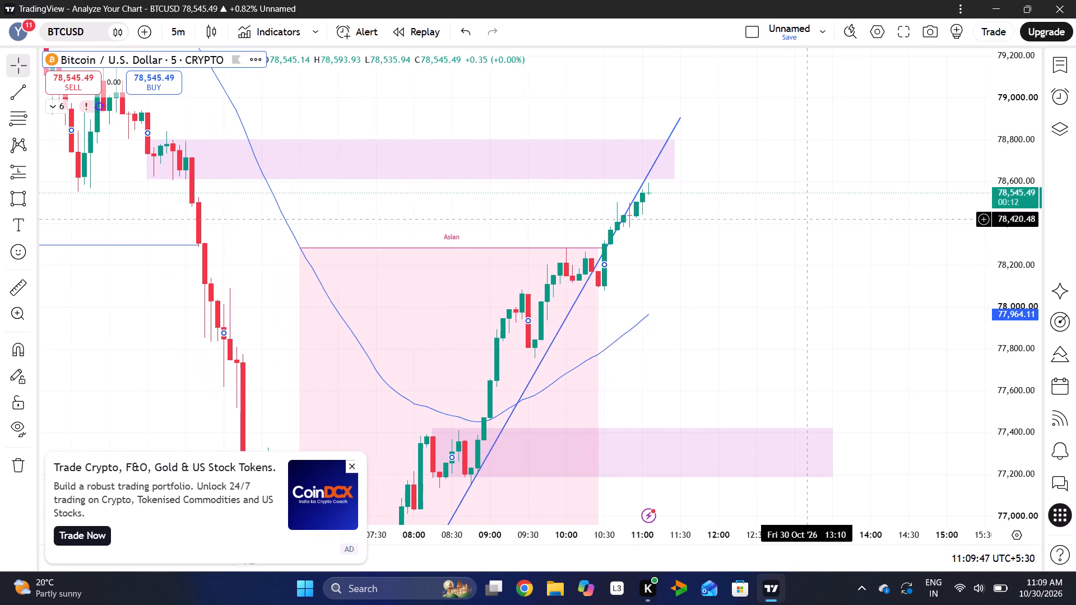
drag(807, 219, 821, 257)
scroll(821, 257, left, 1)
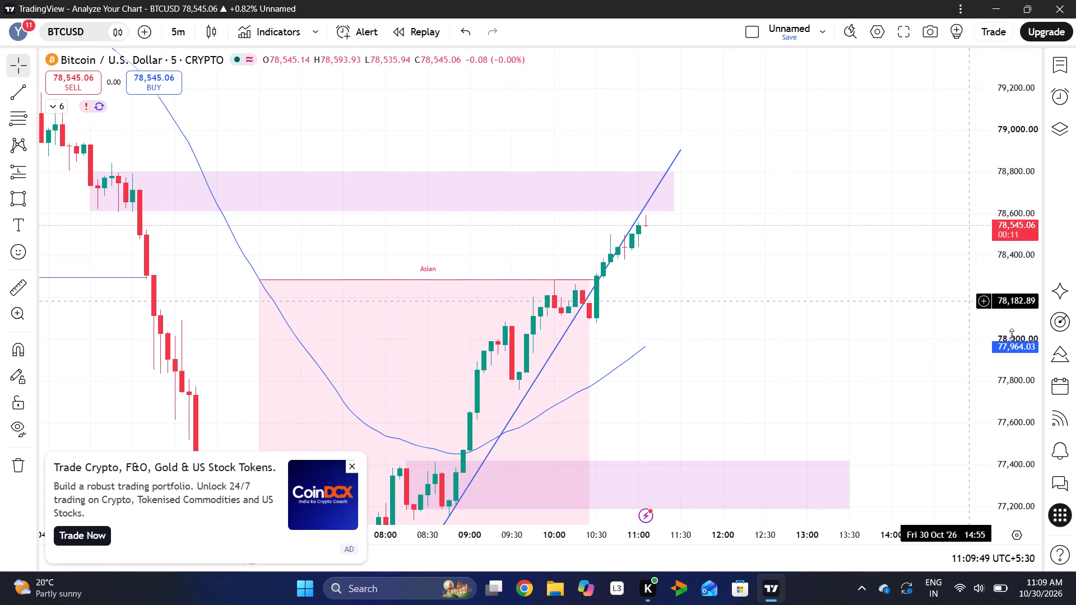
drag(1013, 334, 1019, 160)
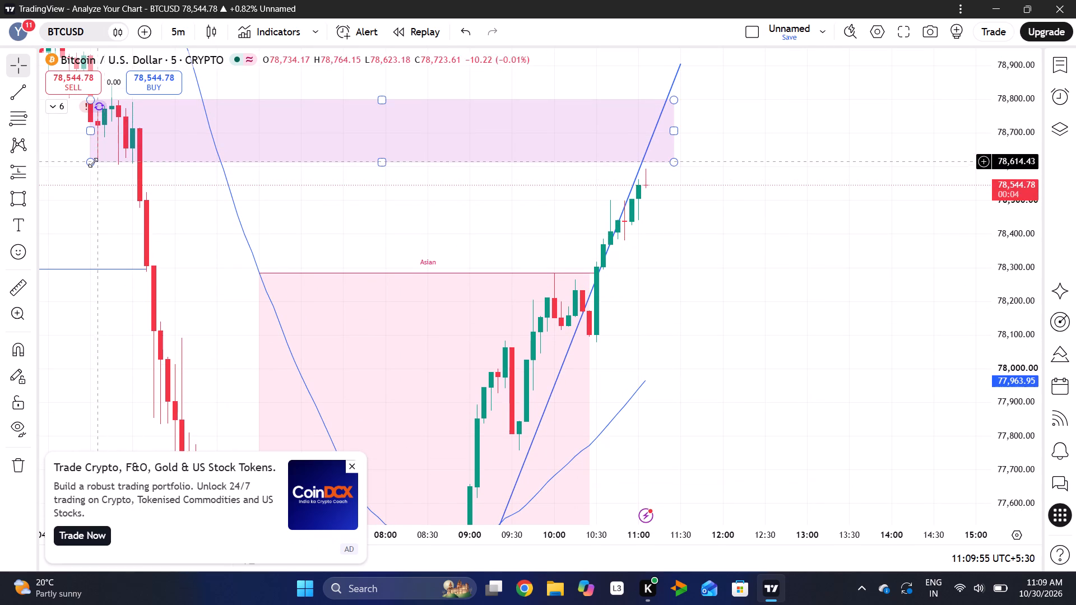
drag(93, 162, 102, 164)
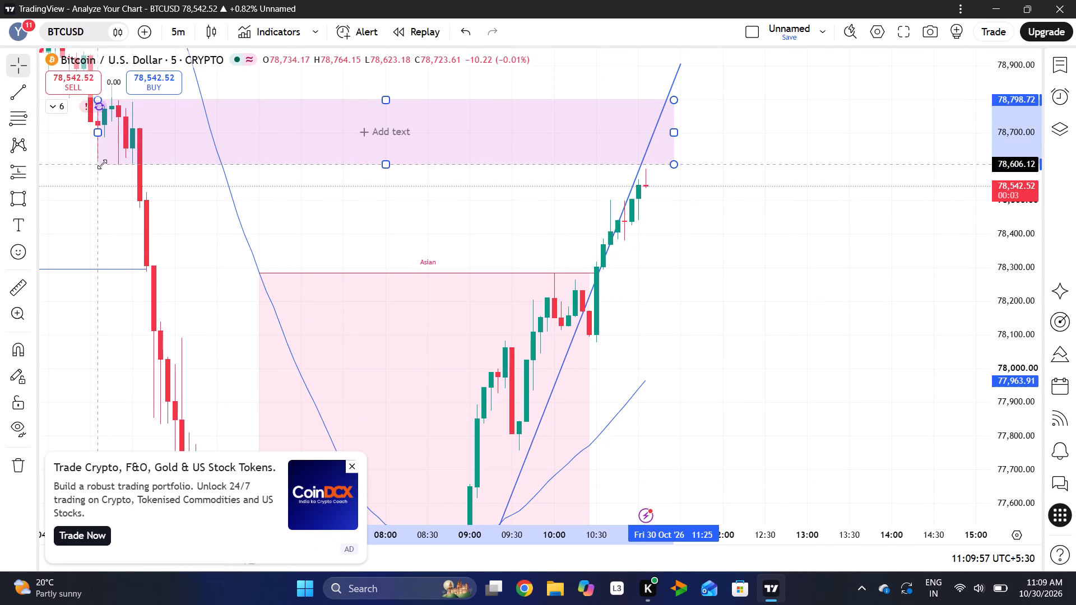
drag(102, 164, 104, 163)
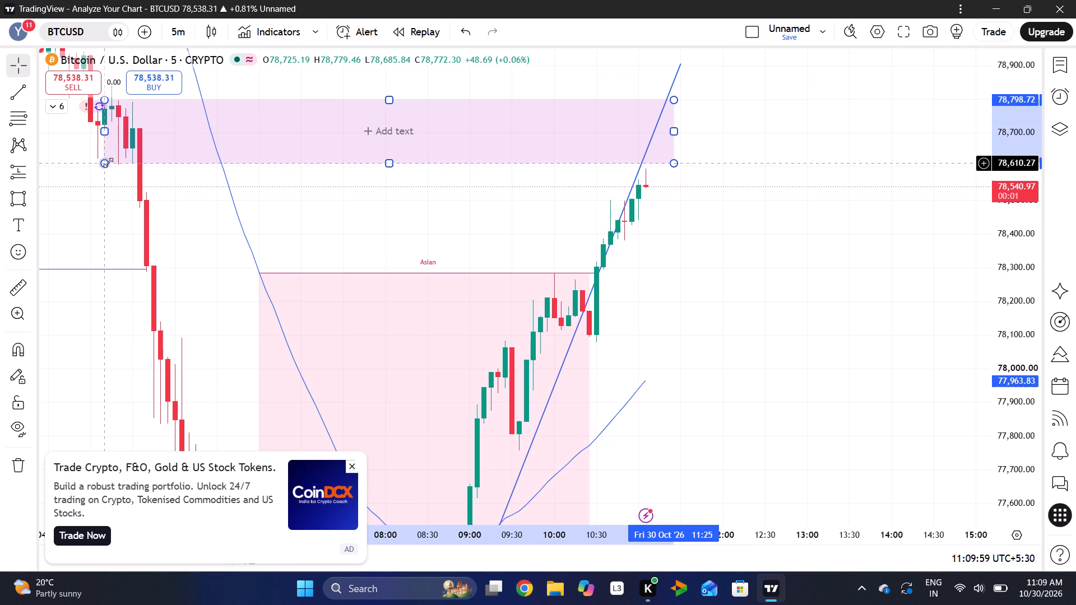
click(254, 208)
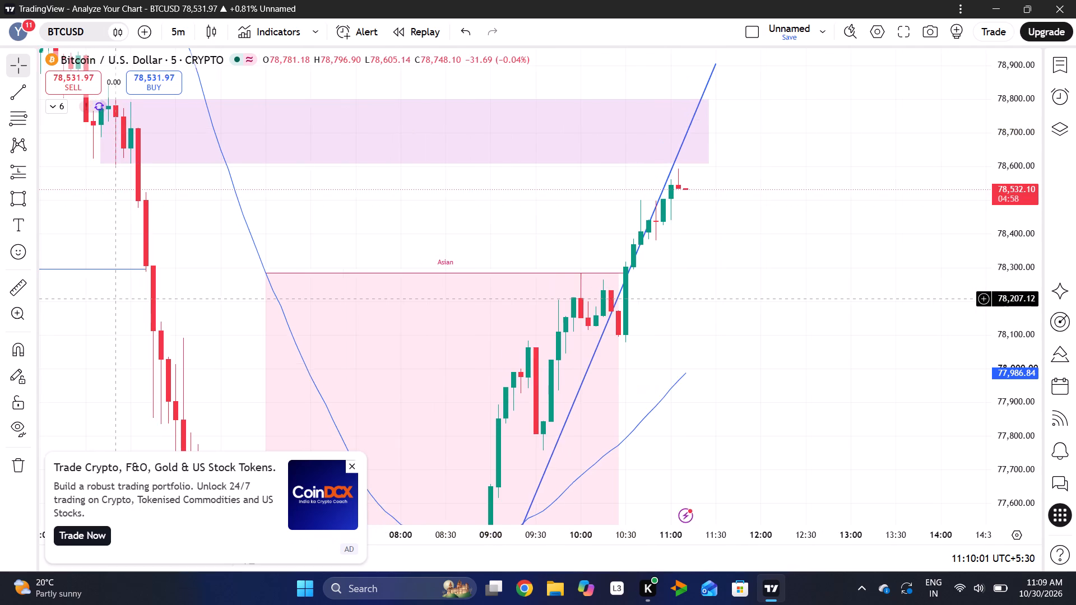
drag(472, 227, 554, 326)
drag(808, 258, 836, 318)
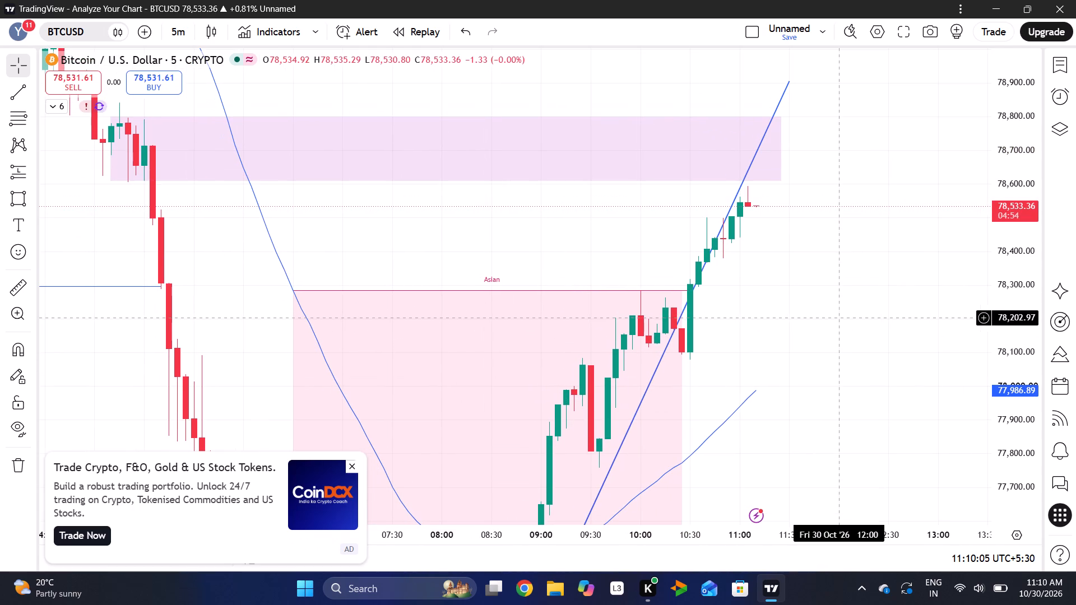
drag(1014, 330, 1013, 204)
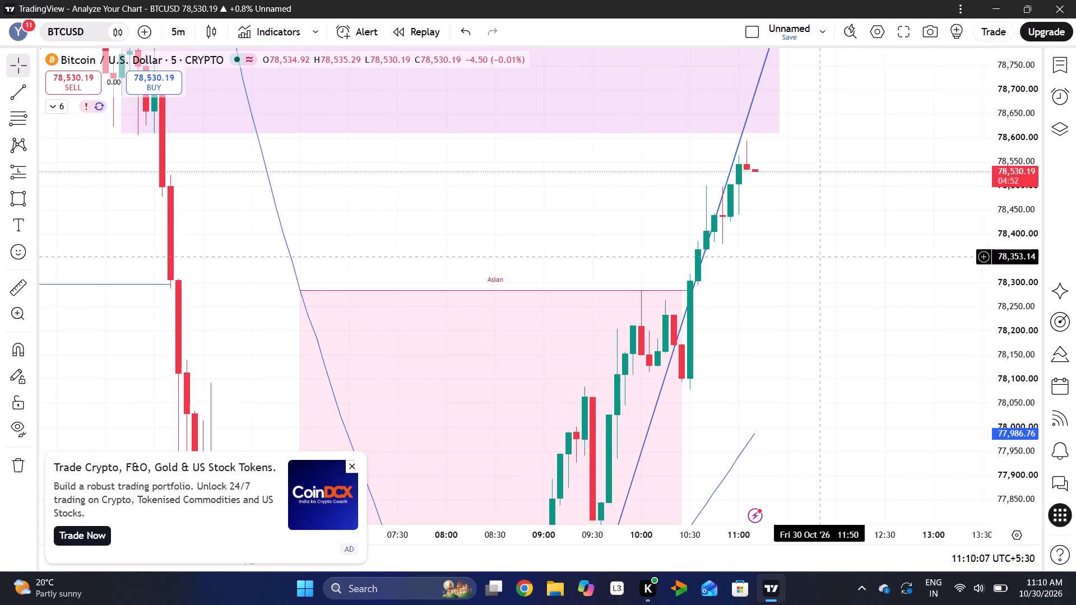
Switch the BTCUSD chart to the 4-hour interval.
drag(1018, 154, 1039, 301)
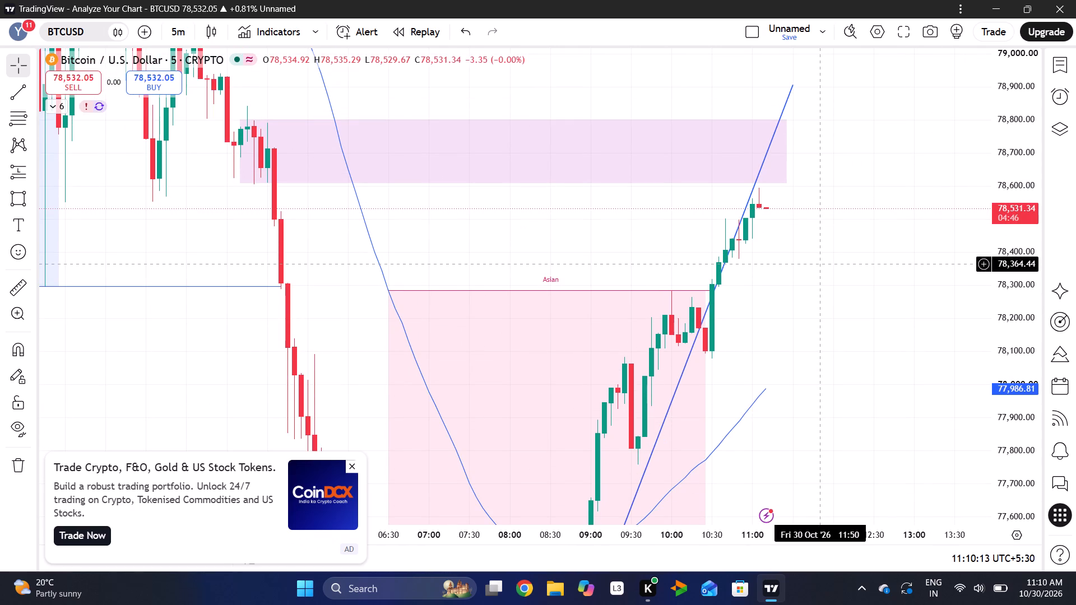
click(185, 29)
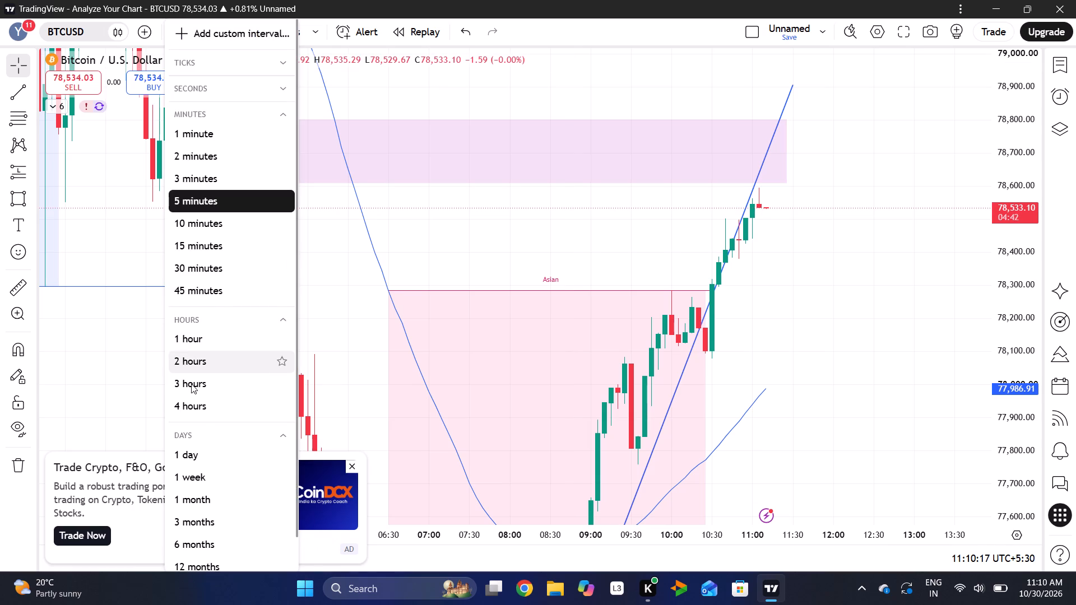
click(194, 416)
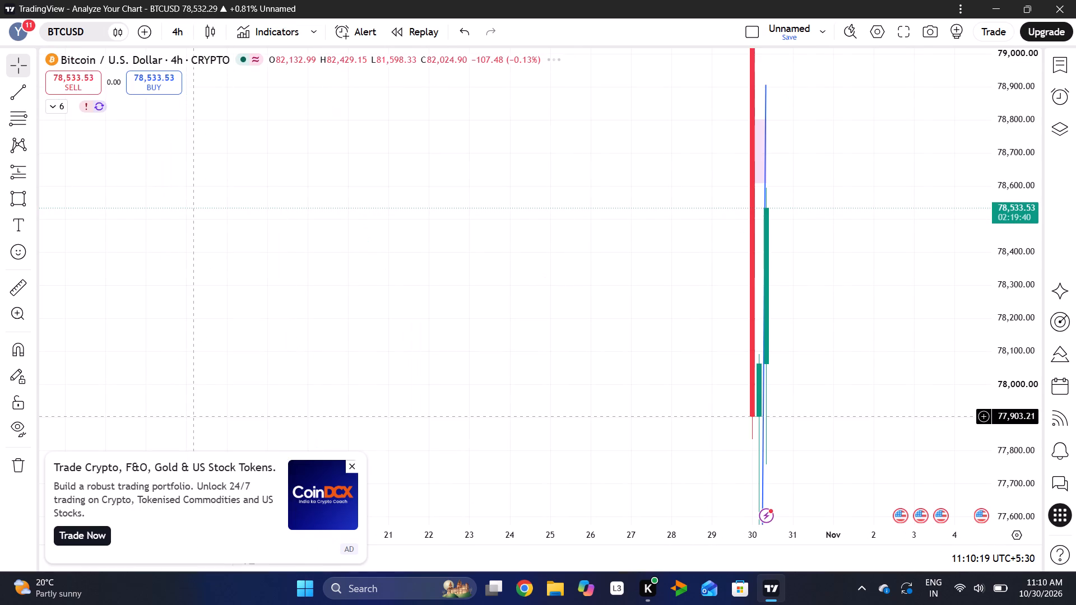
Draw a horizontal trend line at about 78,079 from the 05:30 candle to 17:30 on 30 October, and deselect it.
drag(1019, 114, 1001, 273)
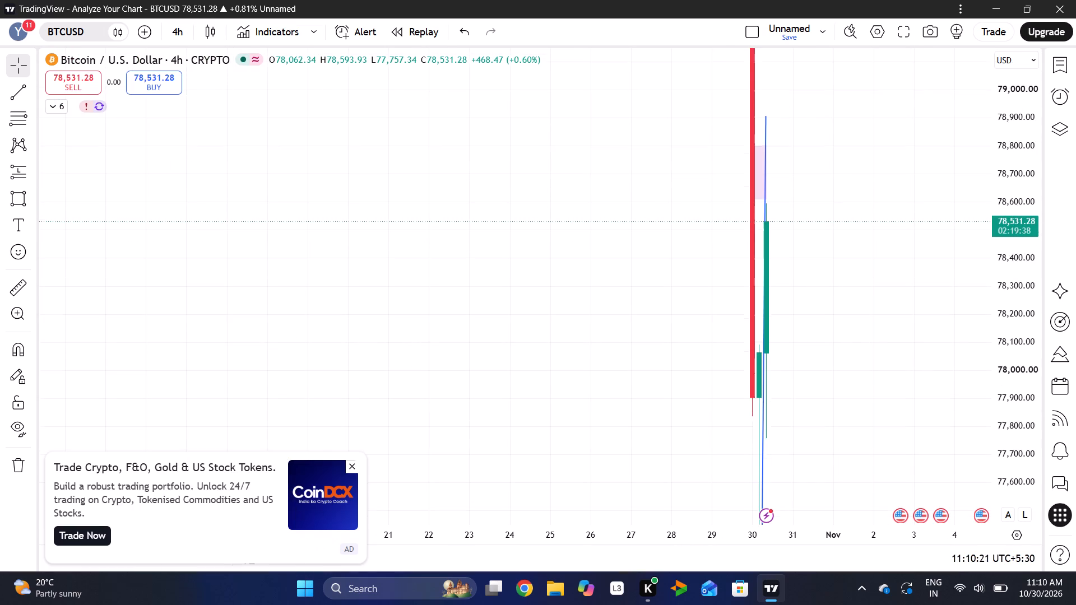
drag(1001, 273, 941, 482)
click(887, 306)
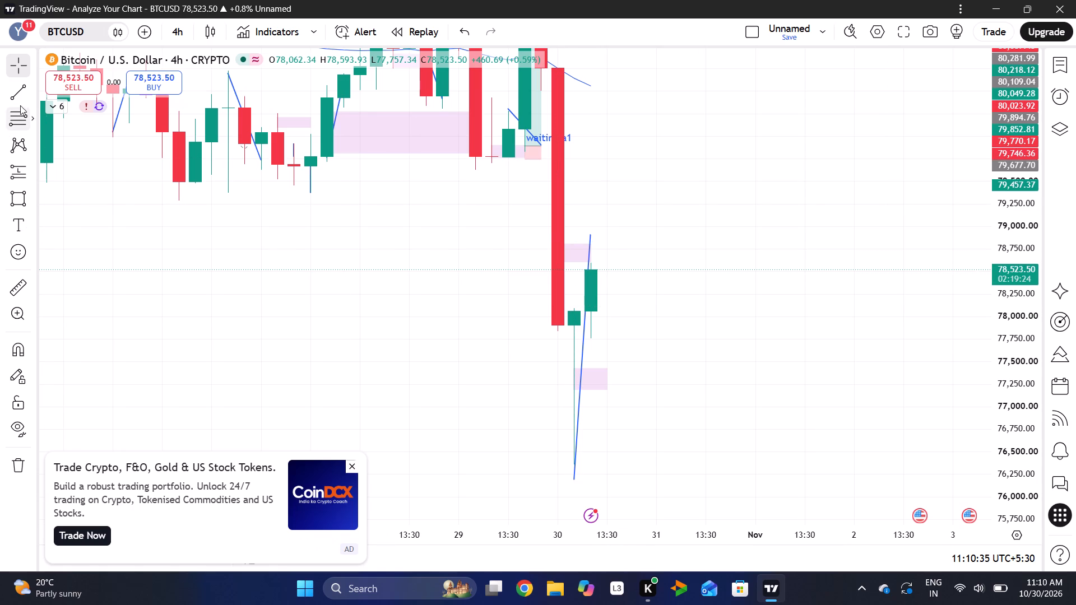
click(23, 82)
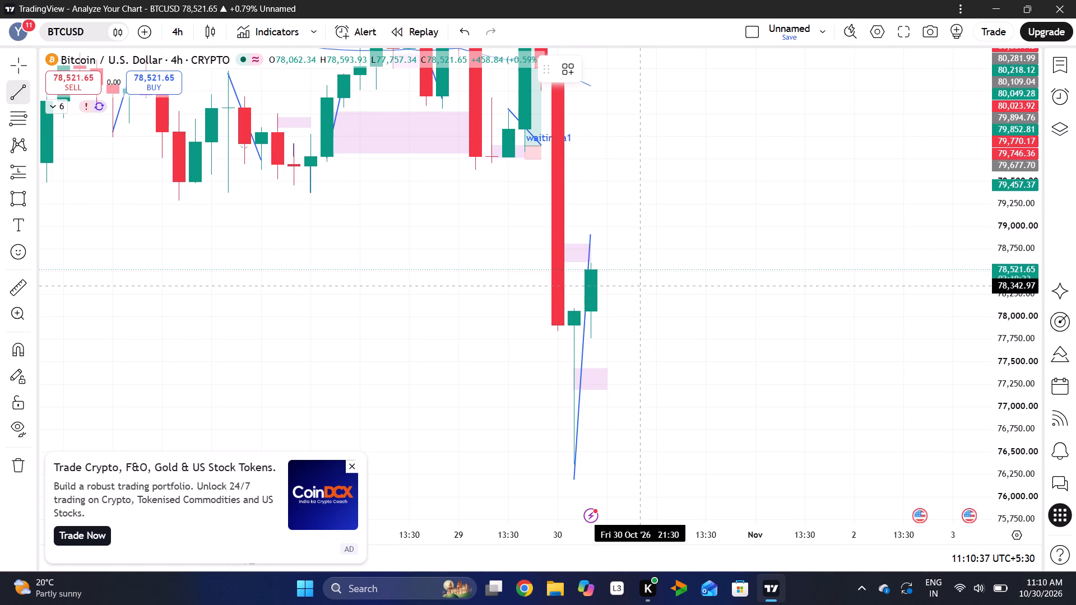
click(572, 309)
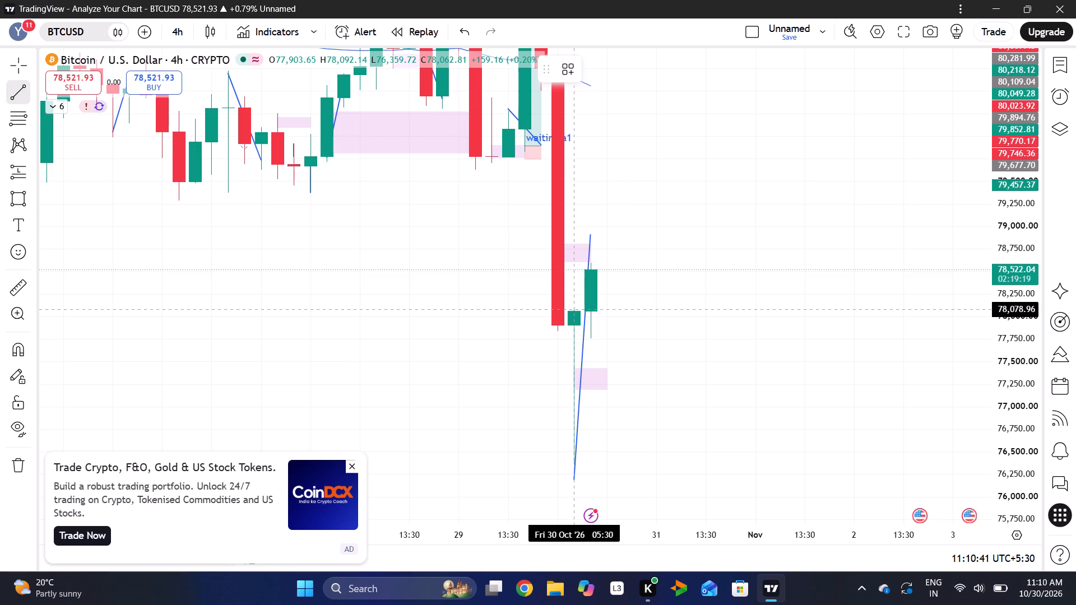
click(617, 309)
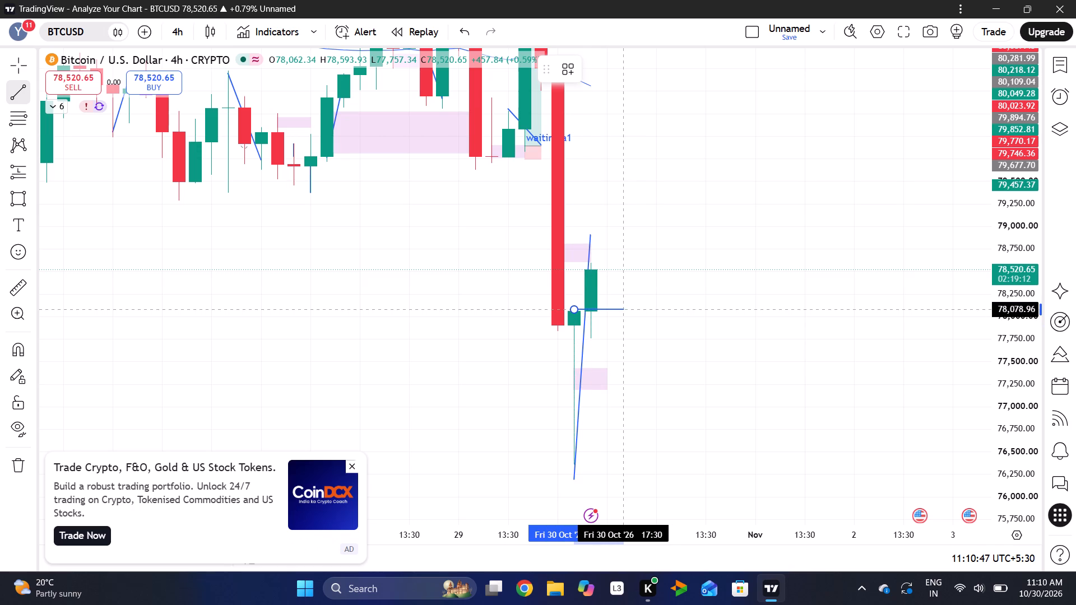
click(622, 343)
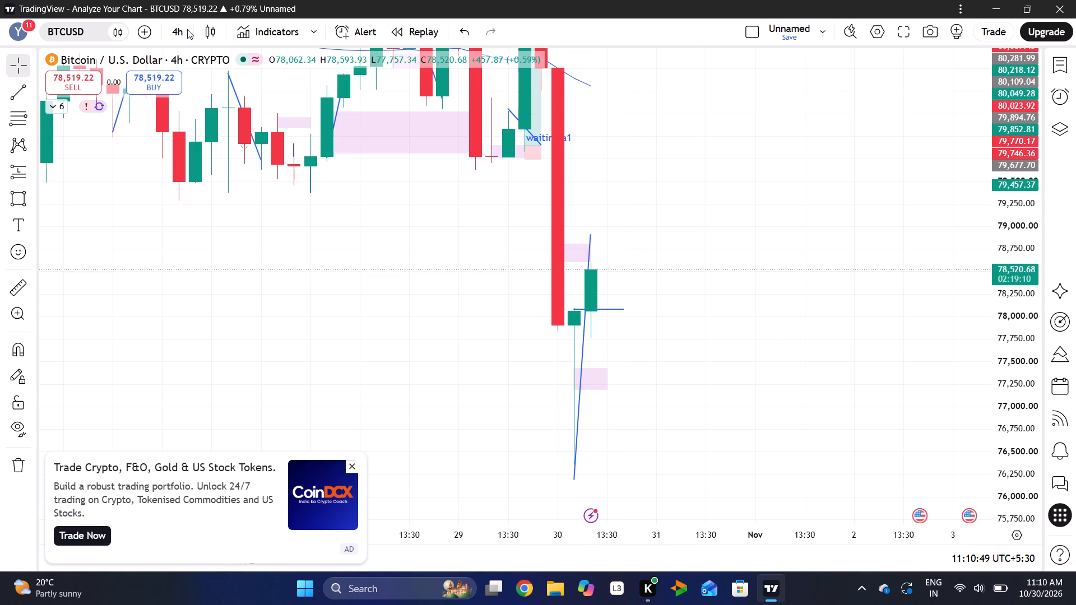
Switch the chart to the 15-minute interval.
click(178, 24)
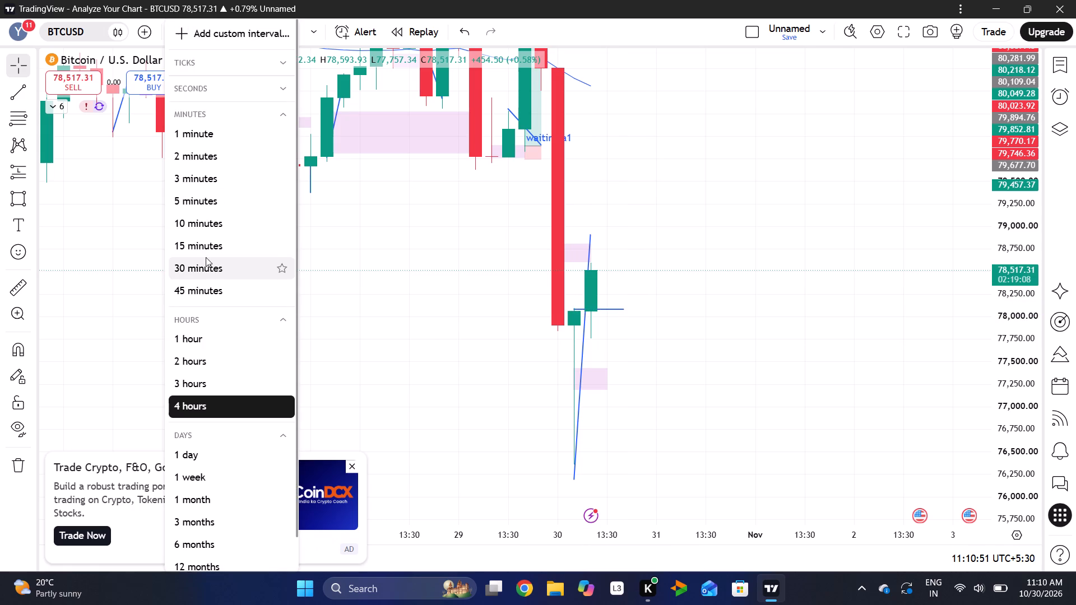
click(203, 250)
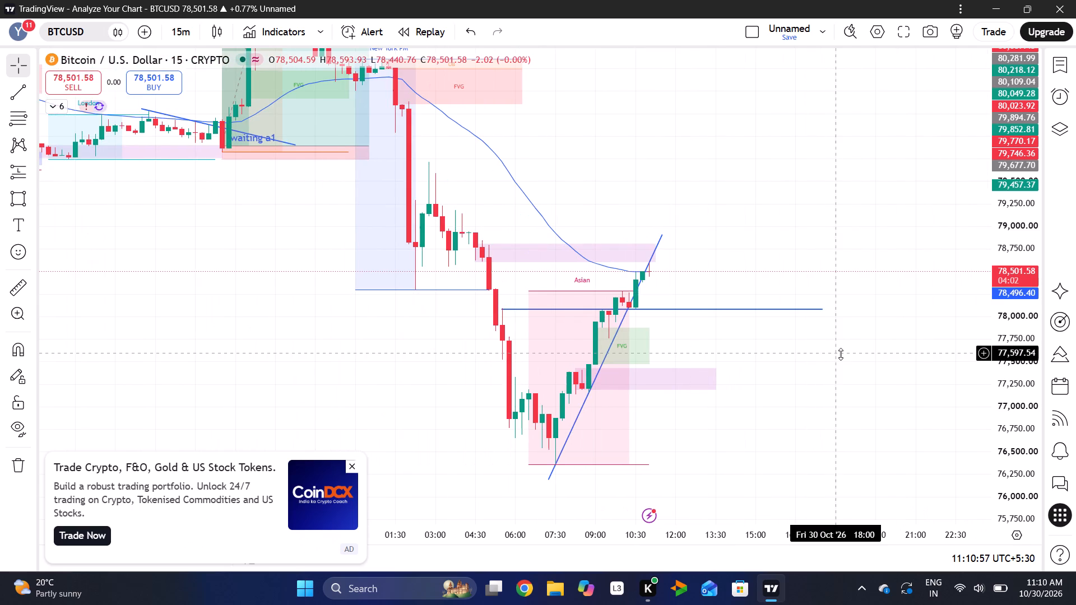
Delete the steep rising trend line that ends near 78,900 at 11:30.
drag(1003, 368, 999, 101)
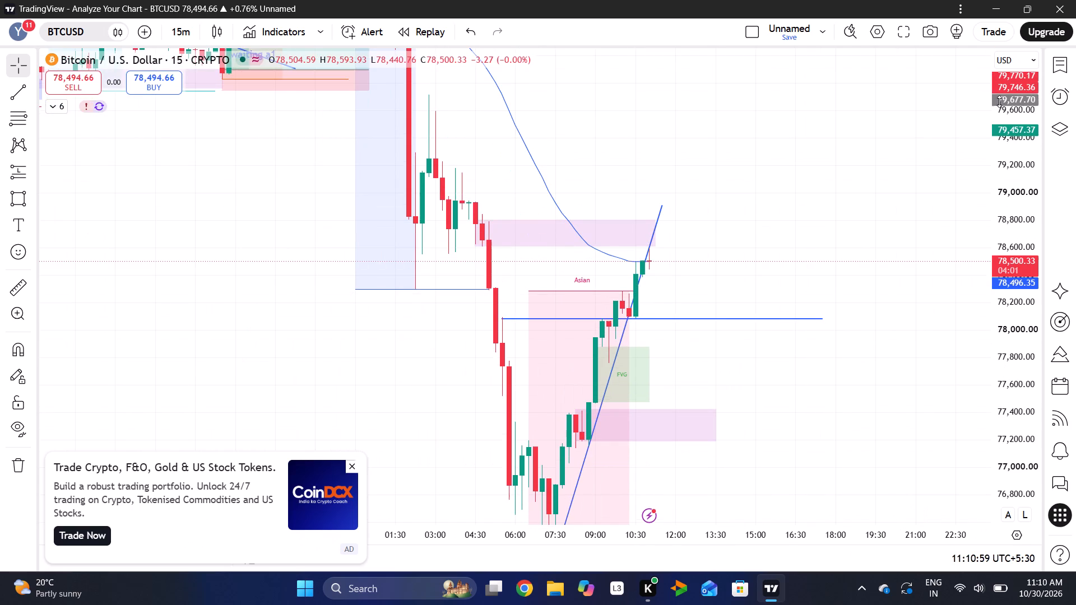
drag(999, 101, 997, 0)
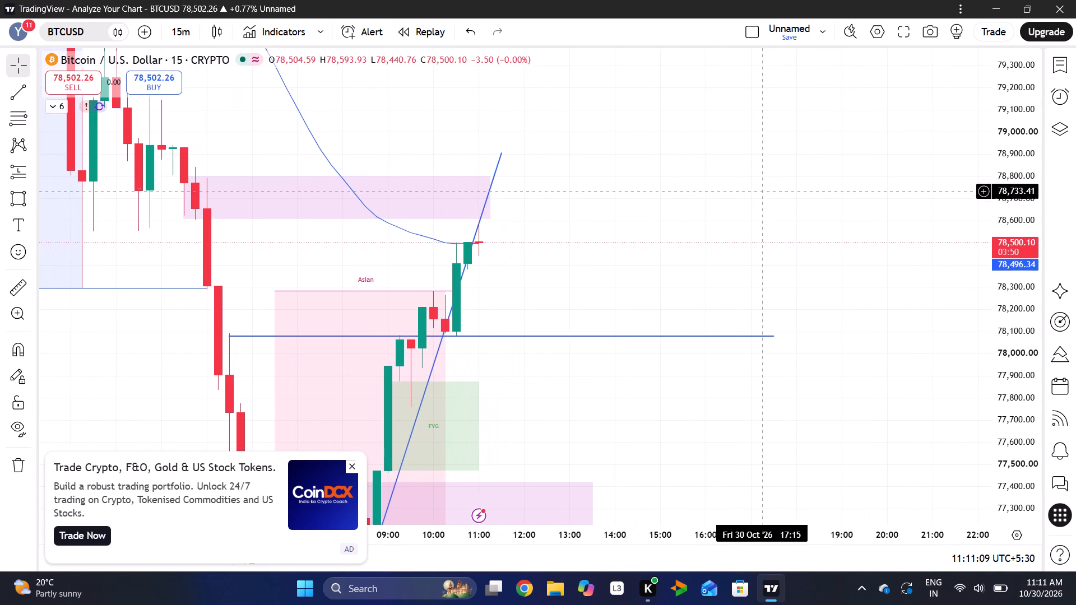
drag(587, 236, 794, 220)
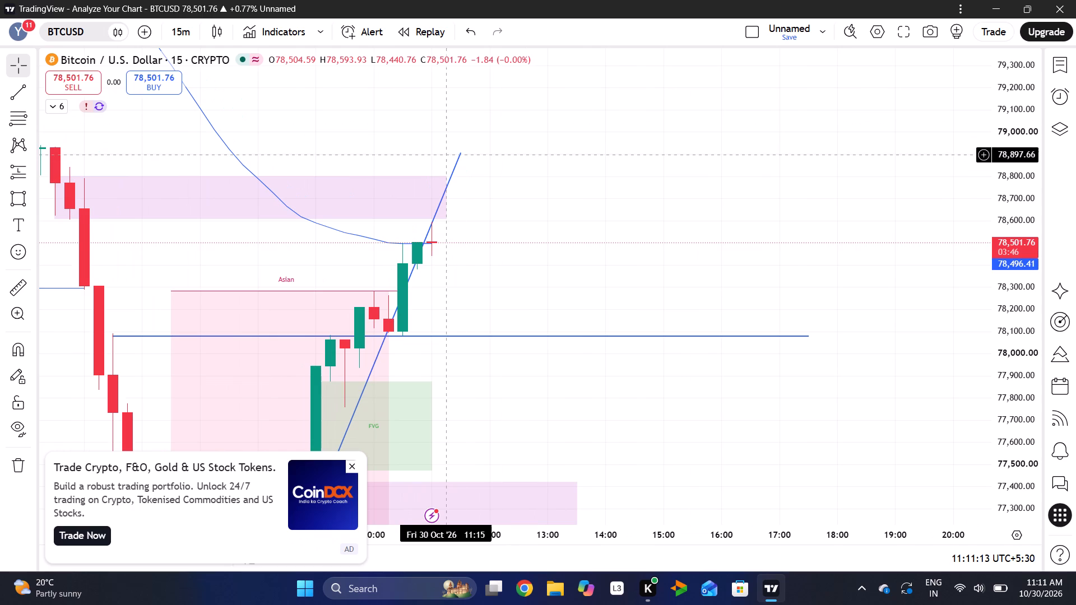
click(458, 157)
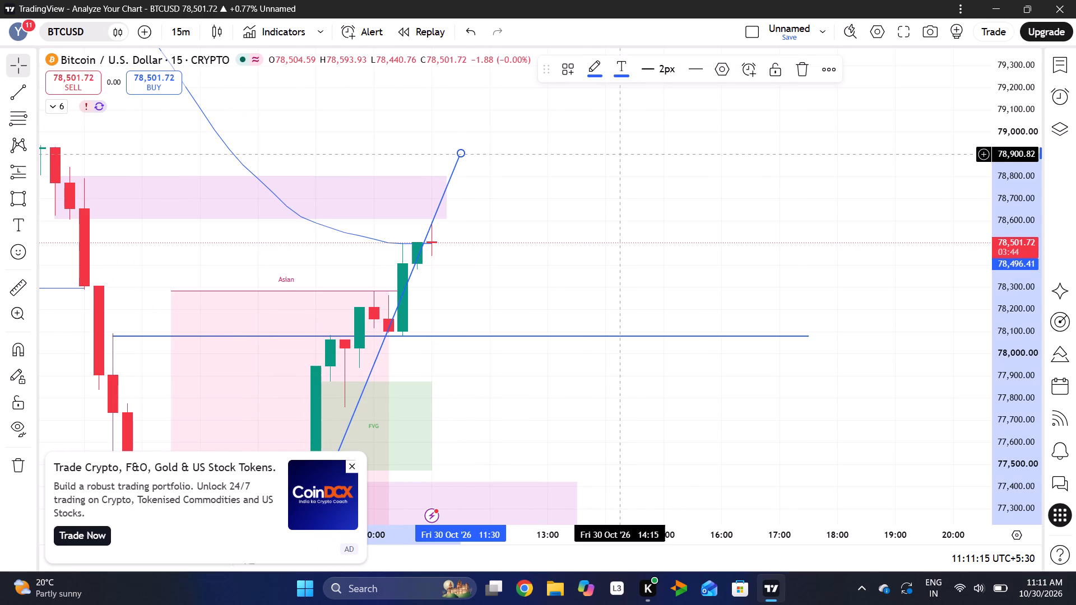
click(811, 65)
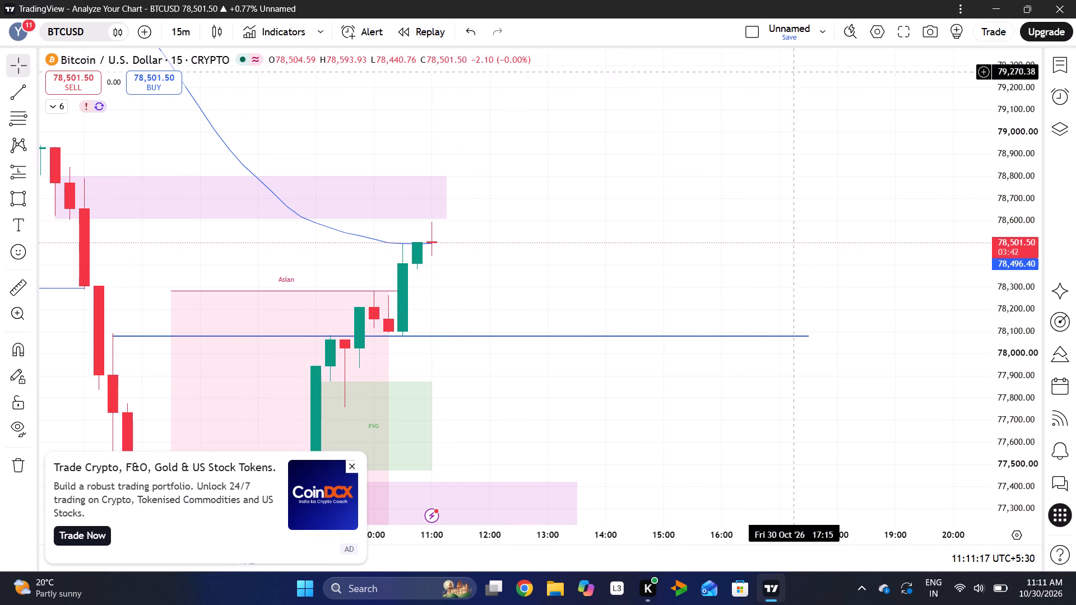
Hide the EMA 48 indicator on the chart and collapse the indicator list.
click(58, 113)
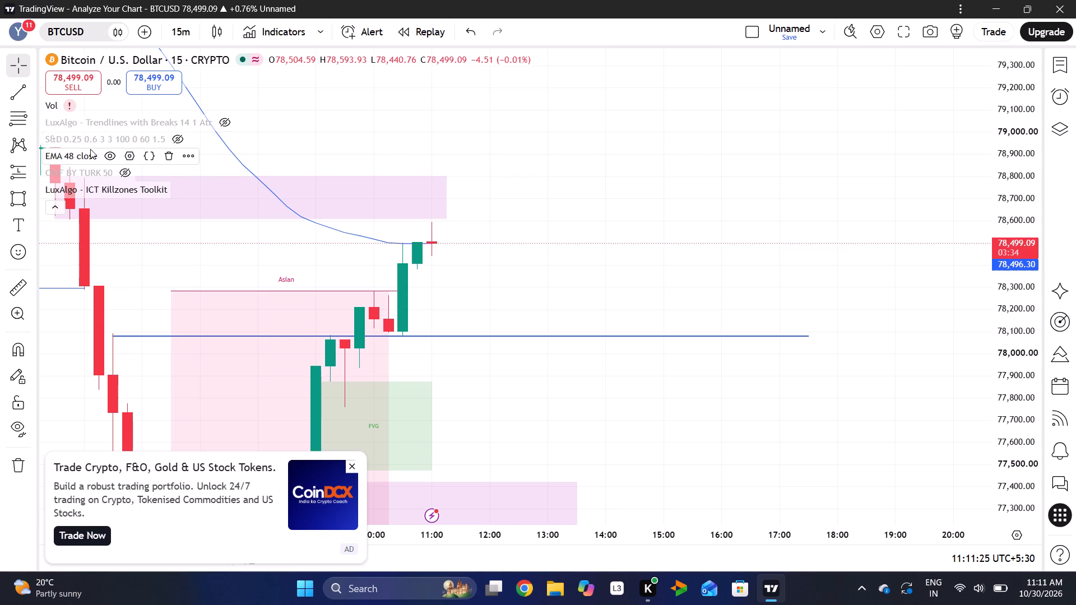
click(109, 155)
click(495, 155)
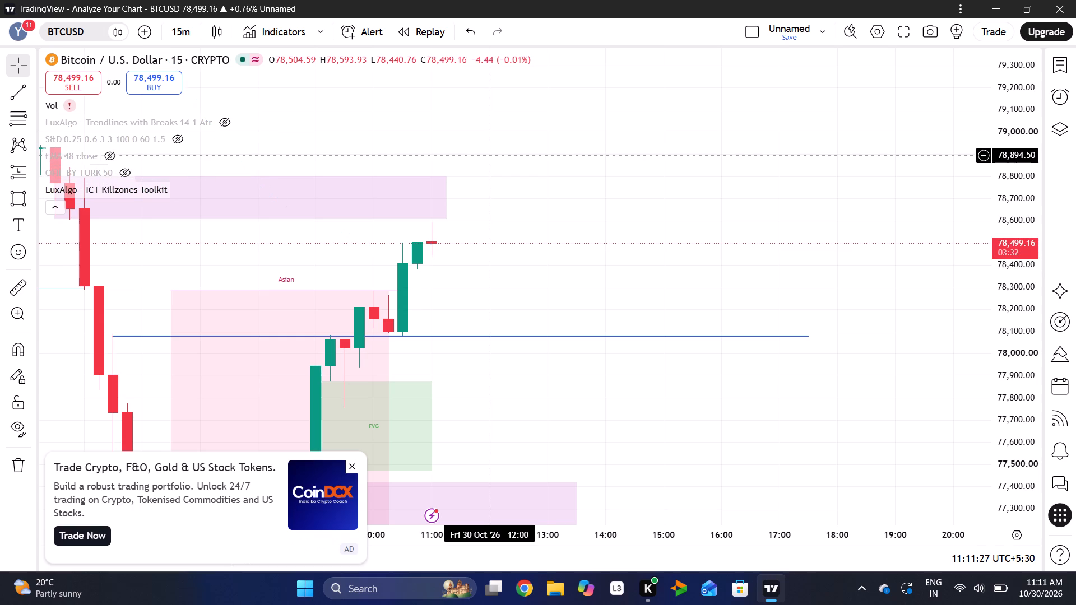
click(53, 206)
Switch the chart back to the 5-minute interval.
click(183, 30)
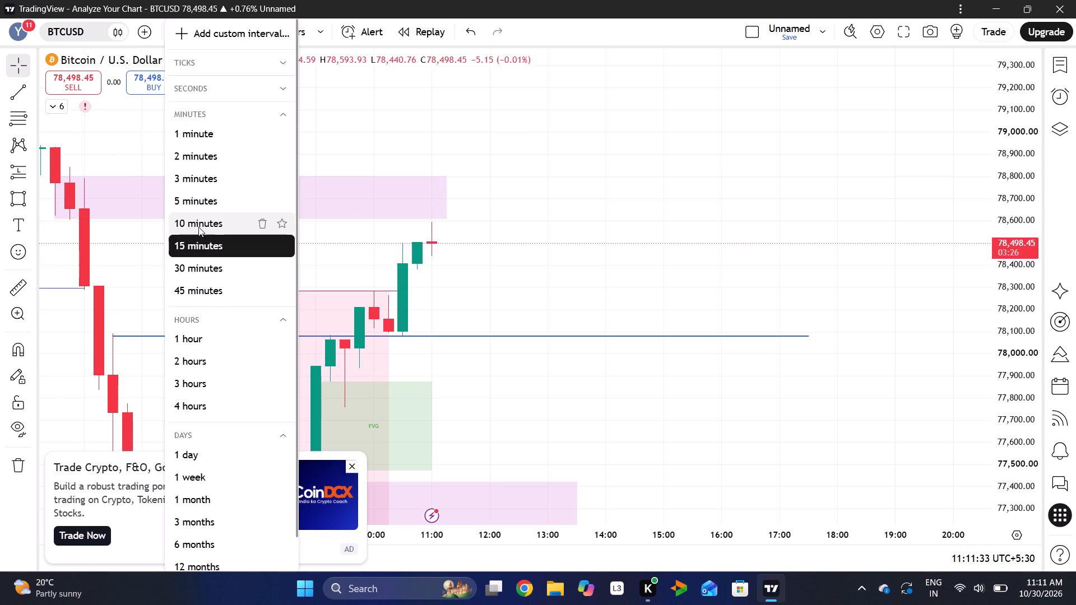
click(201, 196)
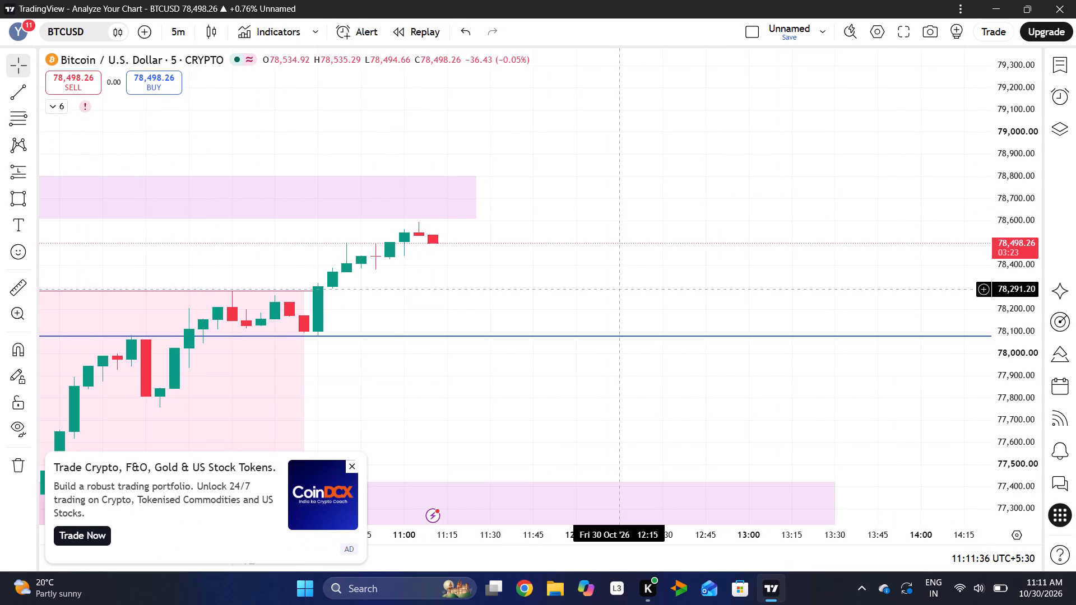
Dismiss the crypto advertisement covering part of the chart.
drag(541, 304, 637, 277)
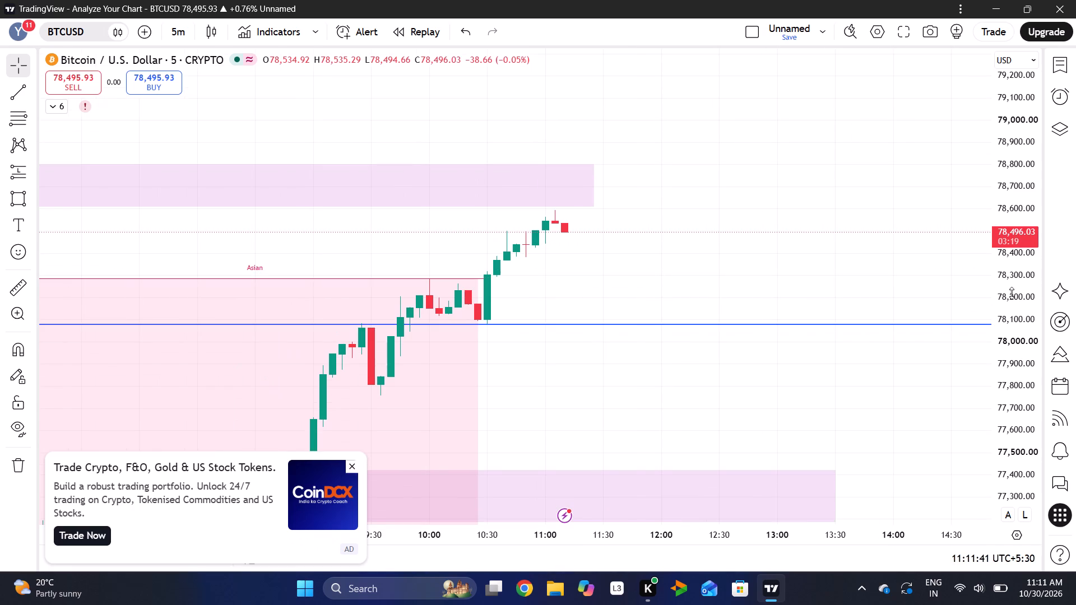
drag(1012, 293, 1003, 0)
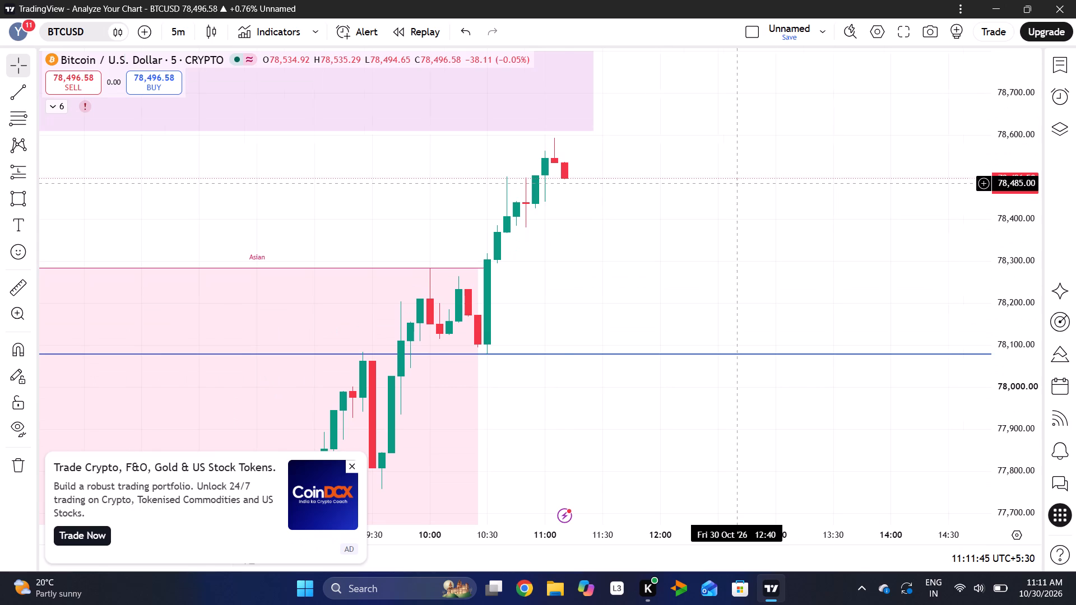
drag(737, 183, 756, 189)
click(756, 189)
drag(756, 189, 804, 208)
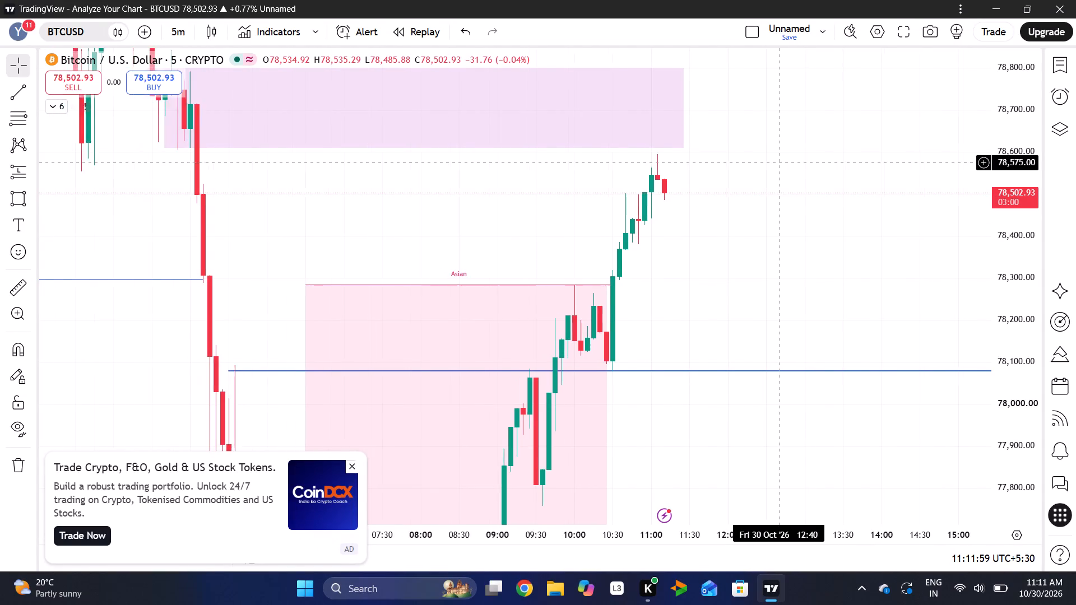
drag(1010, 152, 1012, 212)
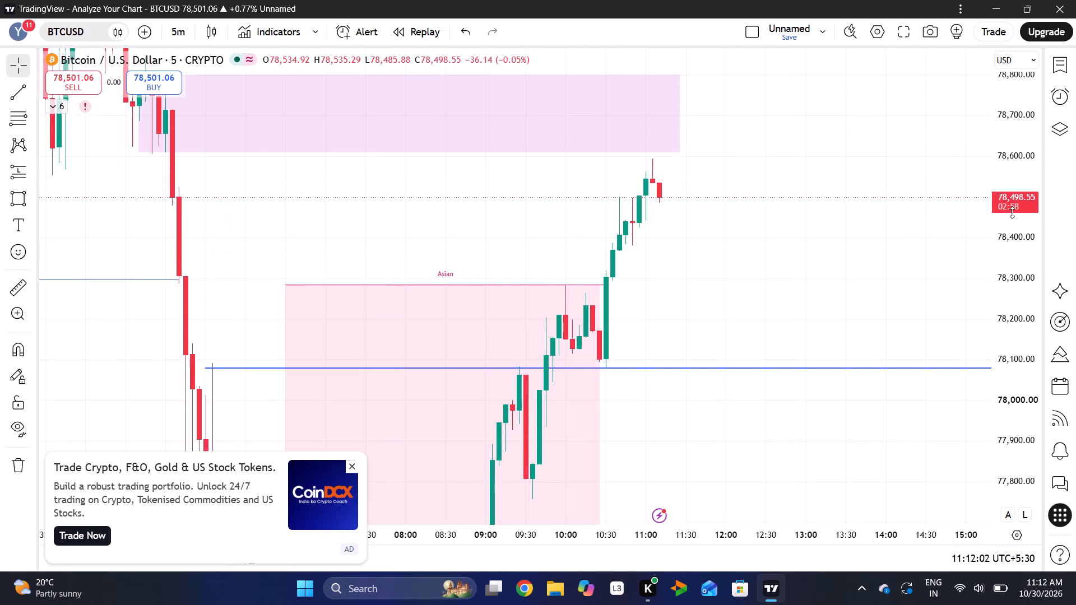
drag(1012, 212, 1012, 215)
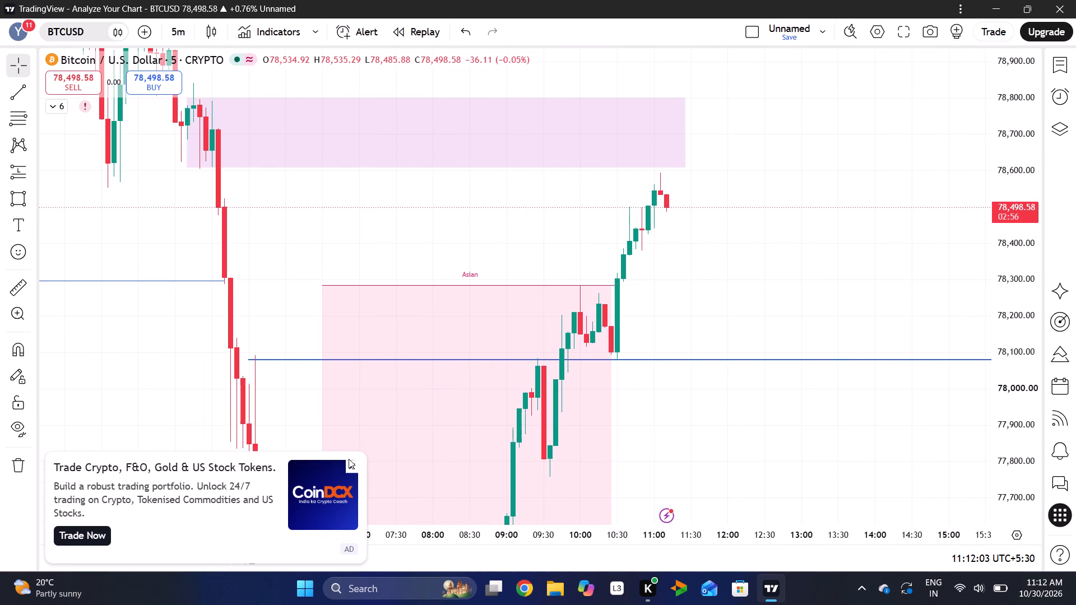
click(351, 462)
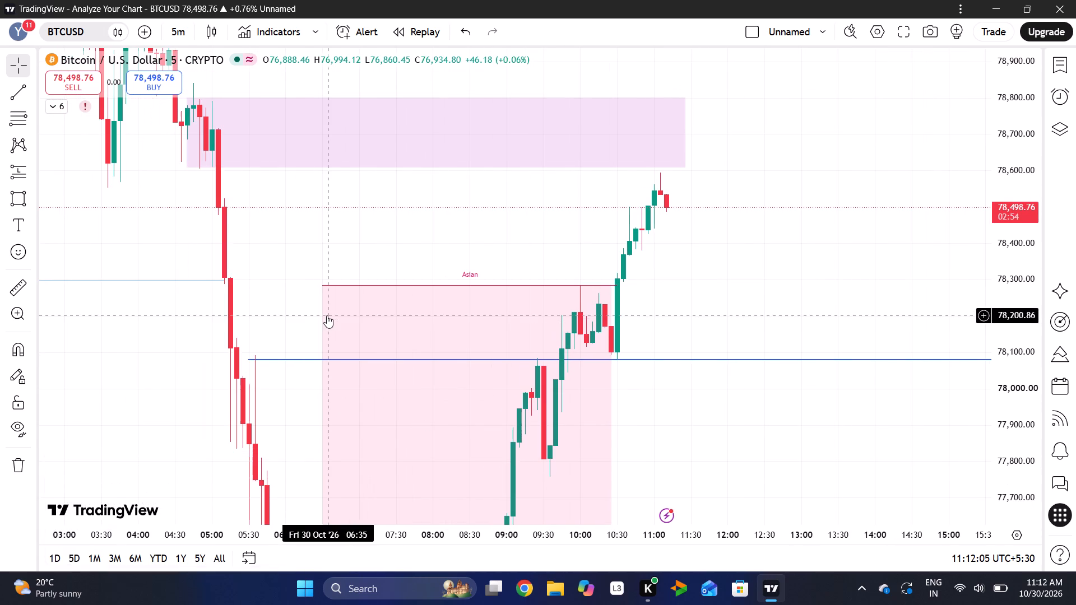
Extend the upper purple zone's end by one candle to 11:30, and deselect it.
drag(303, 306, 440, 324)
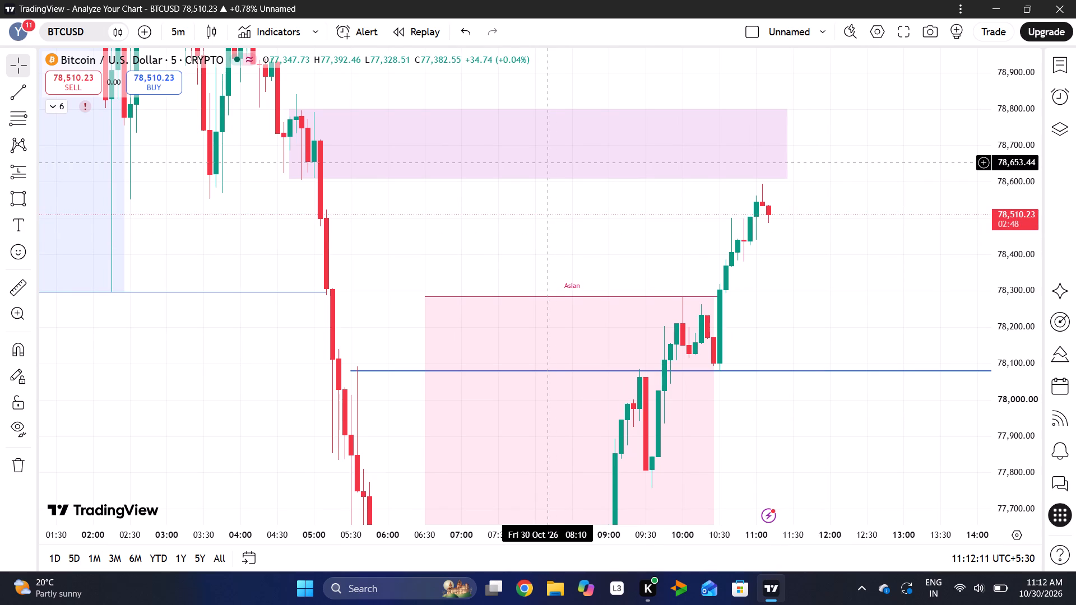
drag(786, 143, 792, 142)
click(850, 143)
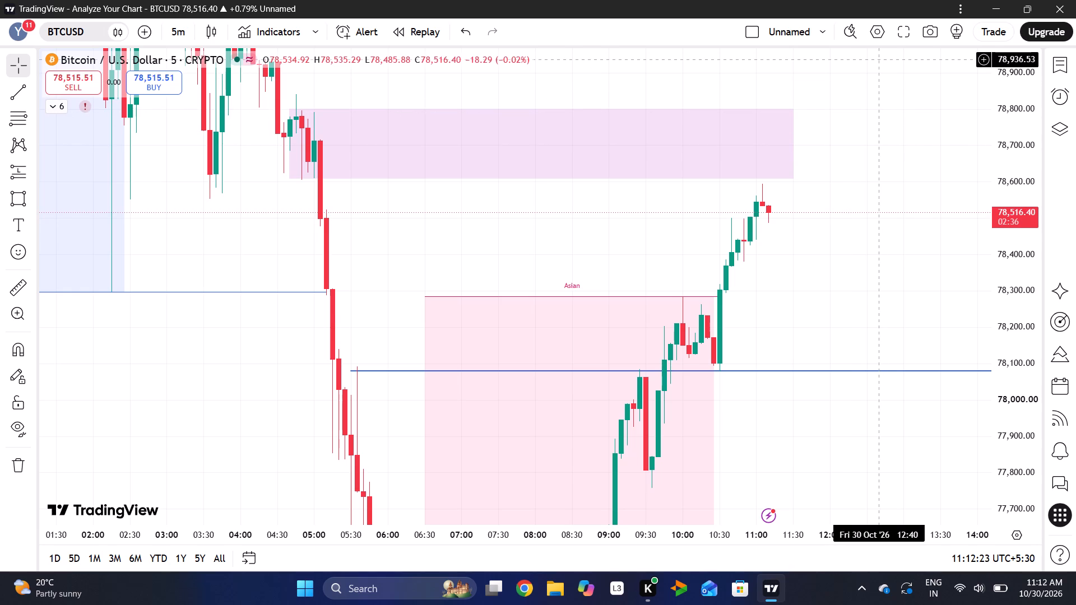
Examine the upper purple zone's placement and the price action down to the lower purple zone.
drag(1027, 113, 1026, 145)
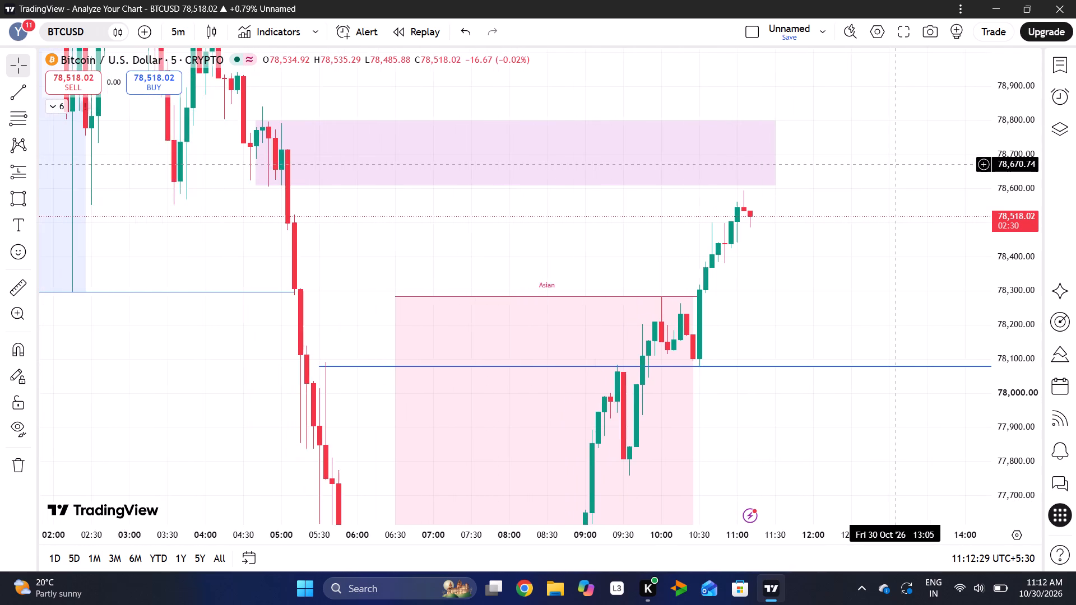
drag(1024, 204, 1018, 239)
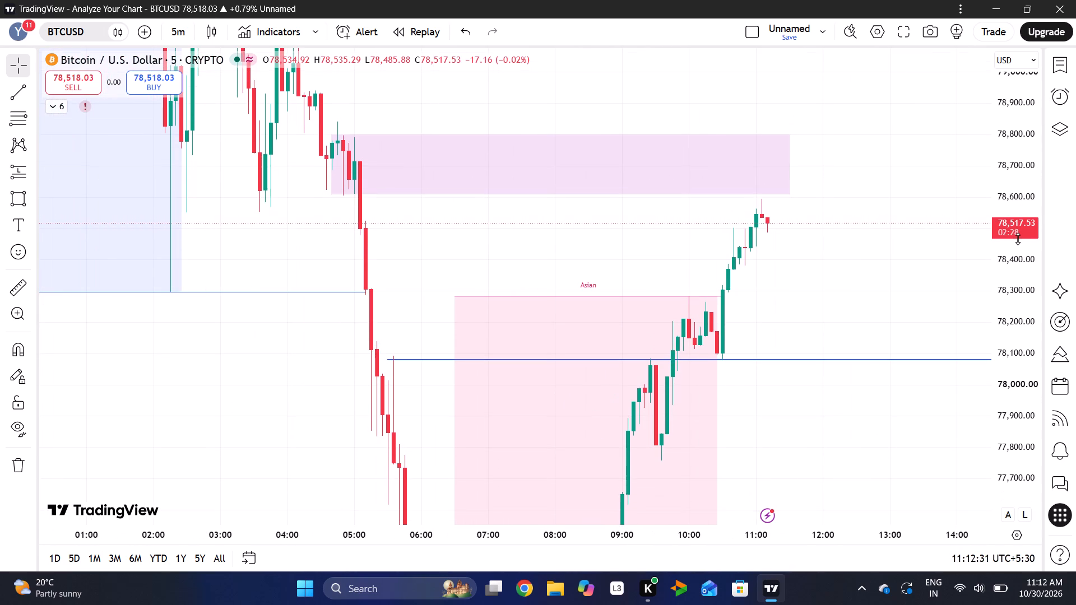
drag(868, 237, 936, 224)
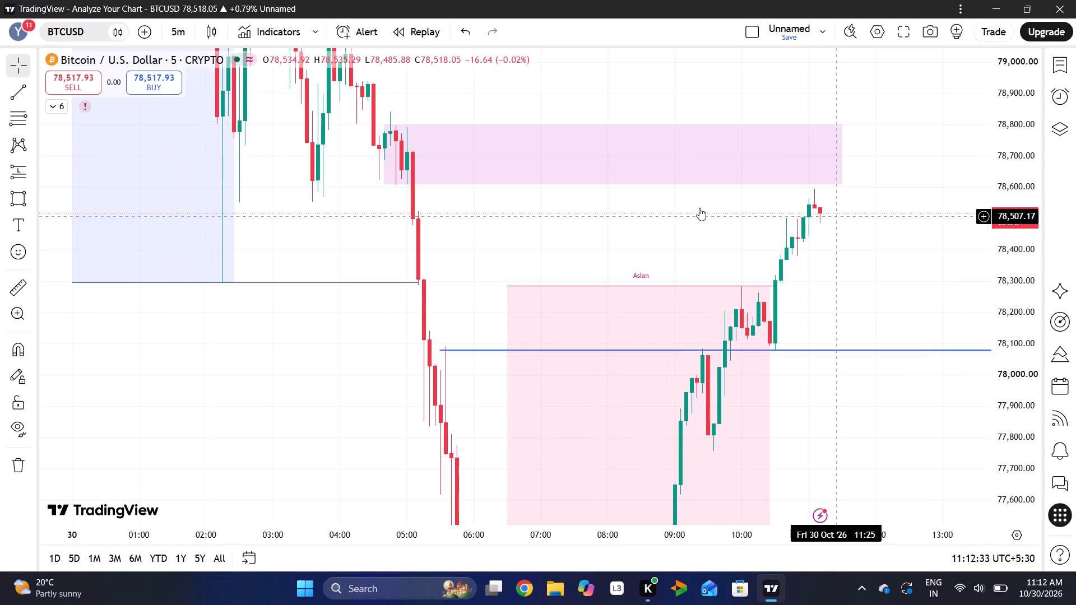
click(385, 183)
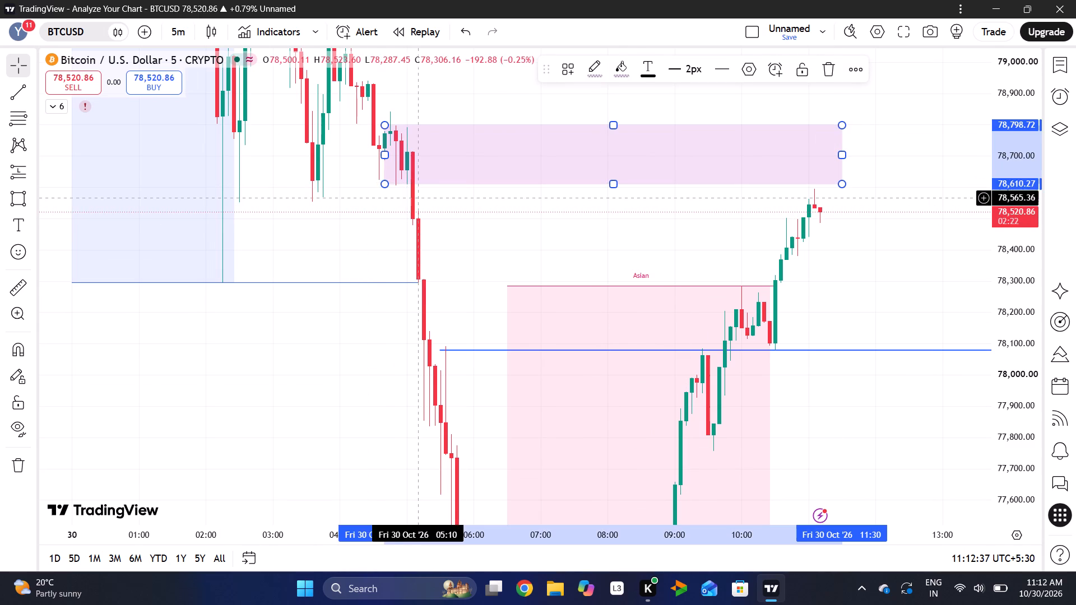
click(439, 203)
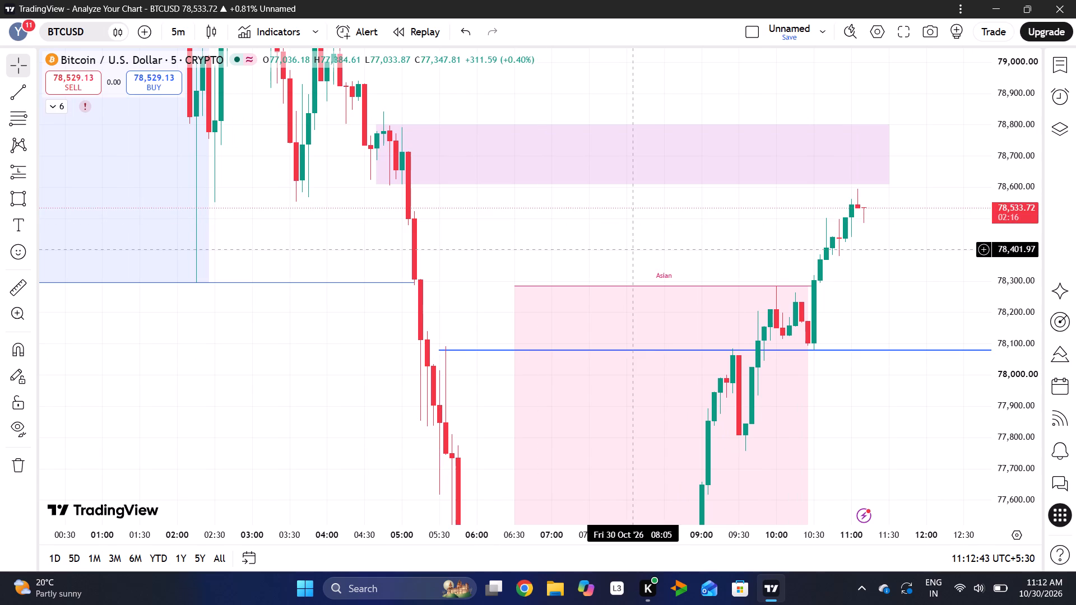
drag(632, 249, 663, 139)
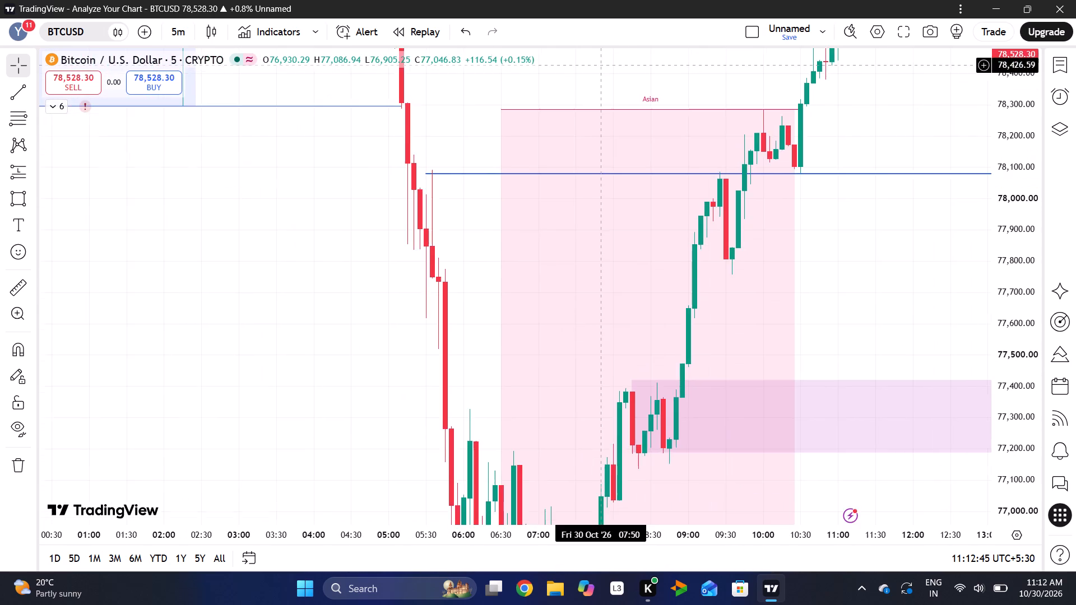
drag(663, 139, 626, 195)
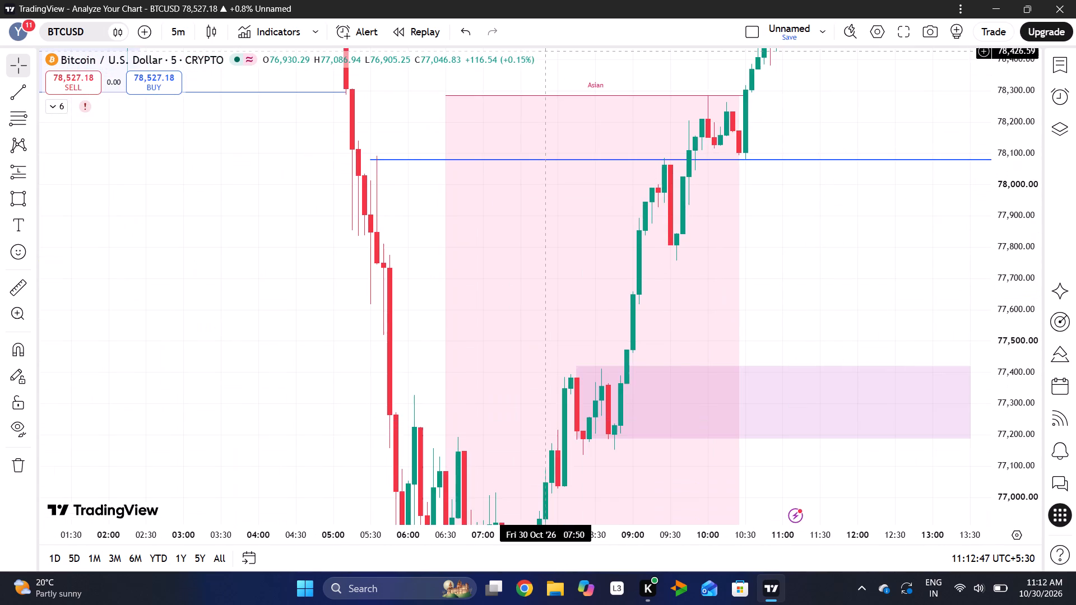
Draw a trend line beneath the latest rising candles, from about 78,364 at 10:45 to about 78,569 at 11:30.
drag(626, 195, 460, 138)
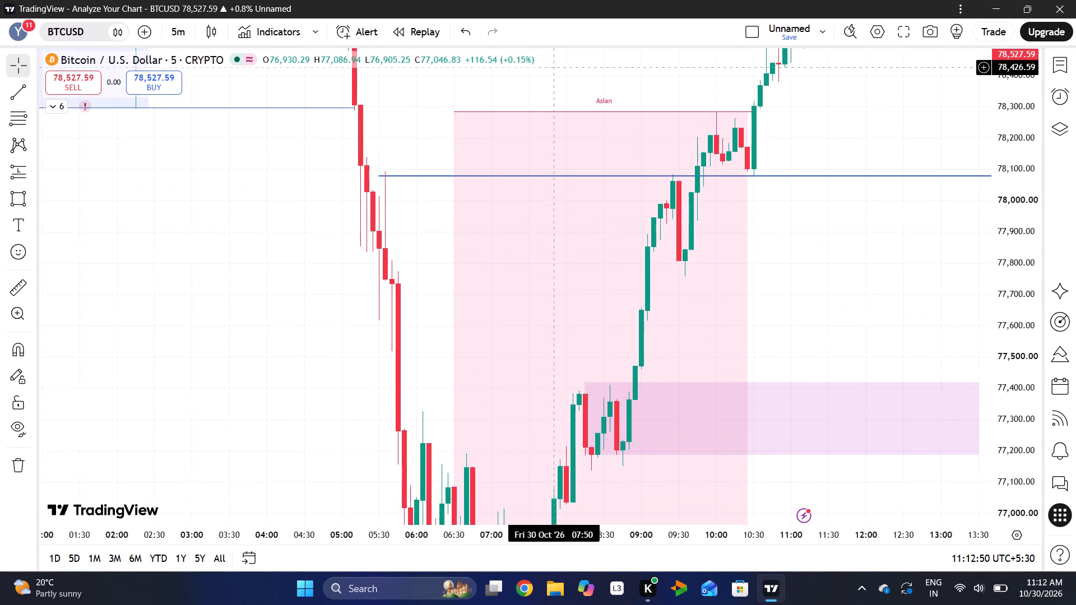
drag(460, 138, 609, 149)
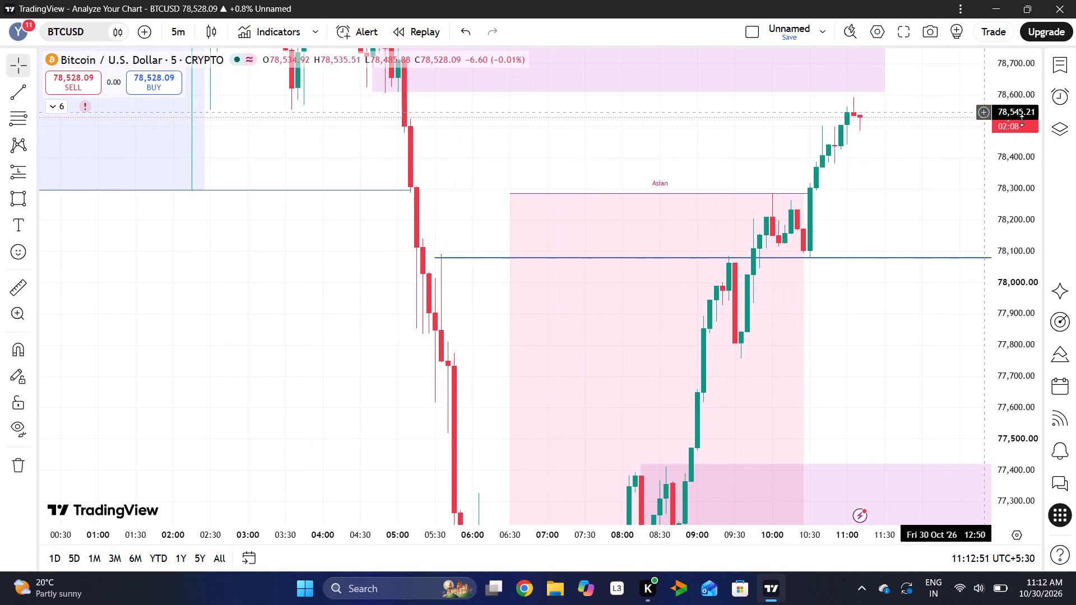
drag(1022, 120, 1026, 267)
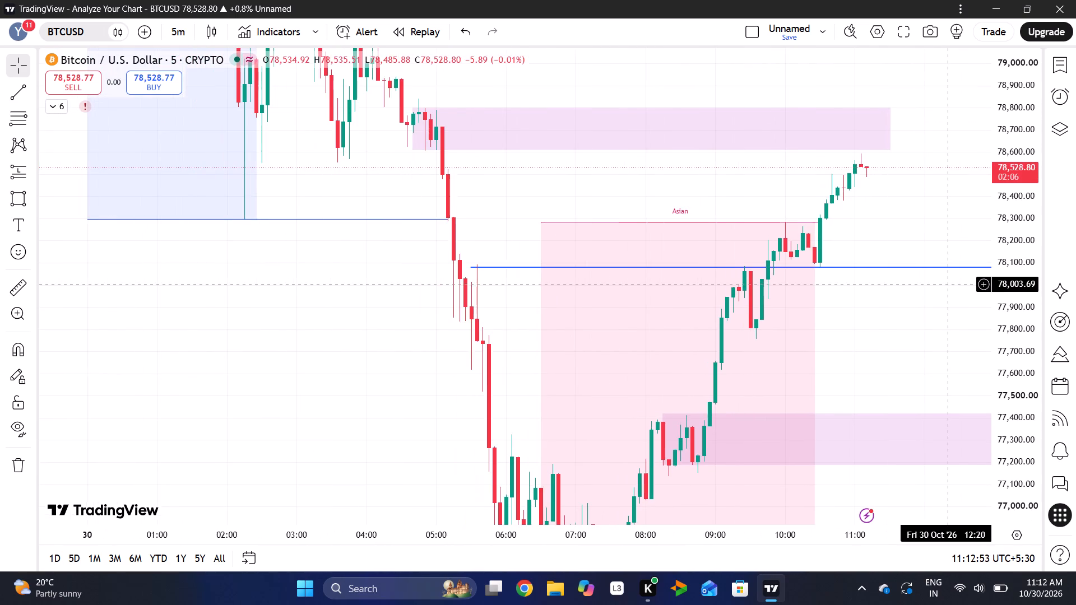
drag(961, 185, 831, 201)
click(831, 201)
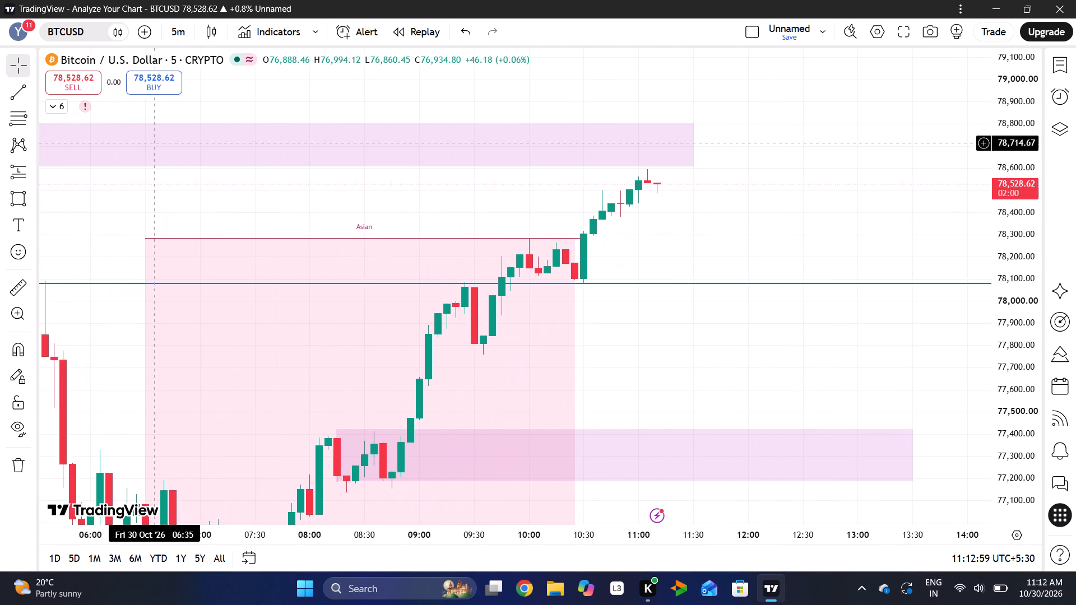
click(18, 96)
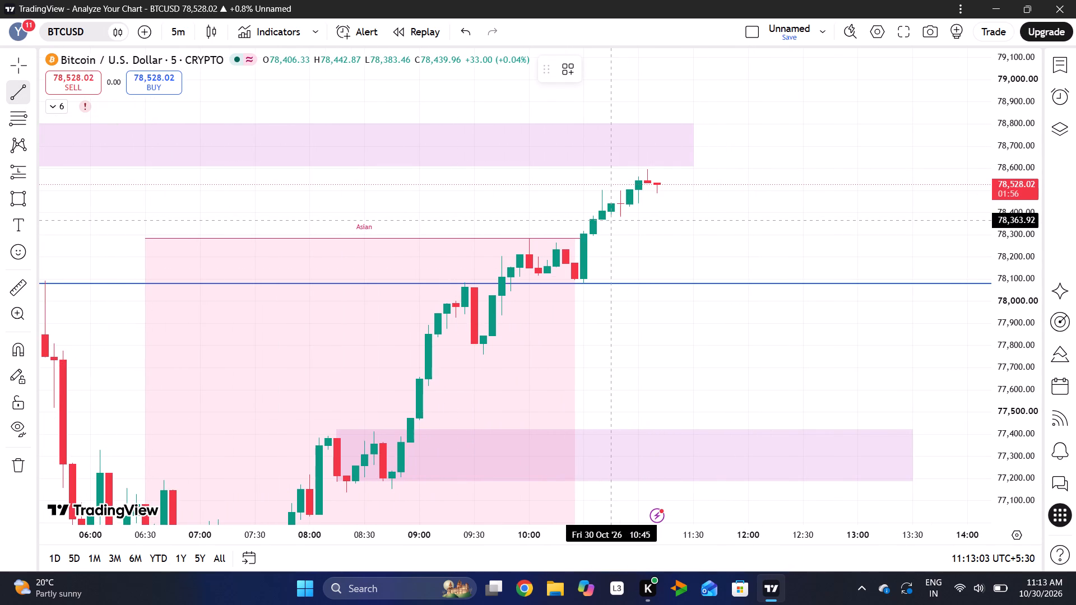
drag(613, 220, 678, 181)
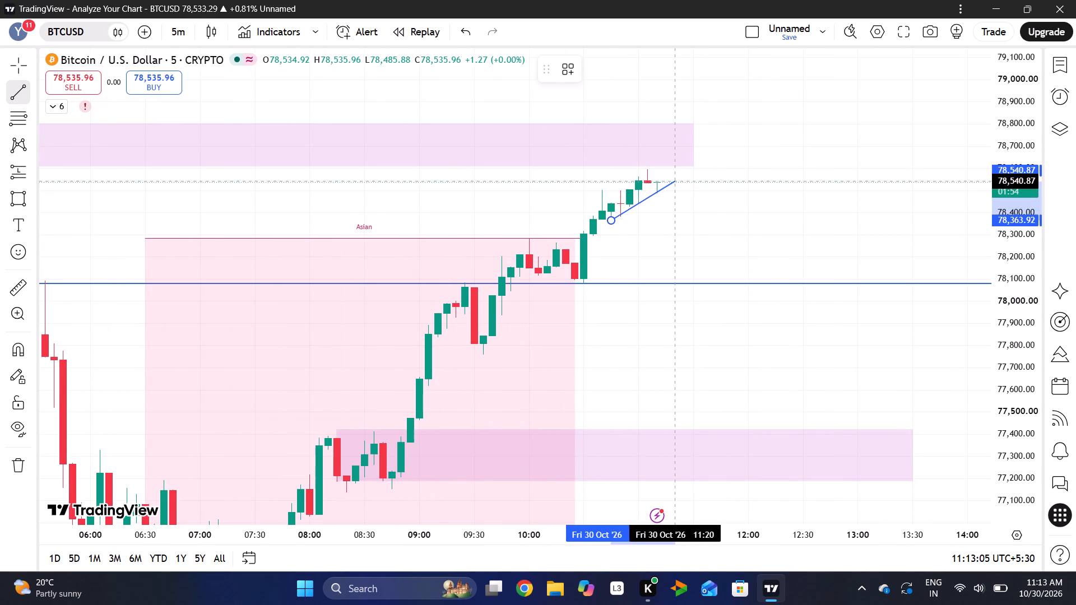
drag(678, 181, 686, 178)
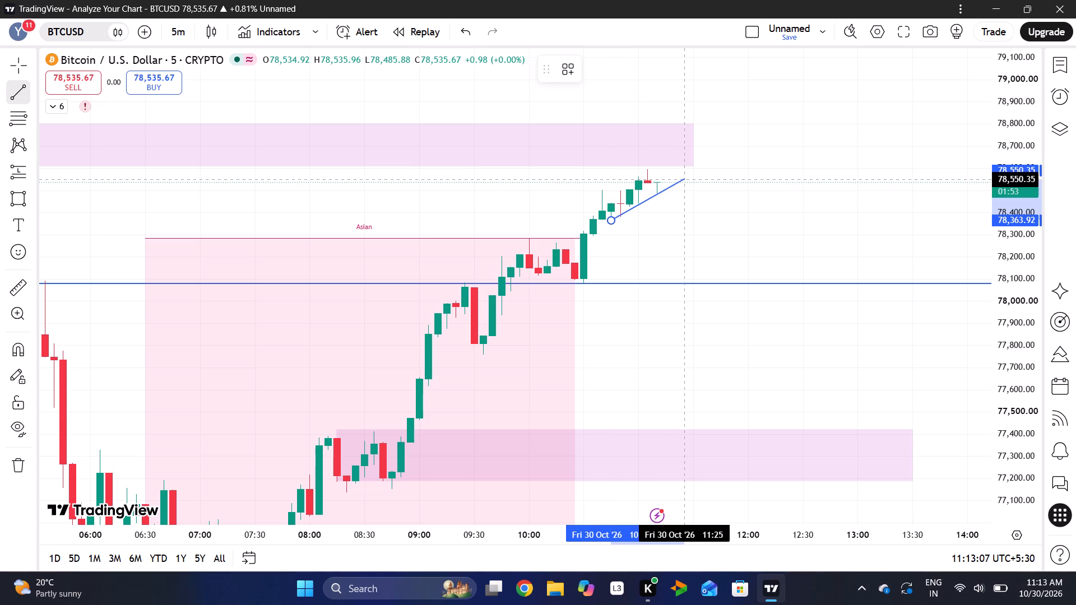
drag(686, 178, 690, 175)
click(690, 175)
right_click(680, 223)
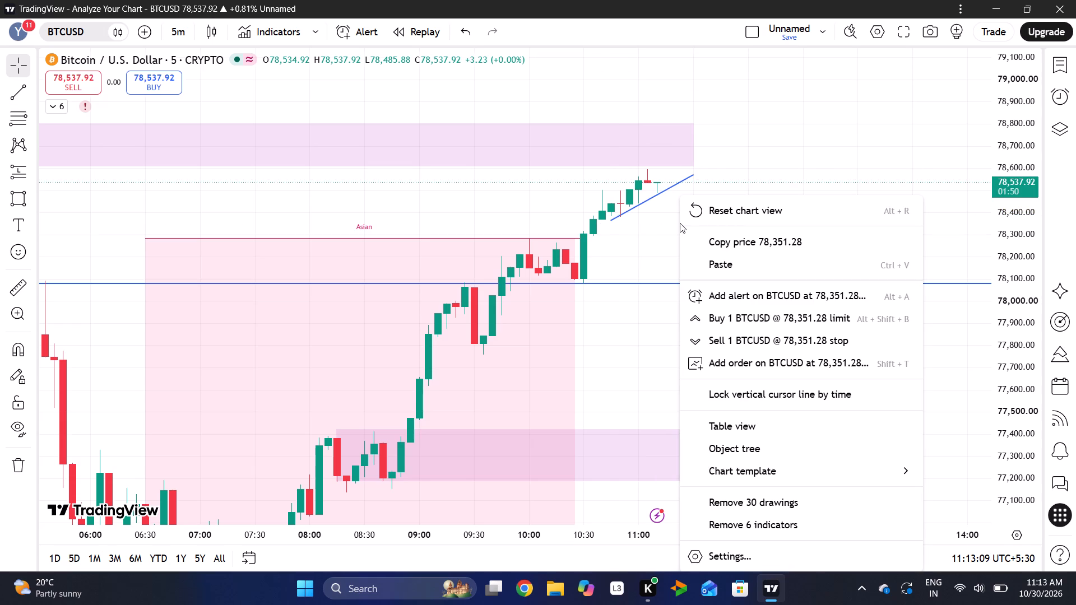
click(648, 227)
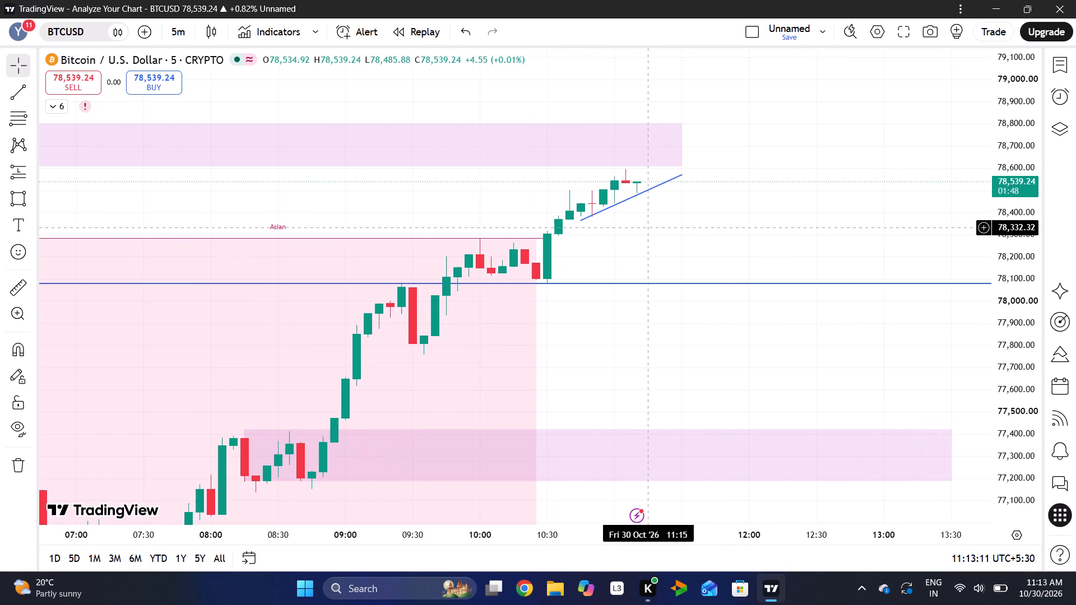
Adjust the new trend line to start at about 78,354 at 10:45 and end at about 78,625 at 11:35, and deselect it.
click(573, 220)
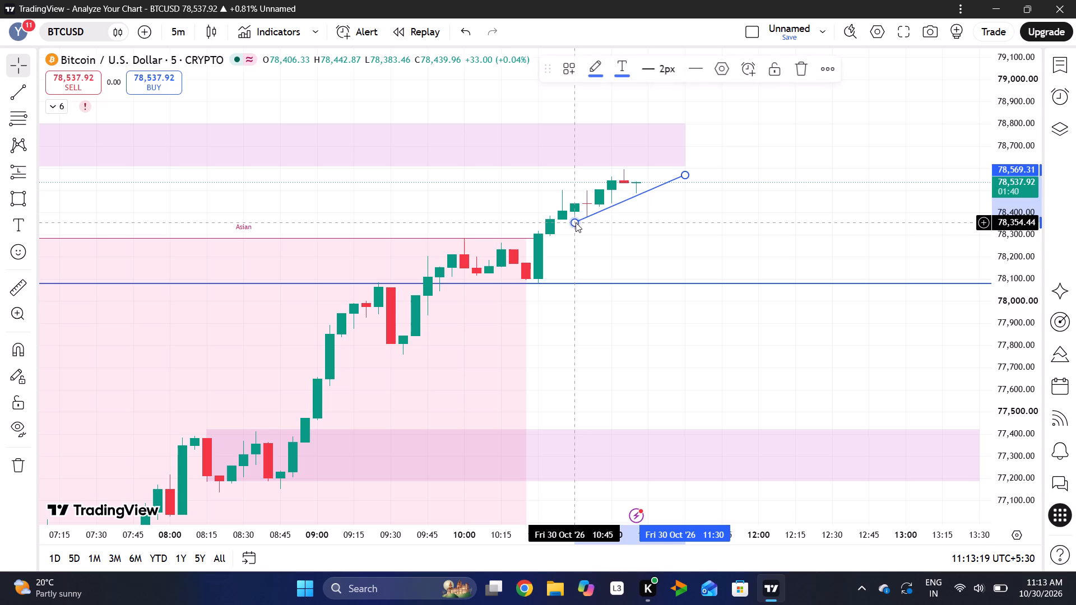
drag(684, 174, 687, 174)
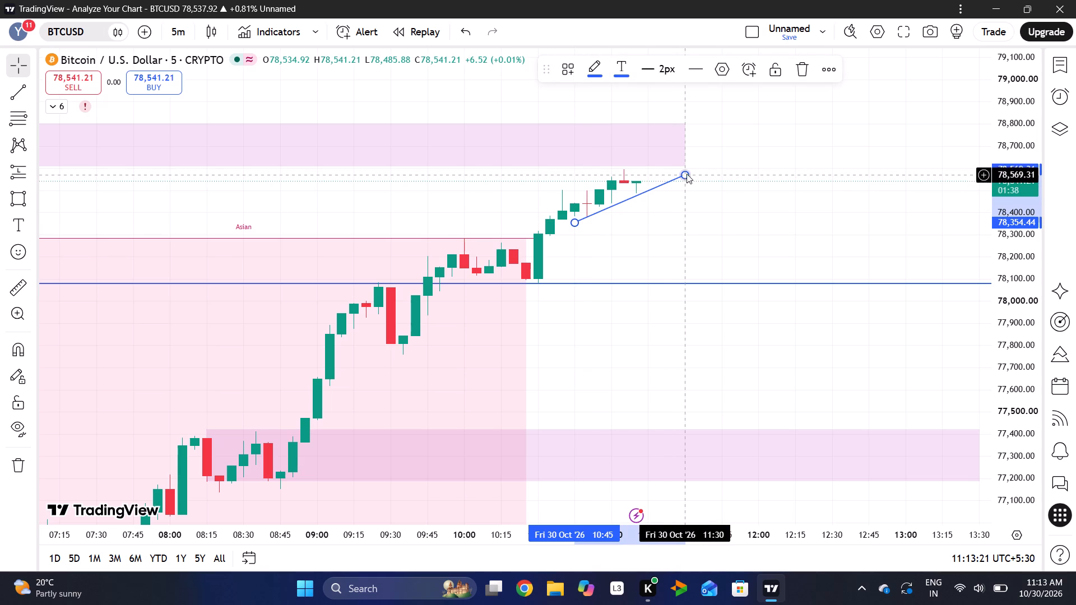
drag(687, 174, 694, 162)
click(683, 251)
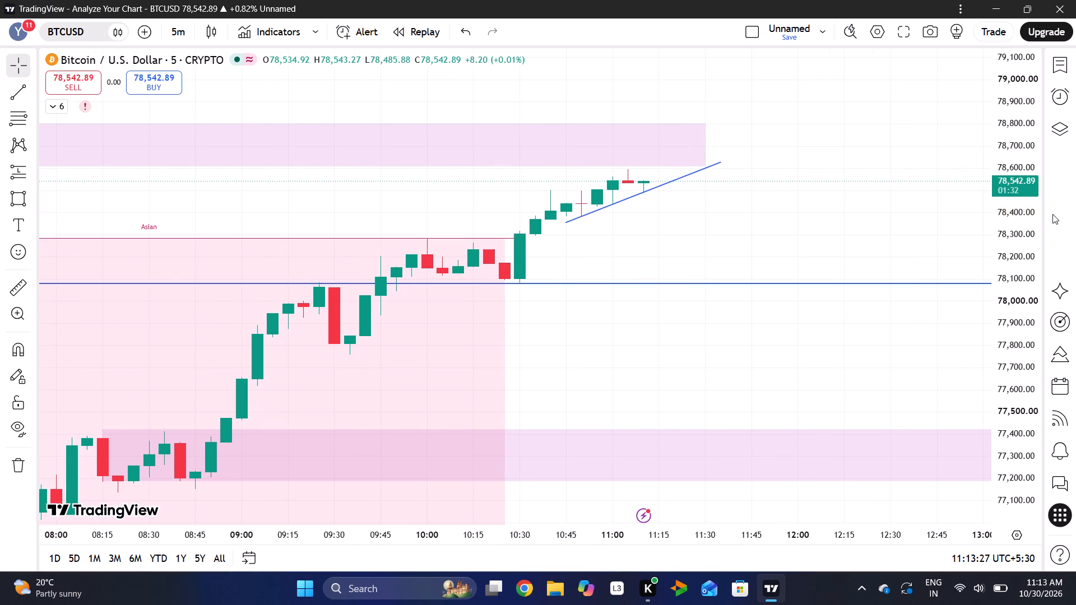
Examine the new trend line's fit against the recent candle lows, the upper purple zone and the Asian session range.
drag(1010, 234, 998, 0)
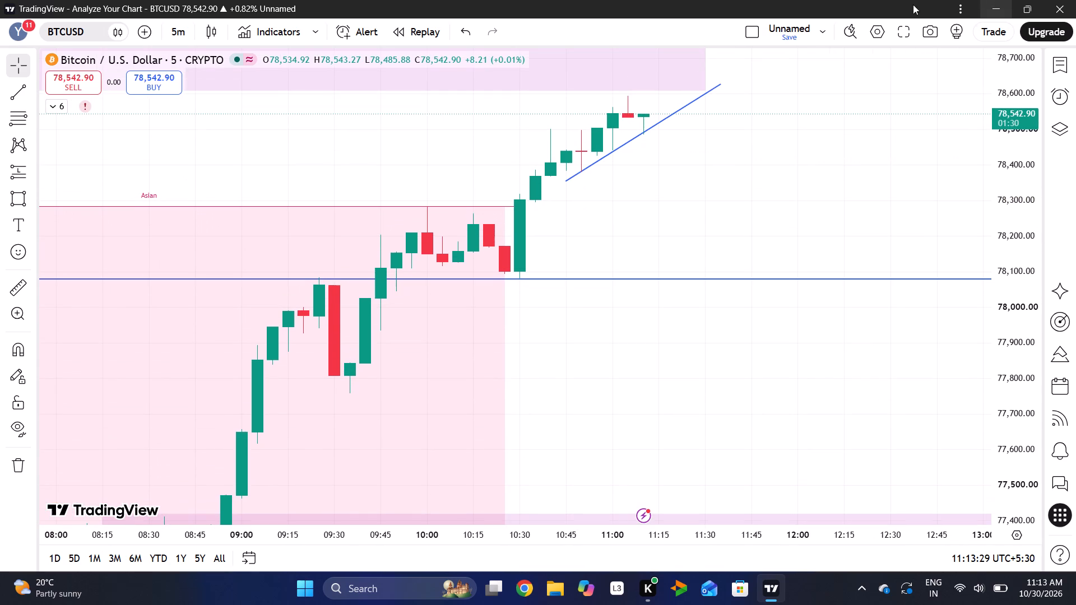
scroll(646, 105, left, 1)
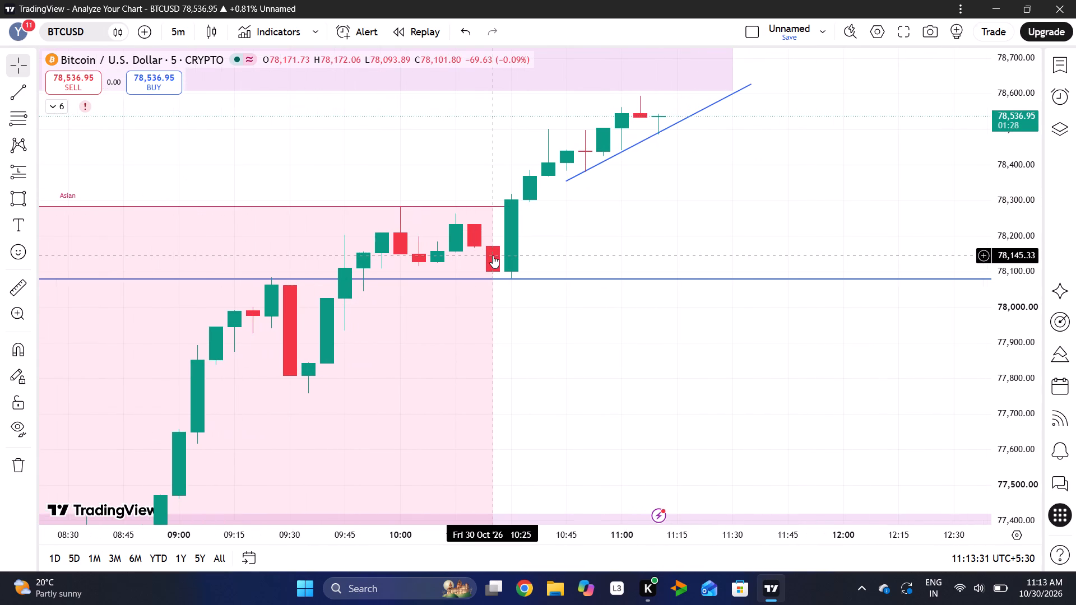
drag(832, 115, 769, 204)
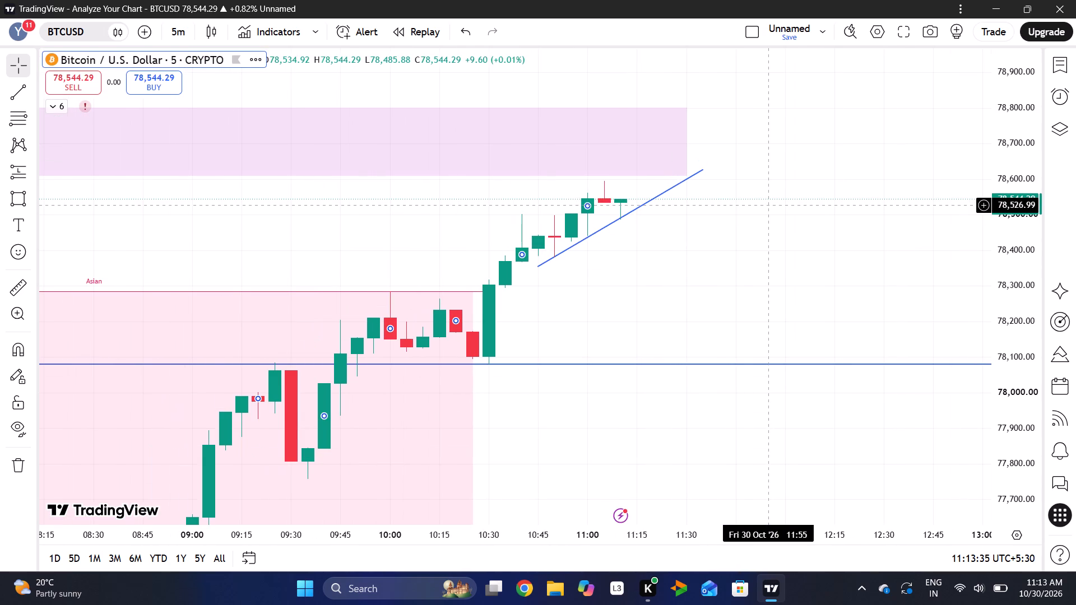
click(731, 228)
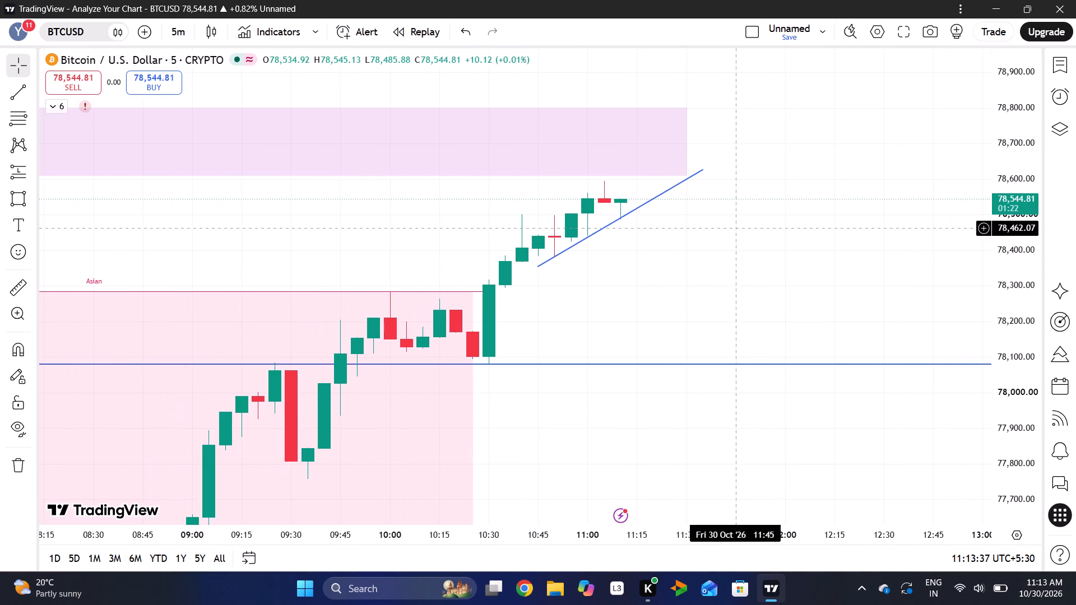
click(679, 254)
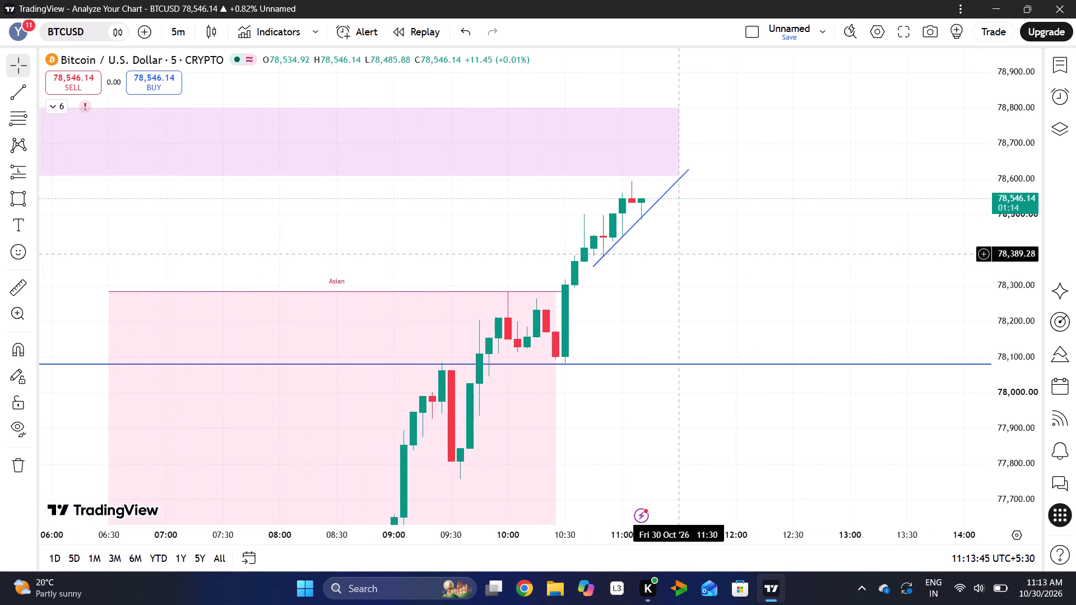
scroll(446, 350, right, 1)
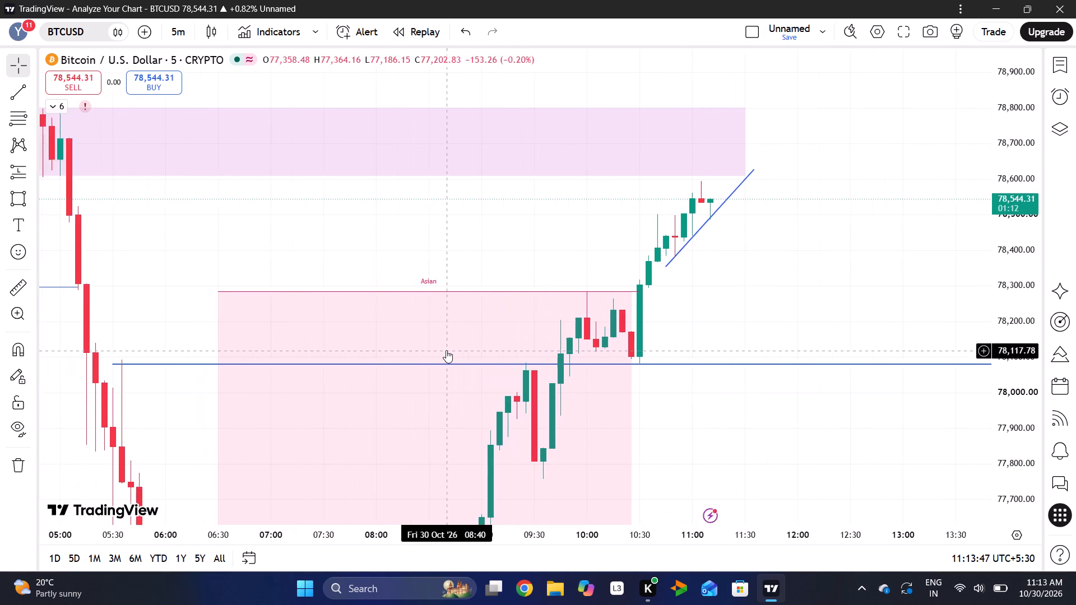
scroll(446, 350, right, 2)
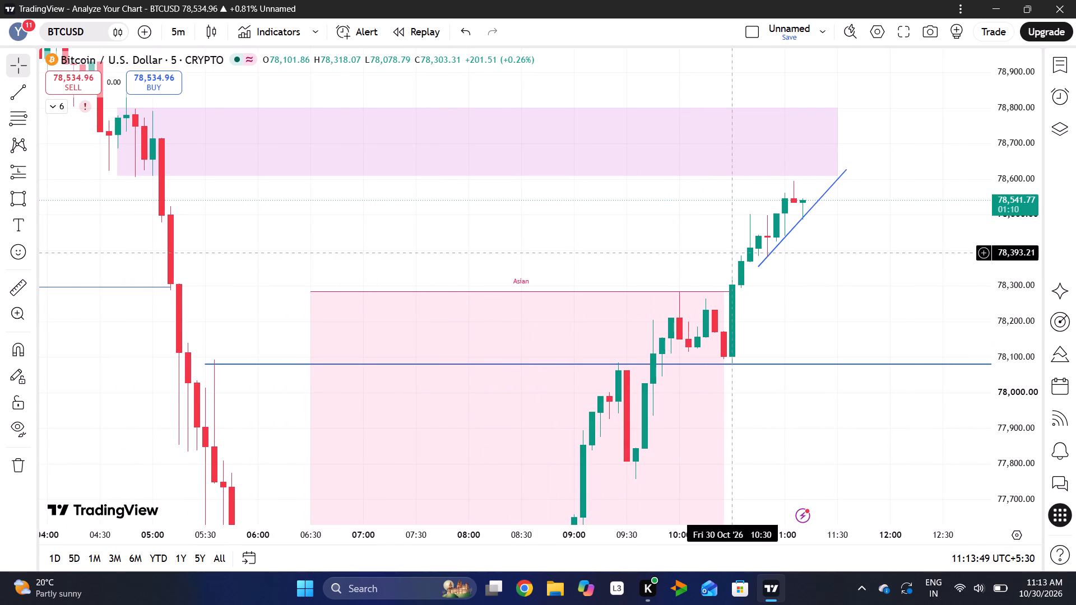
Switch the chart to the 15-minute interval, keeping the upper purple zone and the new trend line in view.
click(173, 31)
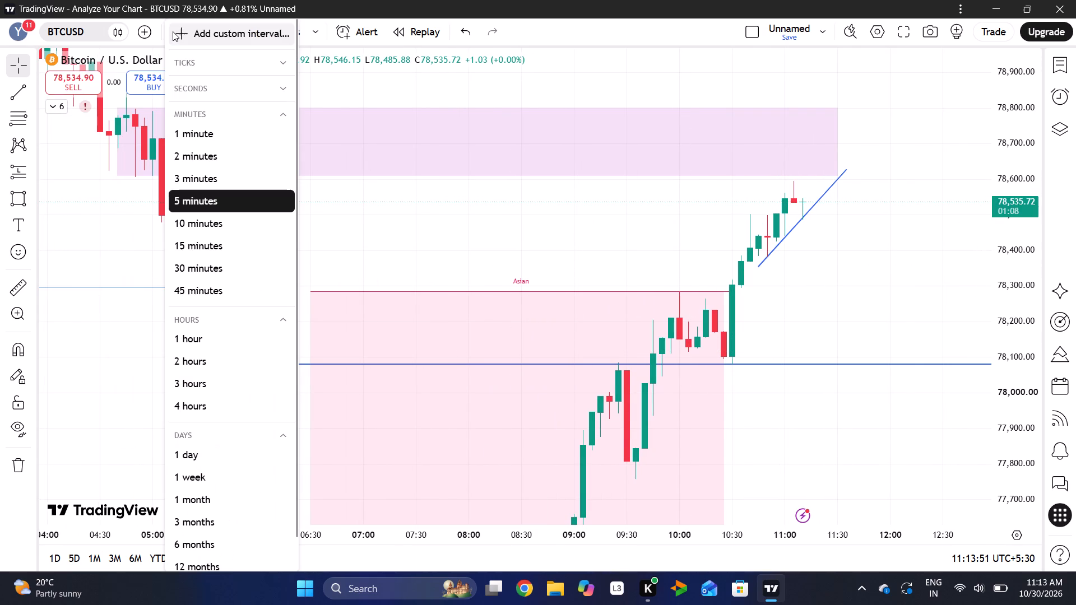
click(219, 239)
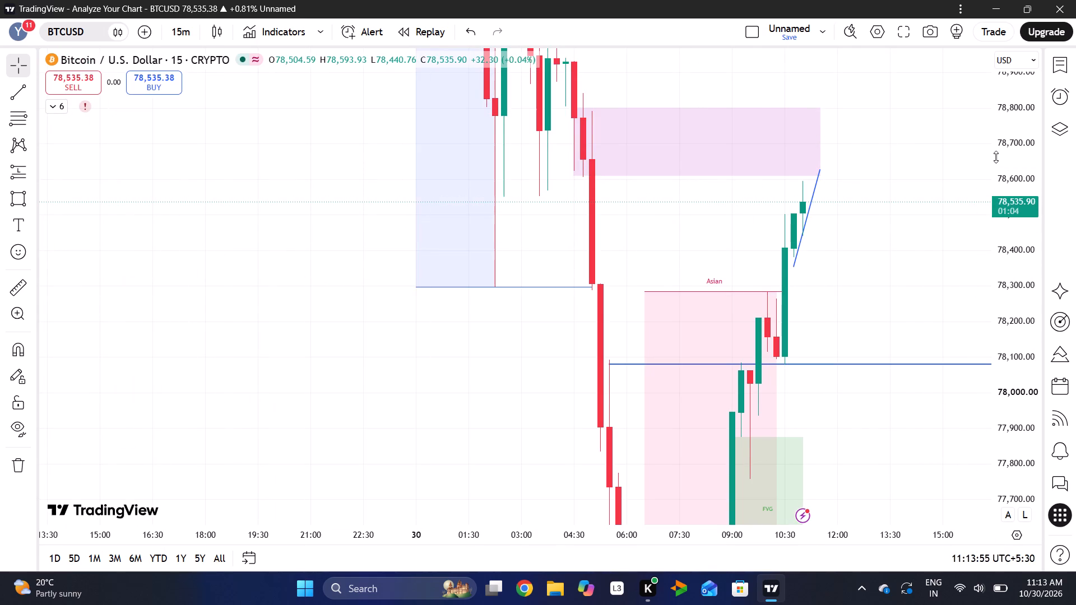
drag(1018, 131, 1039, 272)
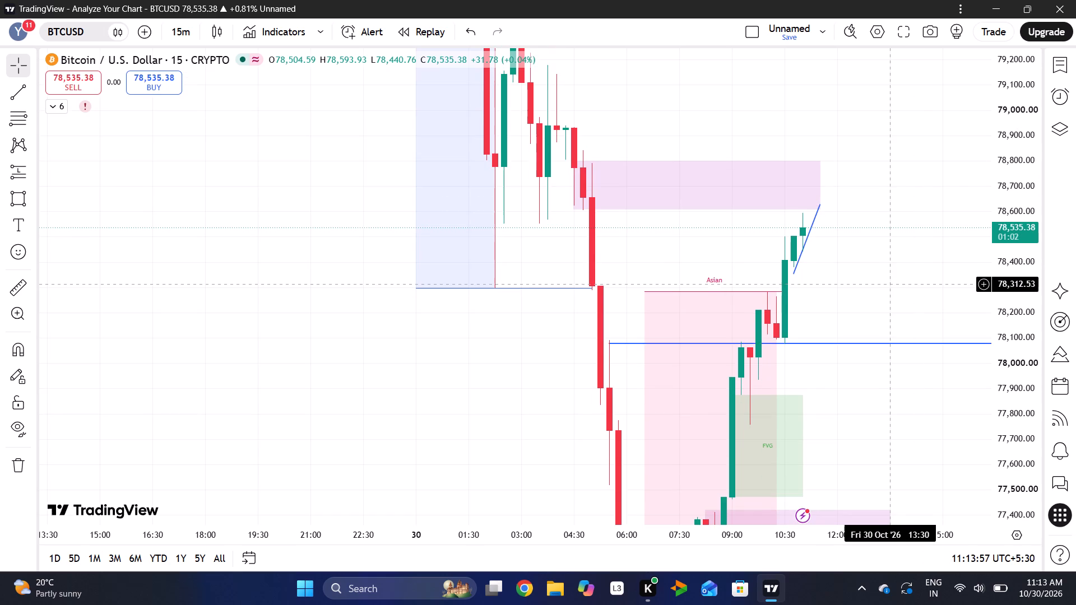
scroll(894, 284, left, 1)
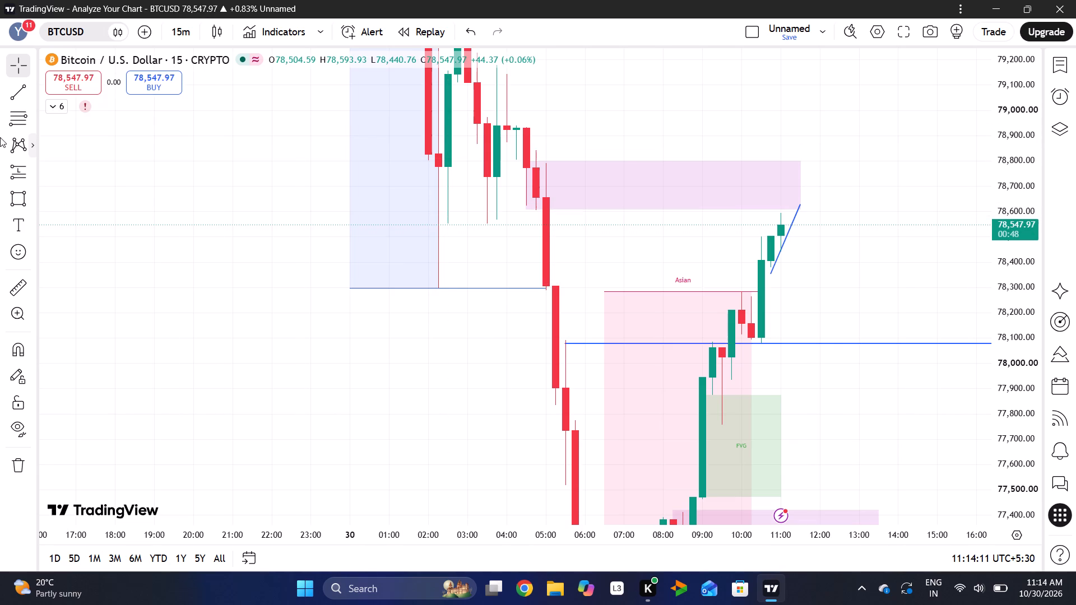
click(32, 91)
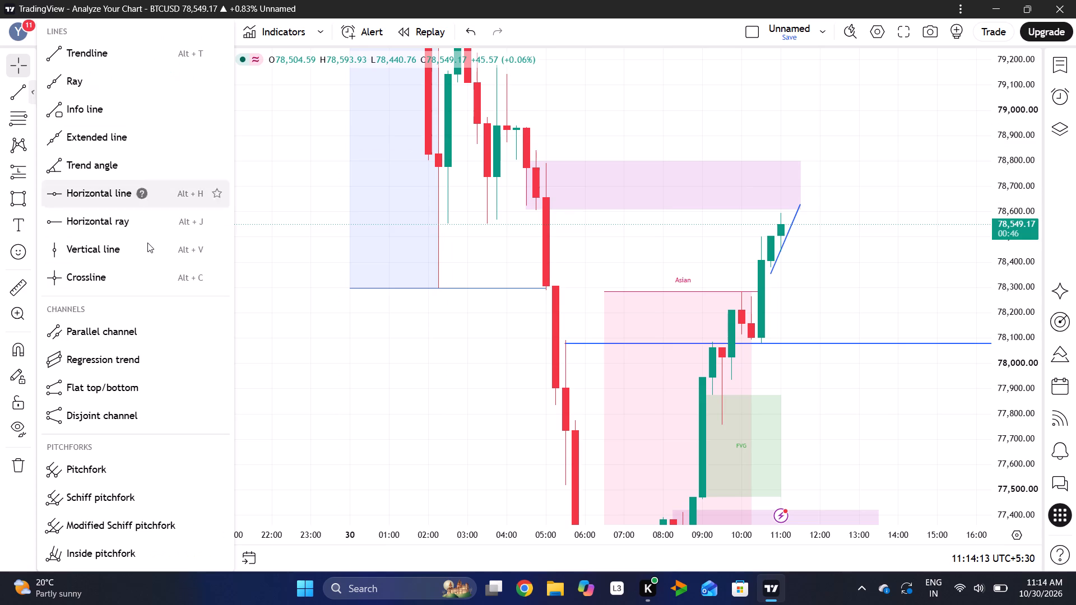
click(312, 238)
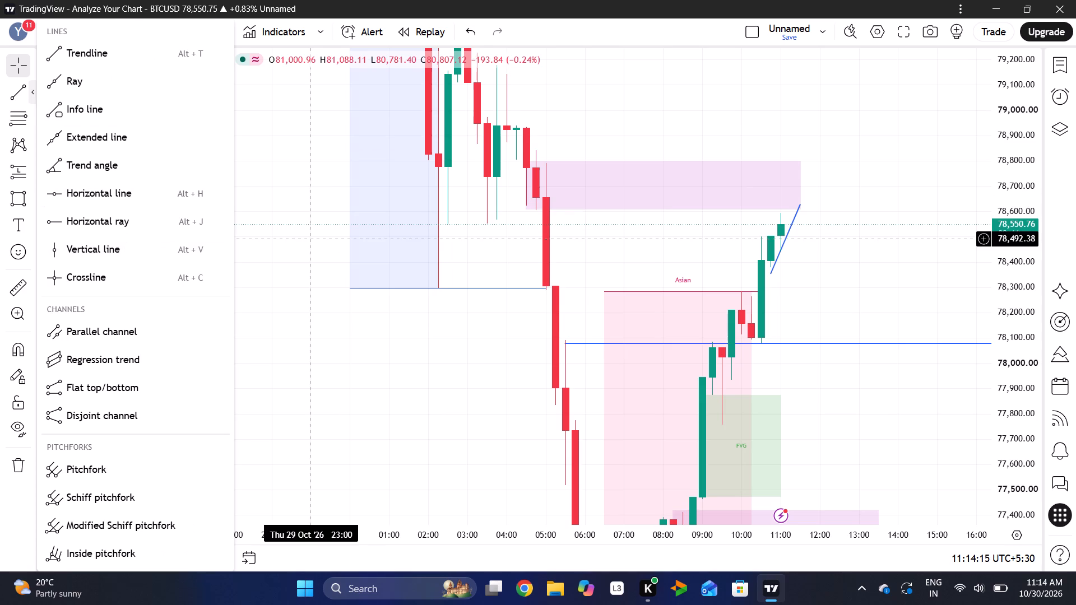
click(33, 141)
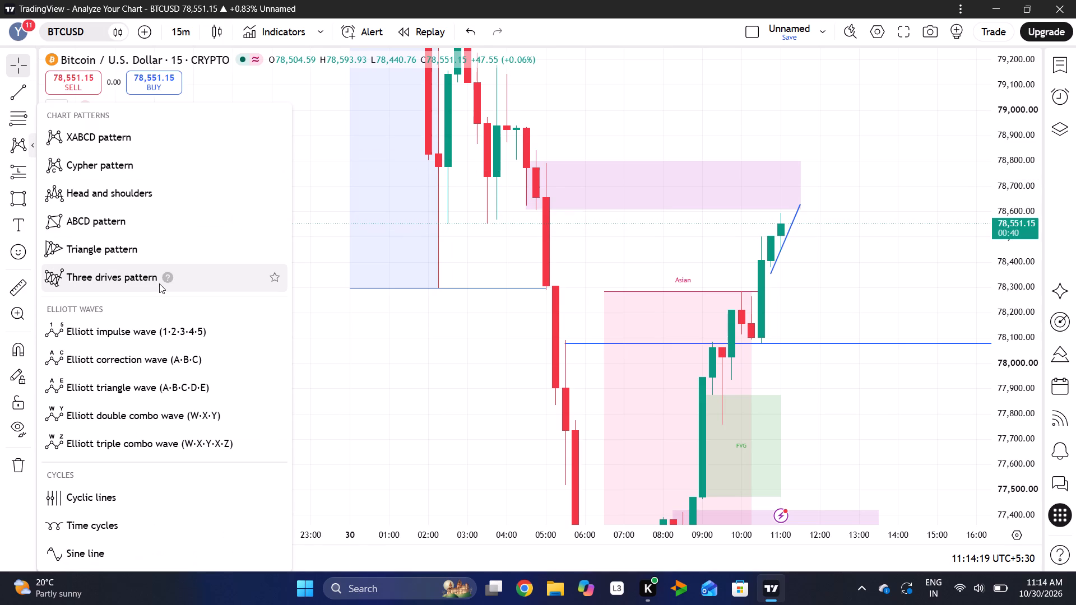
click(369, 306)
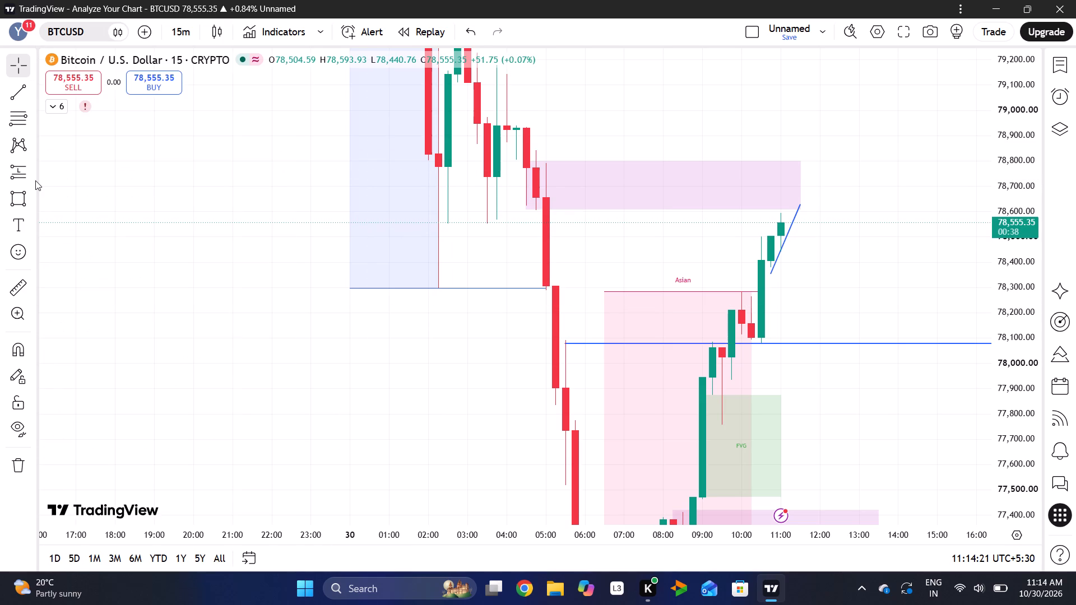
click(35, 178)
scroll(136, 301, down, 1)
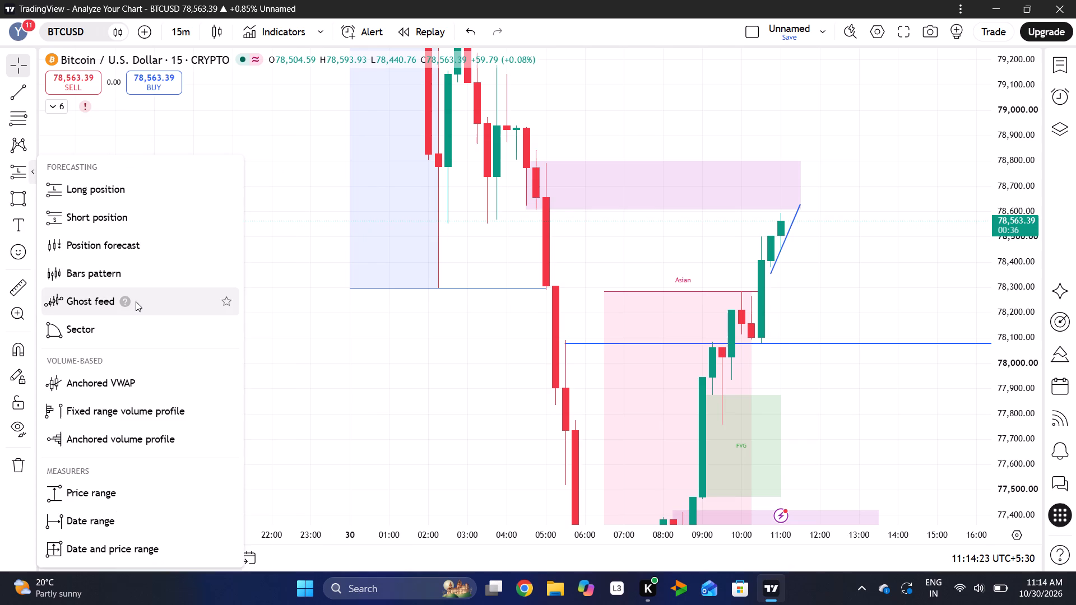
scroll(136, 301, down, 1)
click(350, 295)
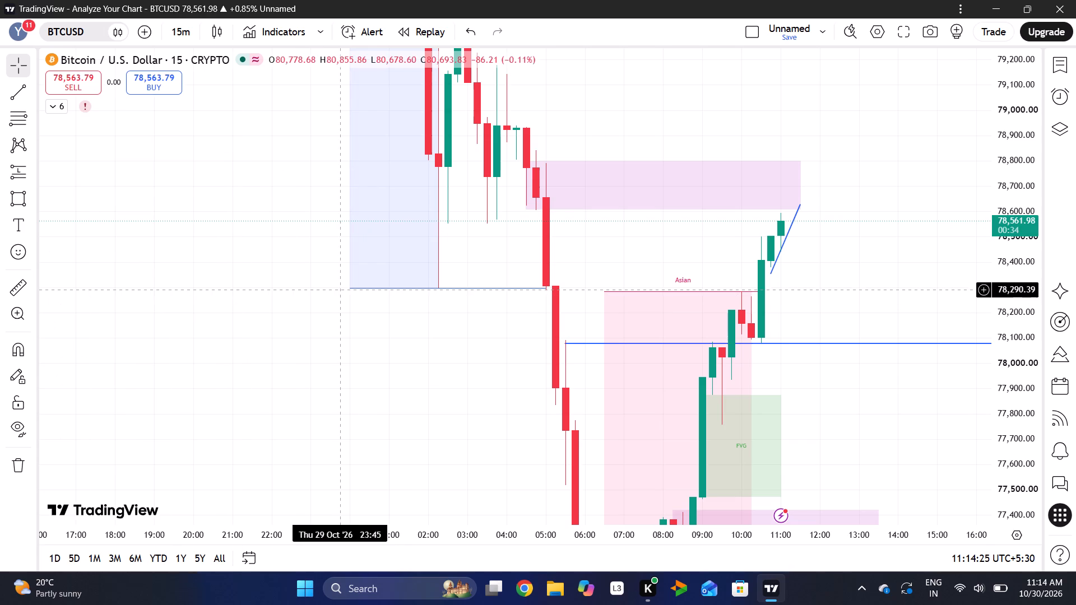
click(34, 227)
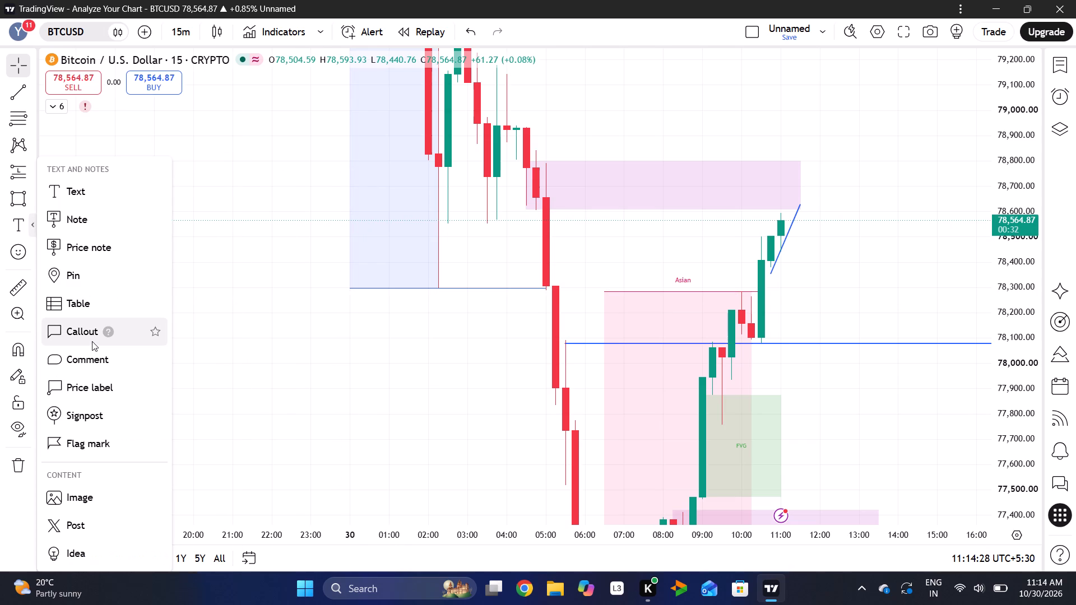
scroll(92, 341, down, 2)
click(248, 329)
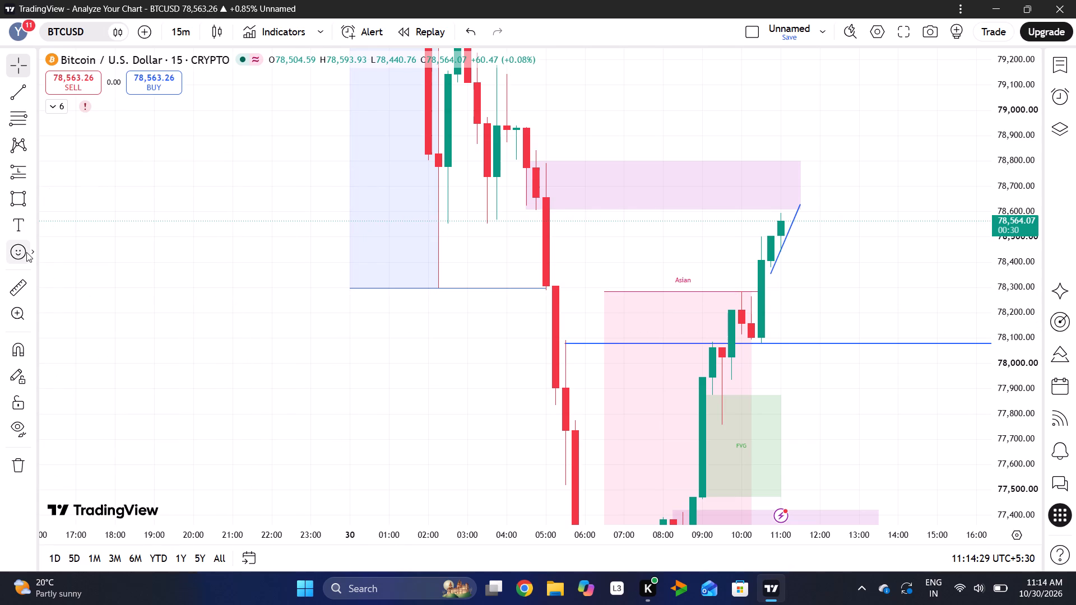
Measure the price range from the upper purple zone's lower edge at 12:00 down to the lower purple zone's upper edge at 14:30.
click(36, 286)
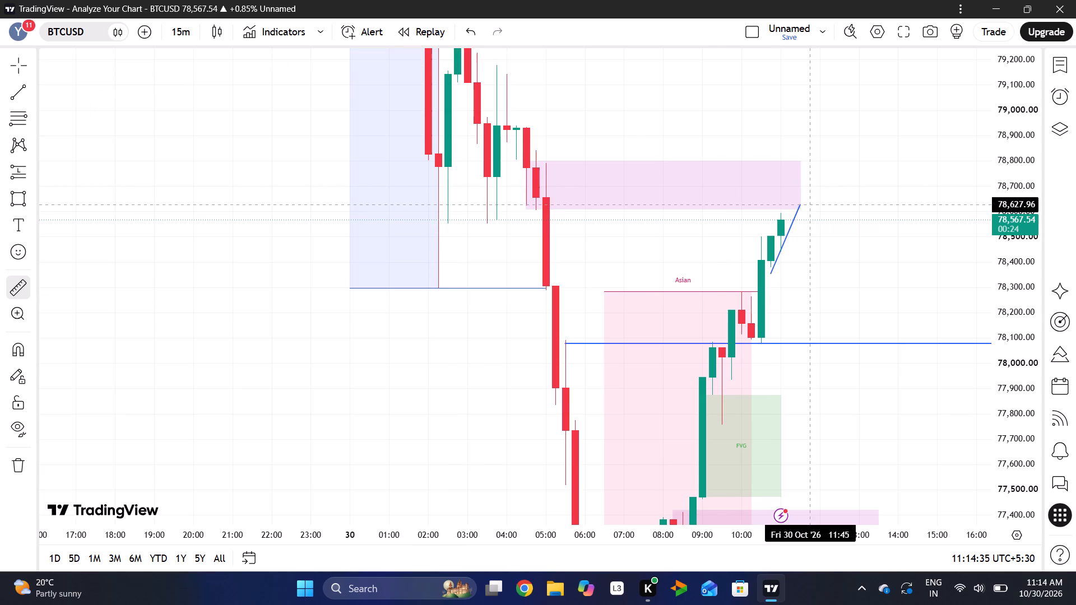
drag(818, 208, 829, 239)
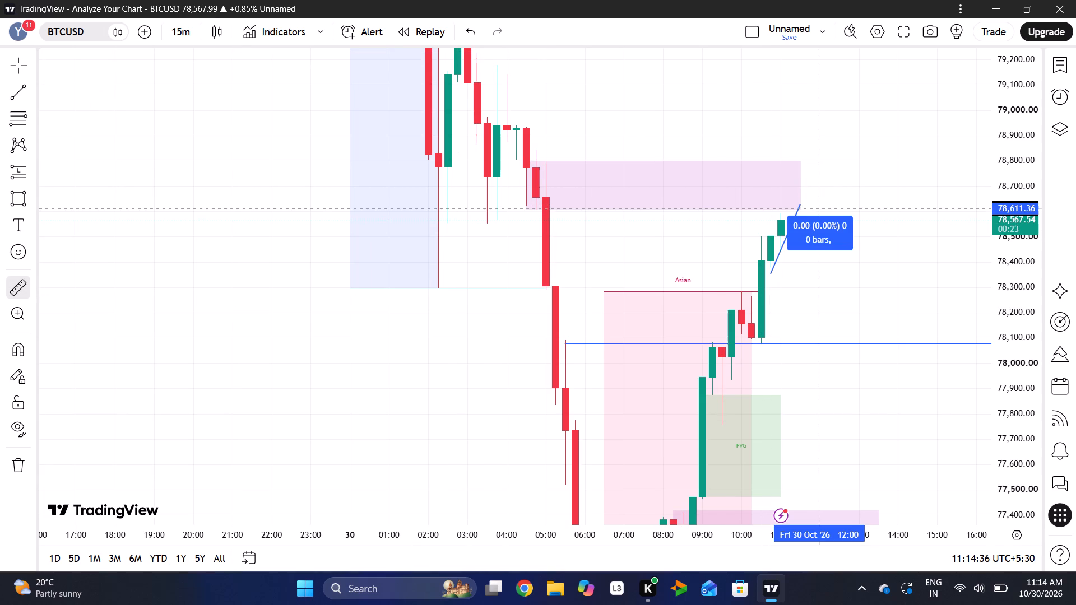
drag(829, 239, 827, 217)
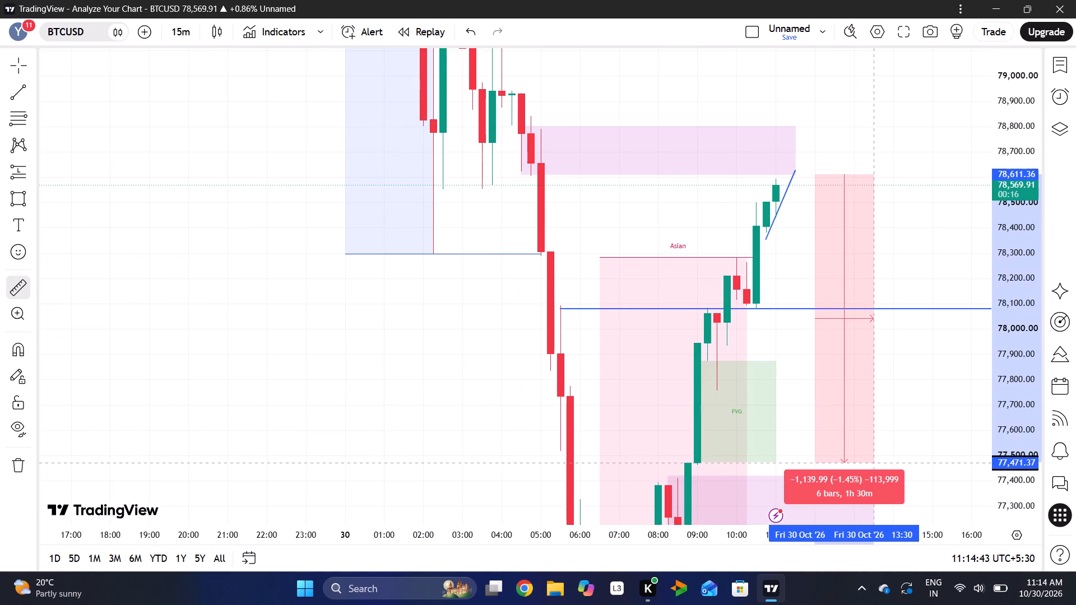
click(908, 477)
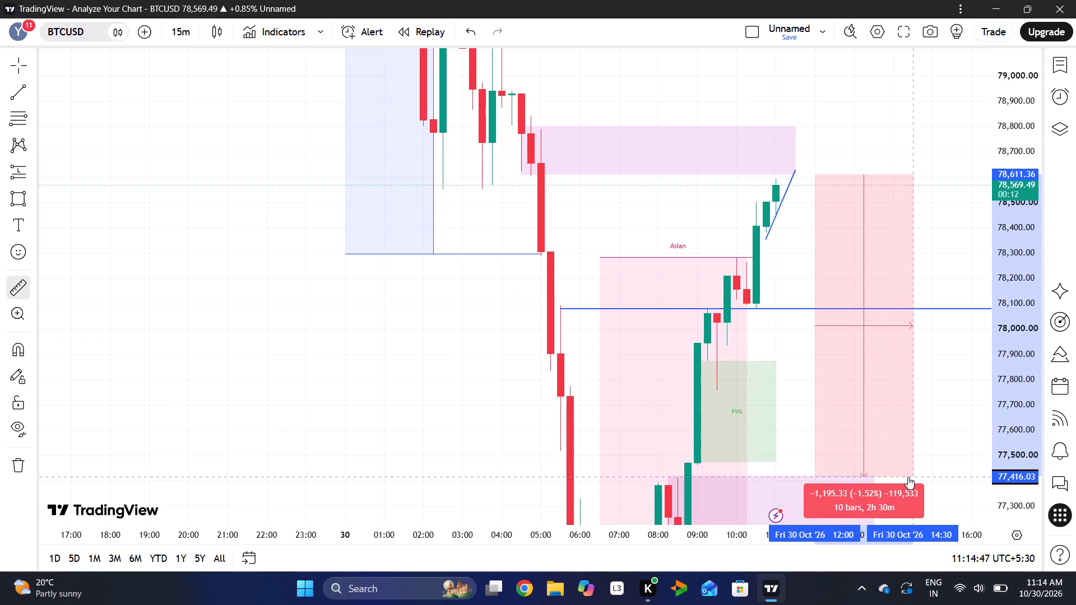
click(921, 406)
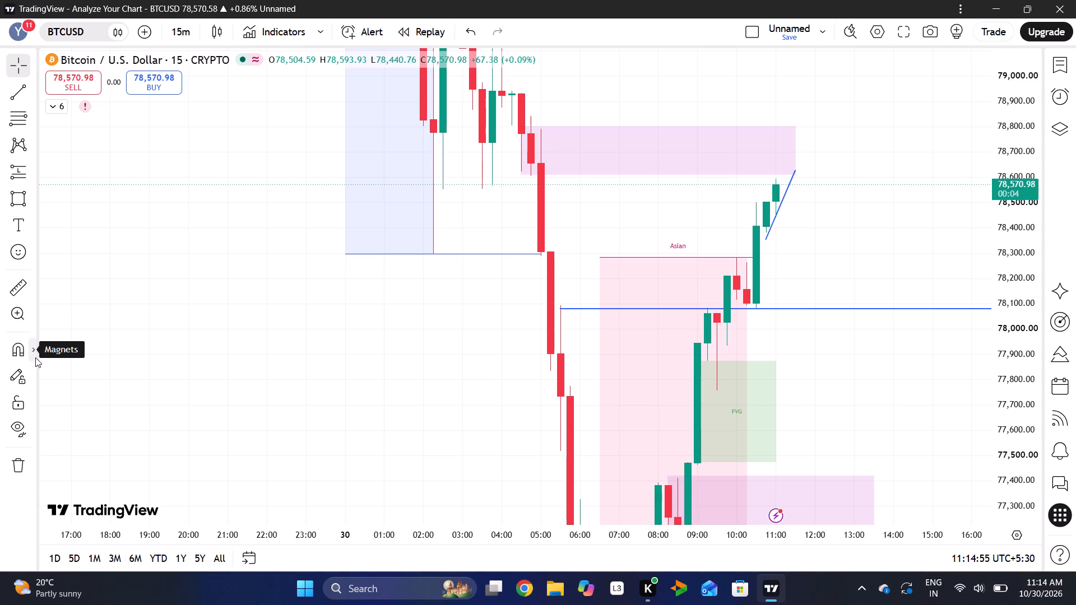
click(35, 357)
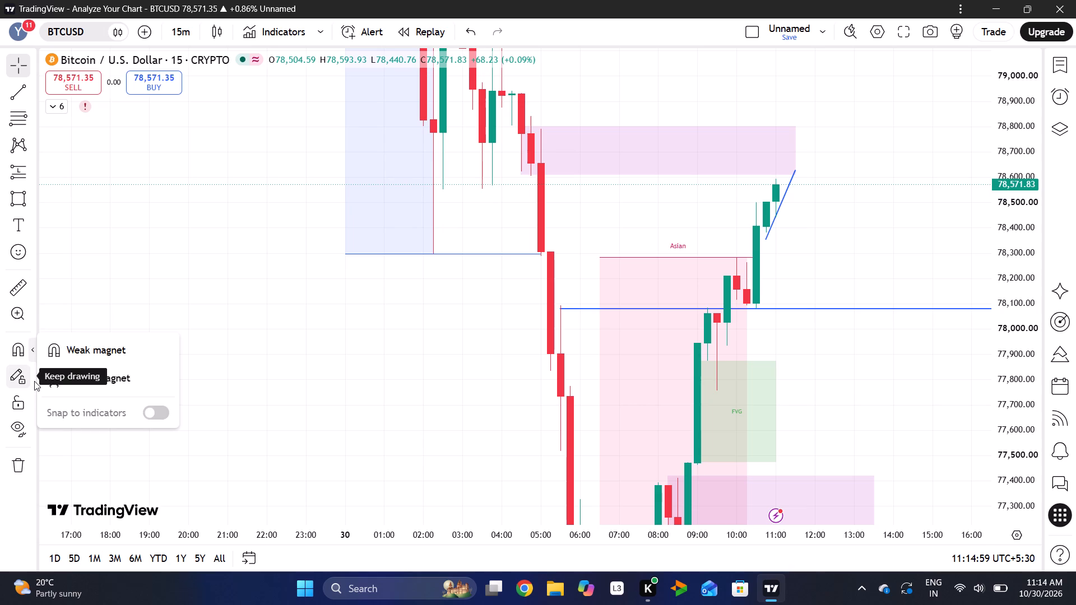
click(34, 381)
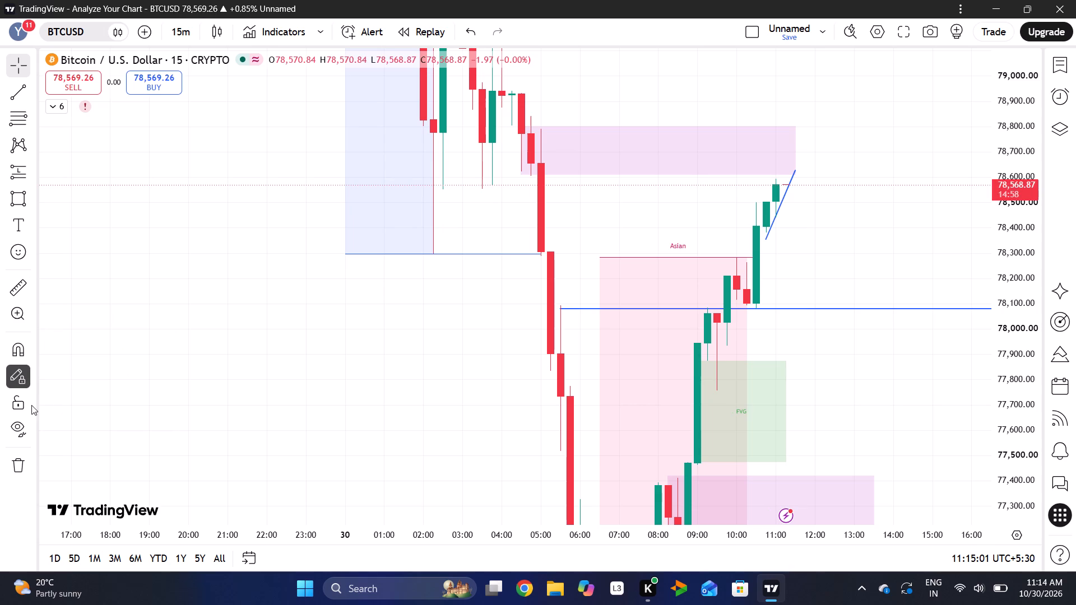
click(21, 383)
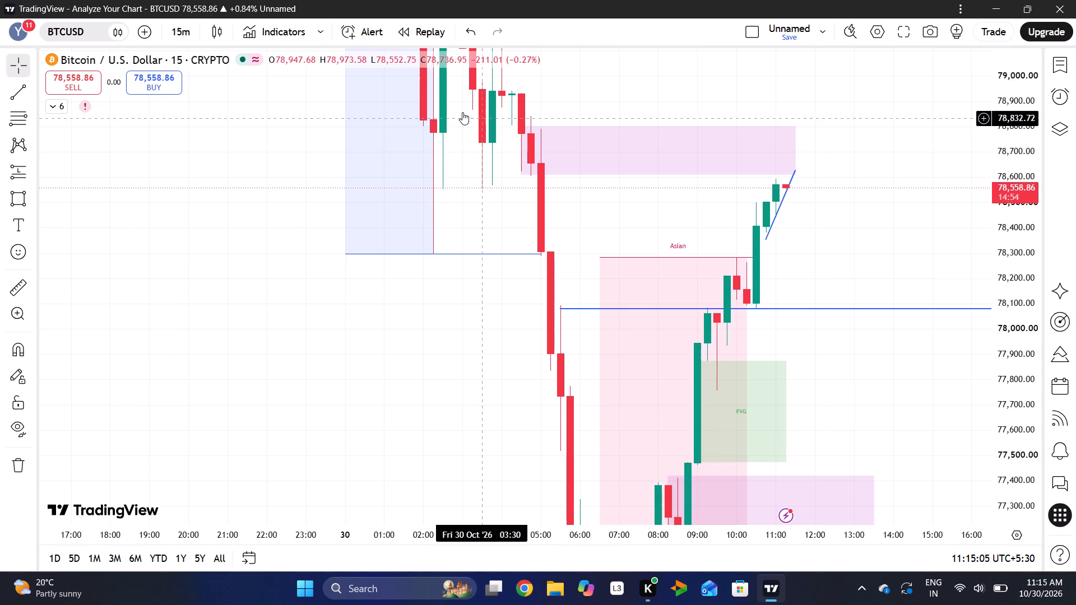
Switch the chart to the 5-minute interval.
click(181, 31)
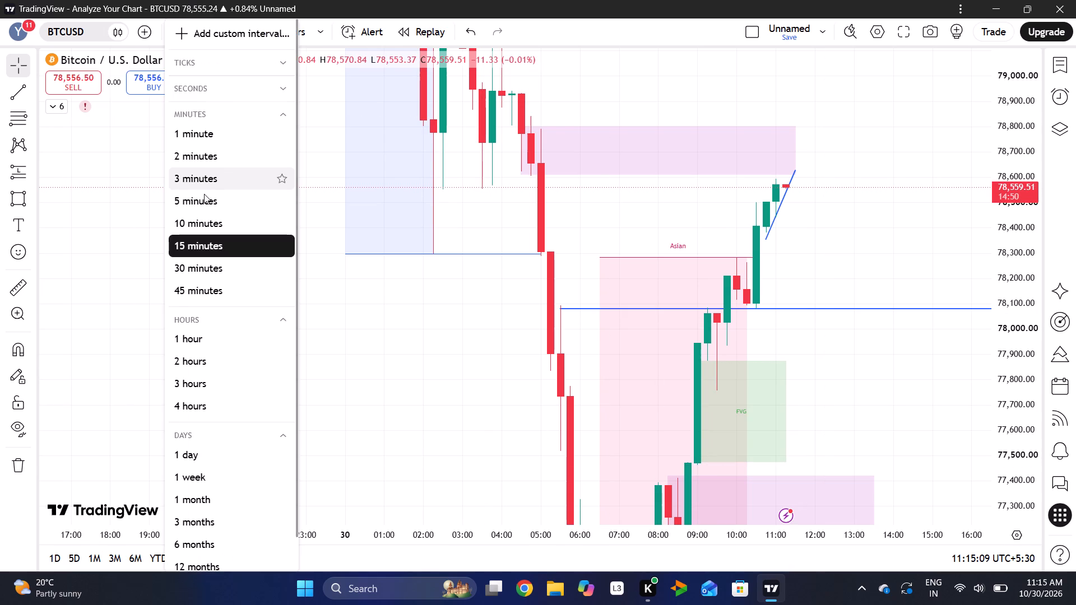
click(203, 197)
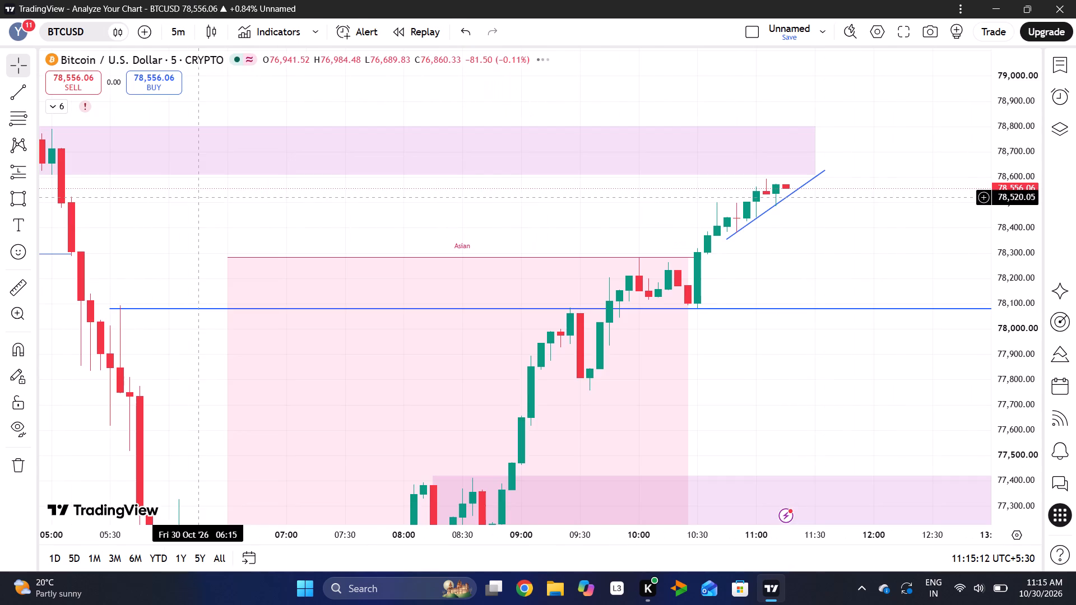
Place a short position at the end of the upper purple zone, with its entry at about 78,631 at 11:30.
drag(876, 208, 809, 233)
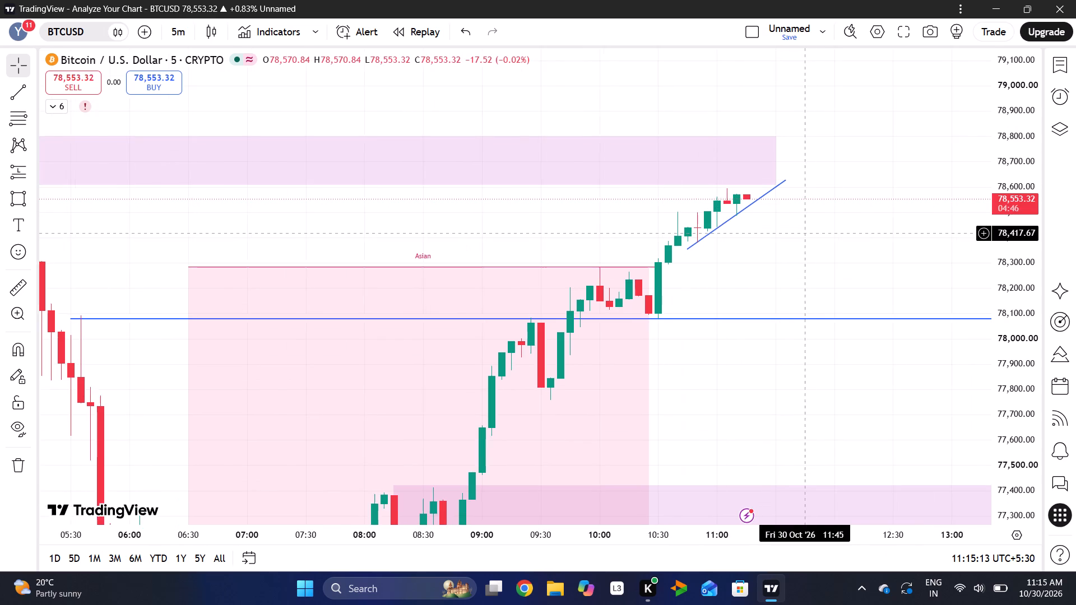
drag(1014, 285, 1018, 139)
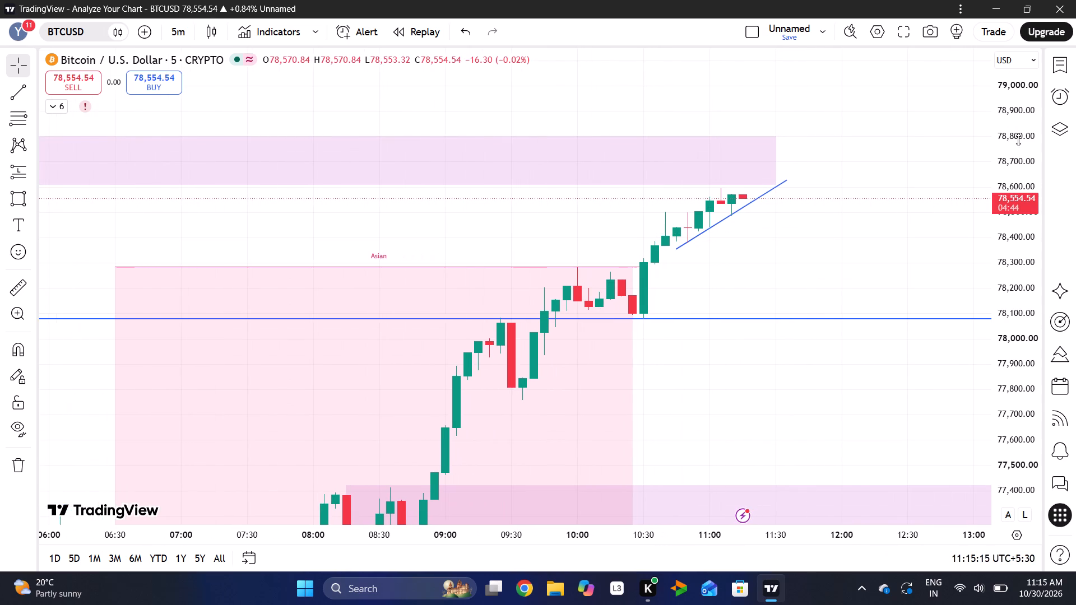
drag(1018, 139, 1012, 0)
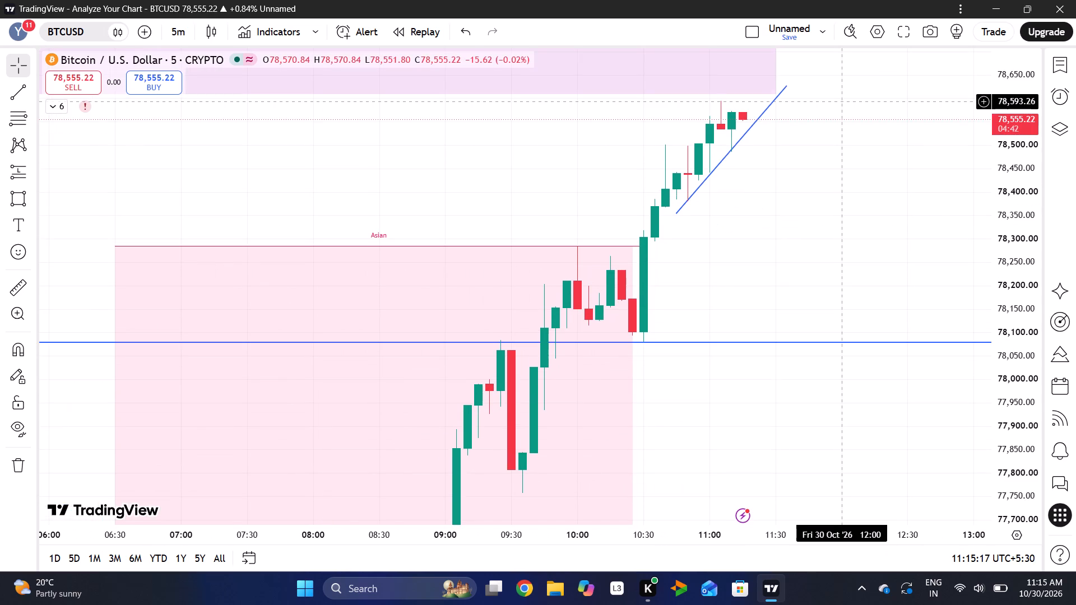
drag(832, 171, 868, 210)
drag(1008, 187, 1007, 208)
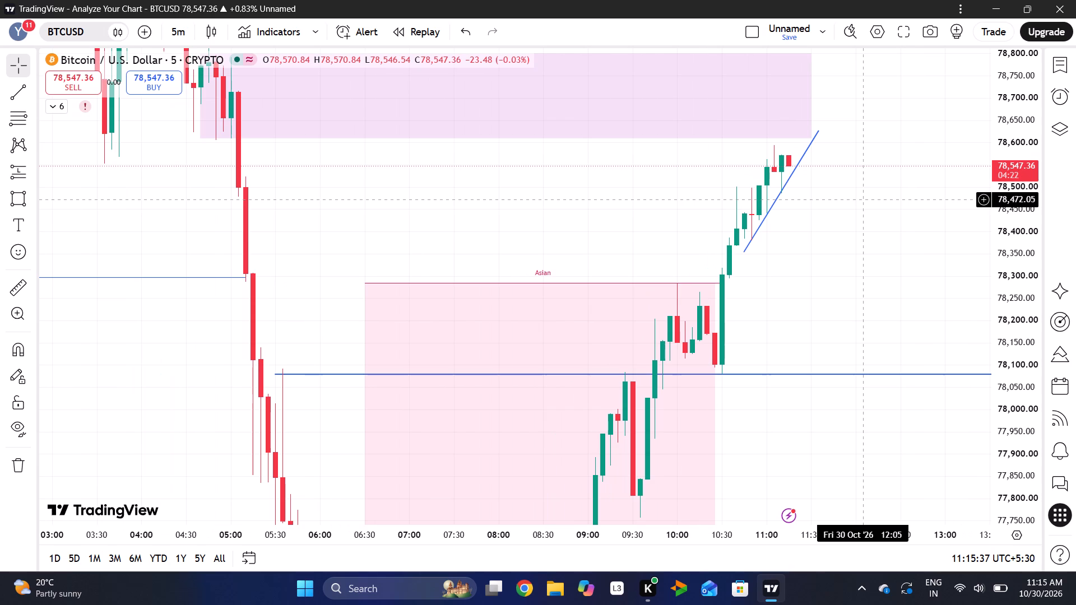
drag(843, 217, 761, 259)
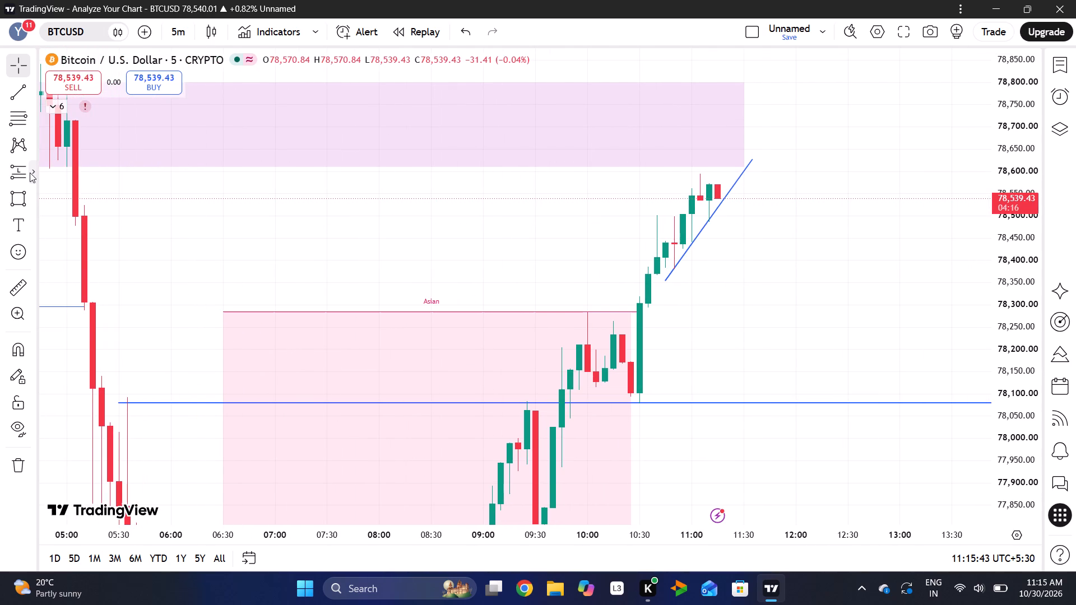
click(30, 173)
click(59, 215)
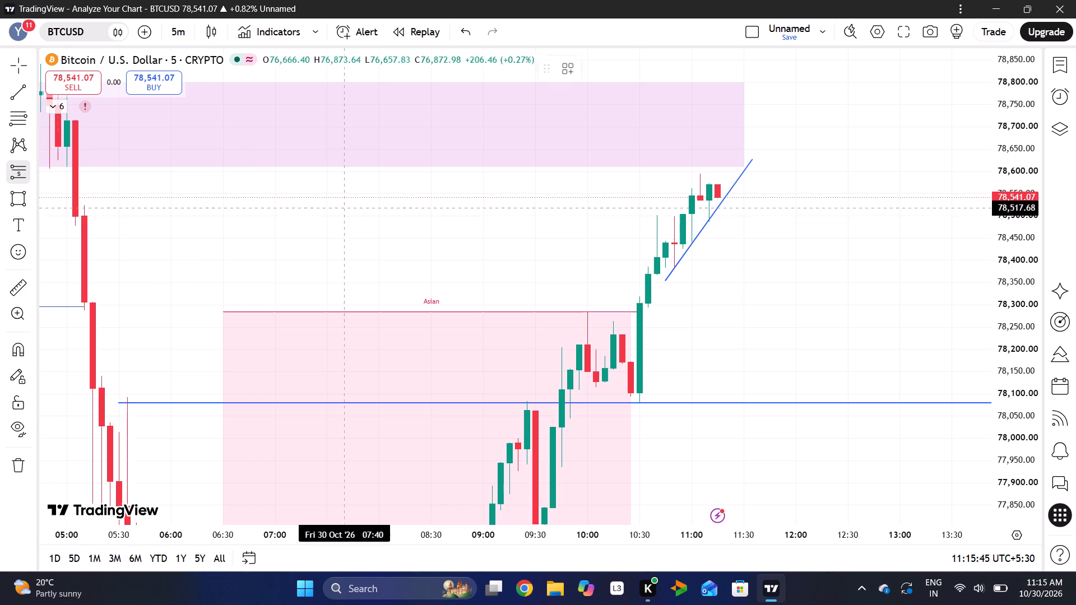
click(740, 157)
Set the short position's stop level to about 78,802, at the upper purple zone's upper edge.
drag(938, 116, 923, 245)
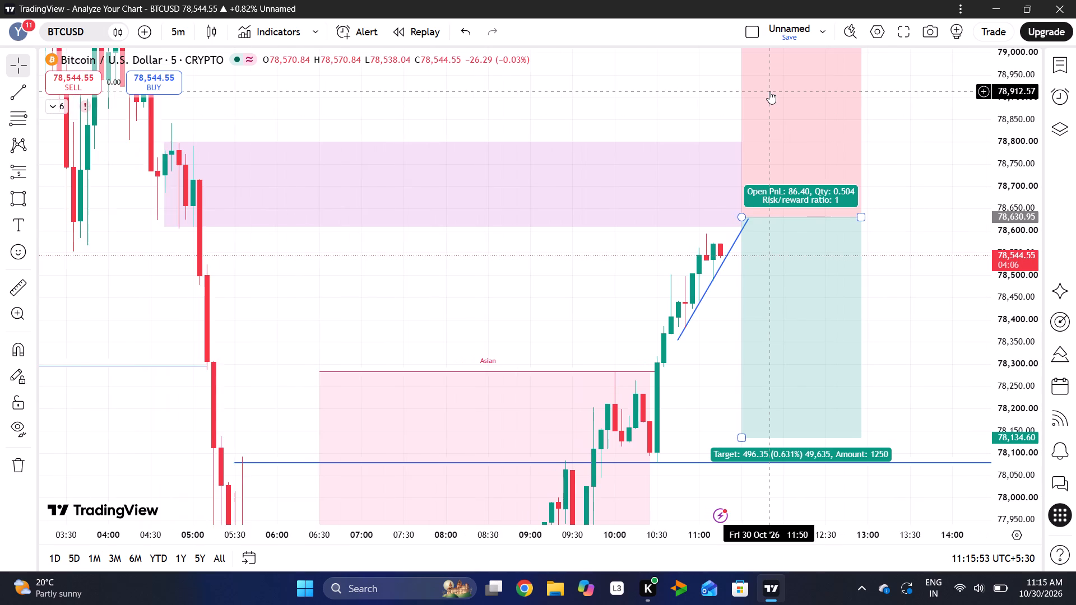
drag(1011, 94, 968, 260)
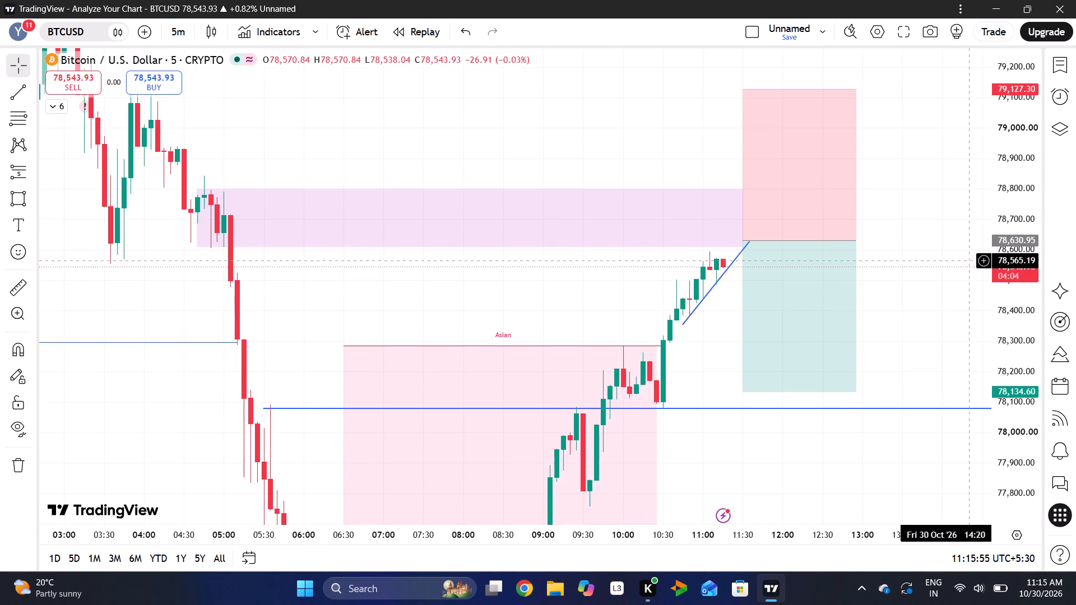
drag(739, 86, 708, 190)
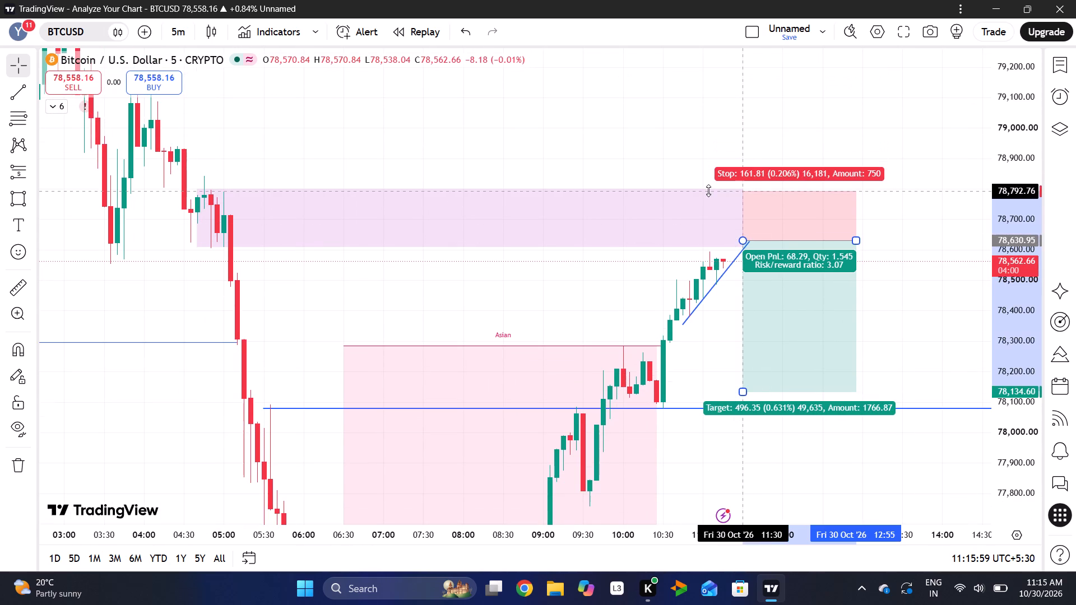
drag(708, 190, 711, 188)
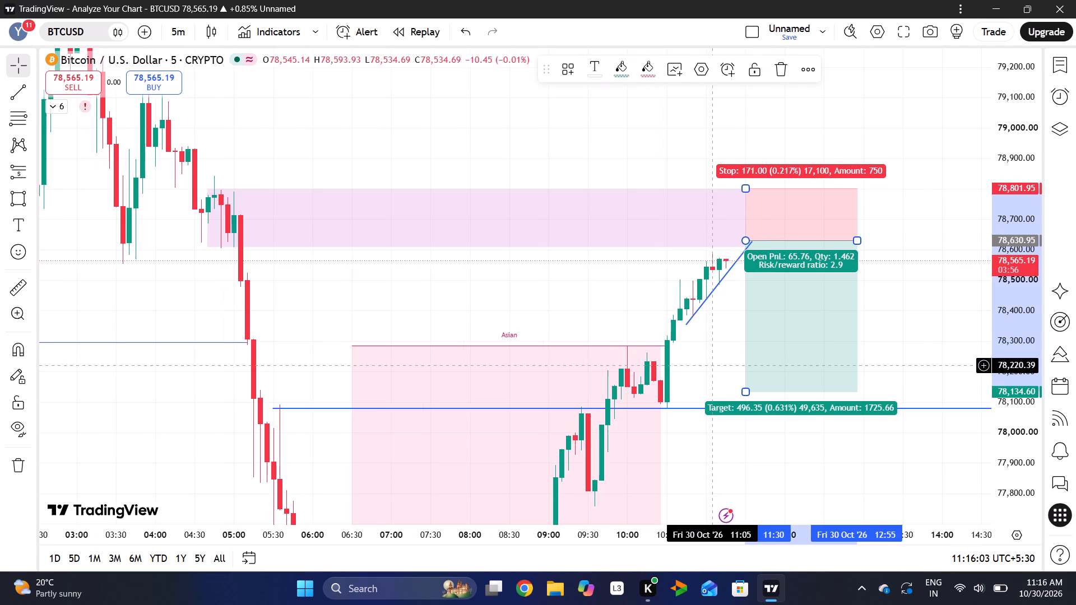
Extend the short position's target down to about 77,832, below the horizontal blue line, and deselect it.
drag(901, 348, 889, 327)
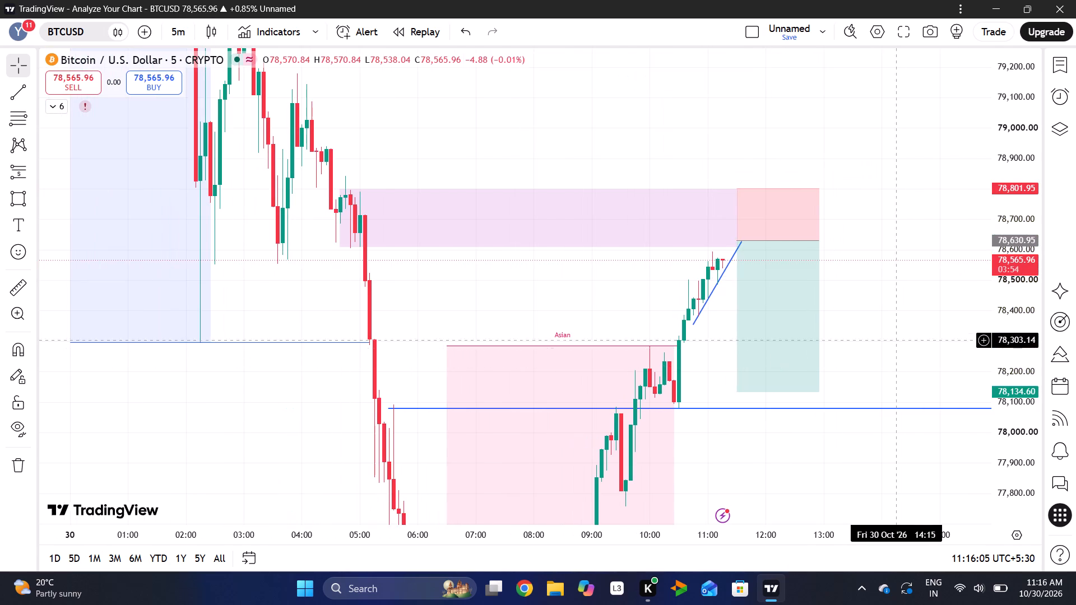
drag(889, 327, 860, 257)
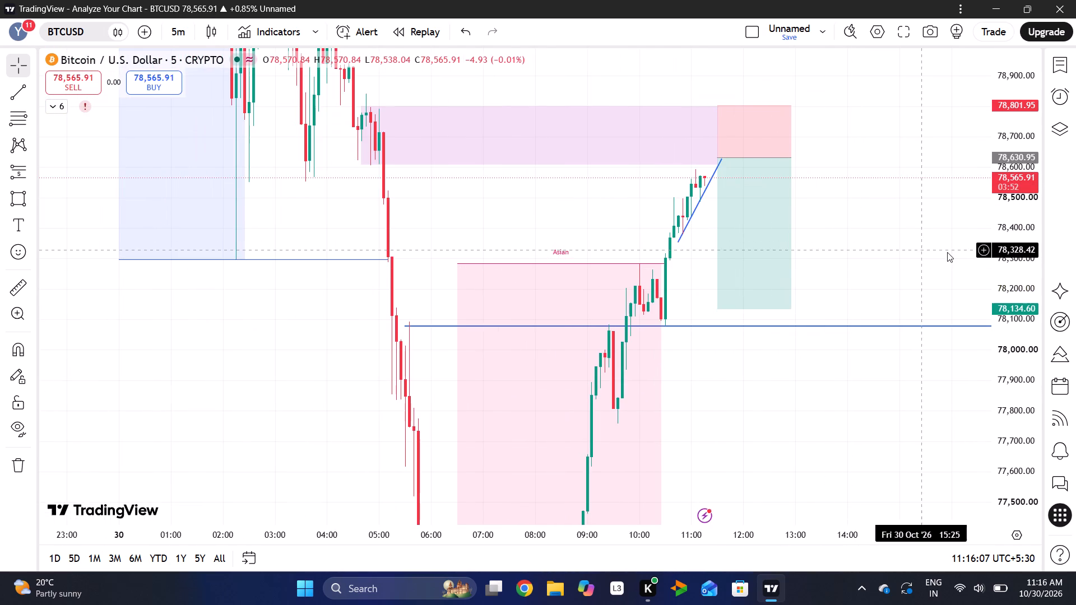
drag(1015, 209, 1008, 309)
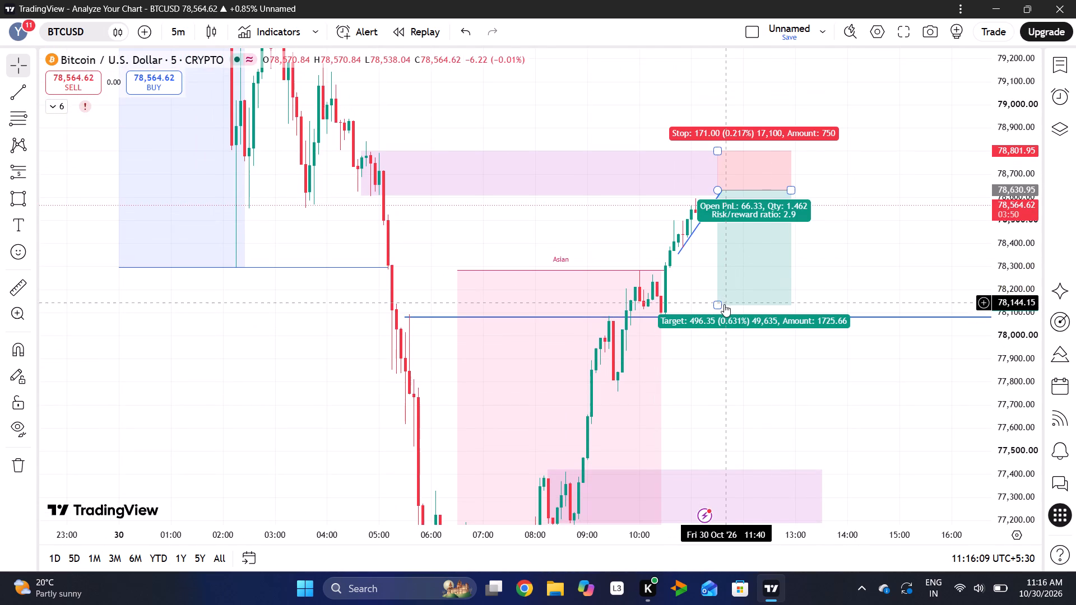
drag(718, 305, 728, 371)
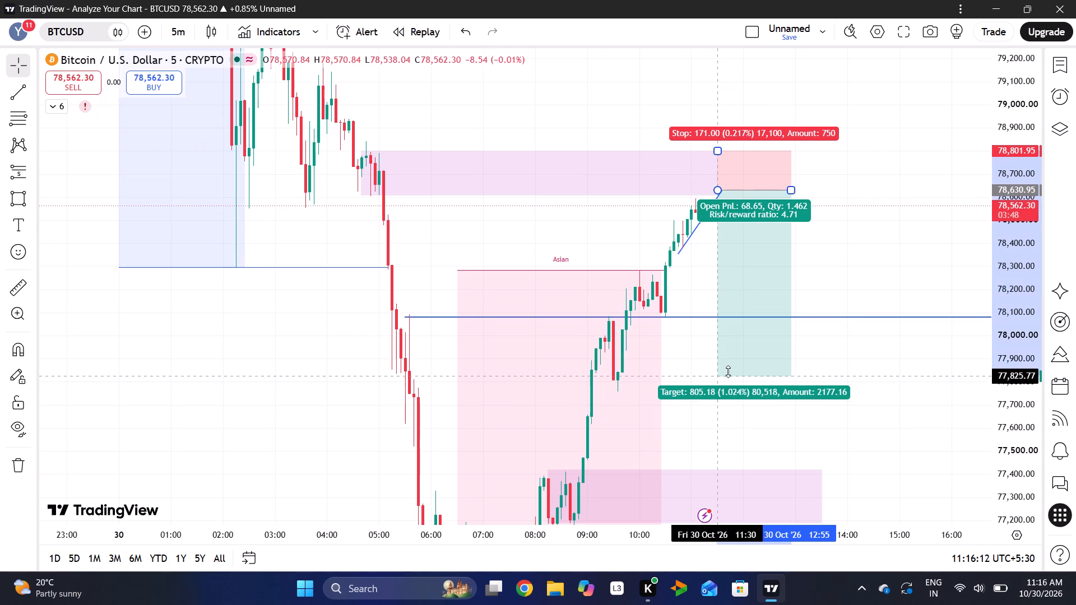
drag(728, 371, 732, 374)
click(851, 239)
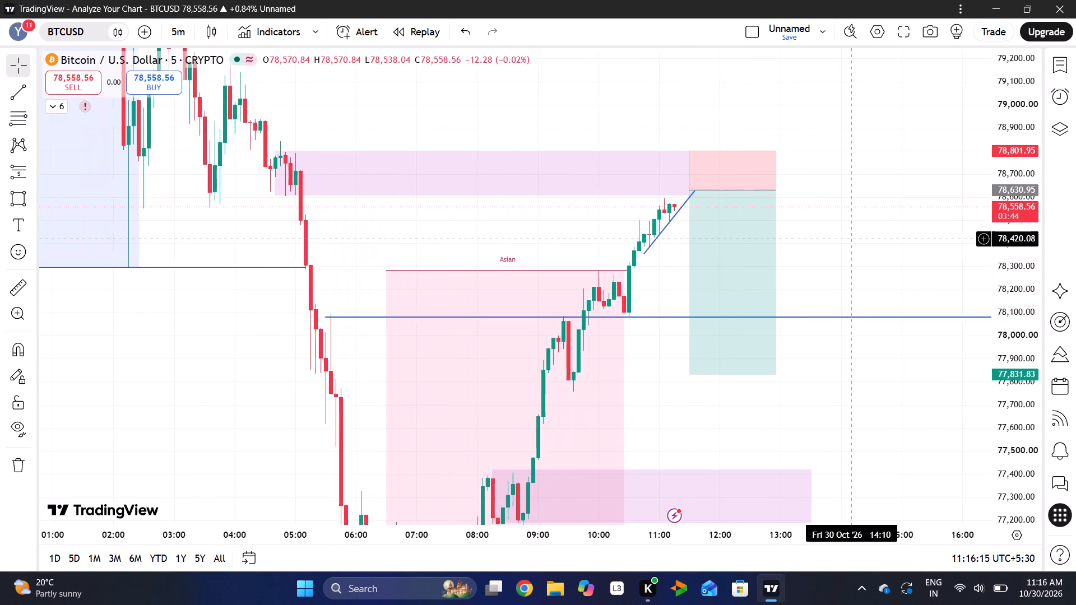
Examine the short position against the recent candles, the trend line, the Asian session range and both purple zones.
scroll(851, 239, left, 1)
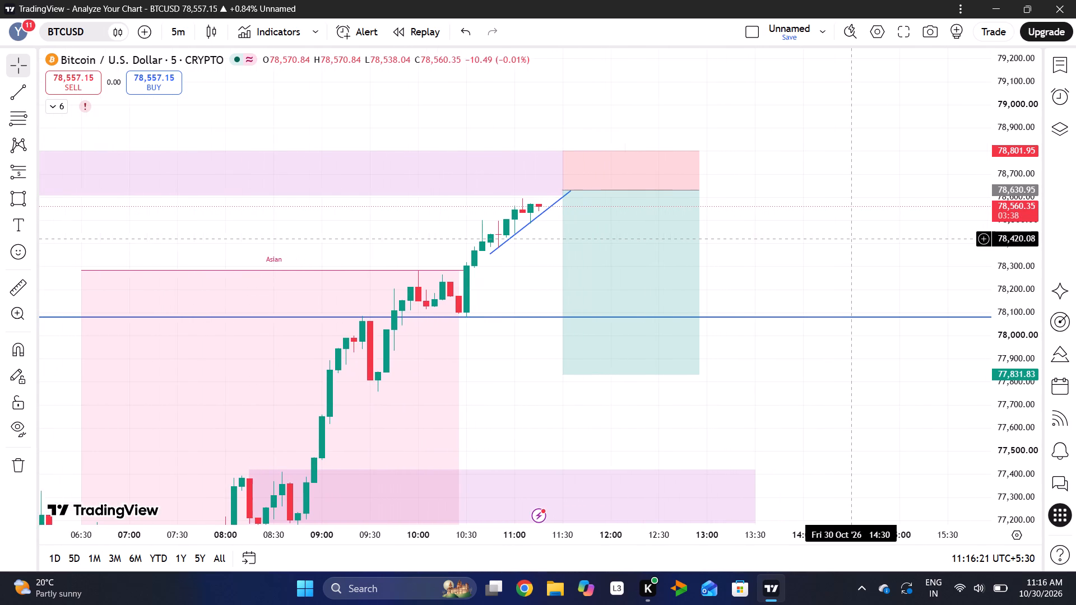
drag(1010, 314, 1024, 151)
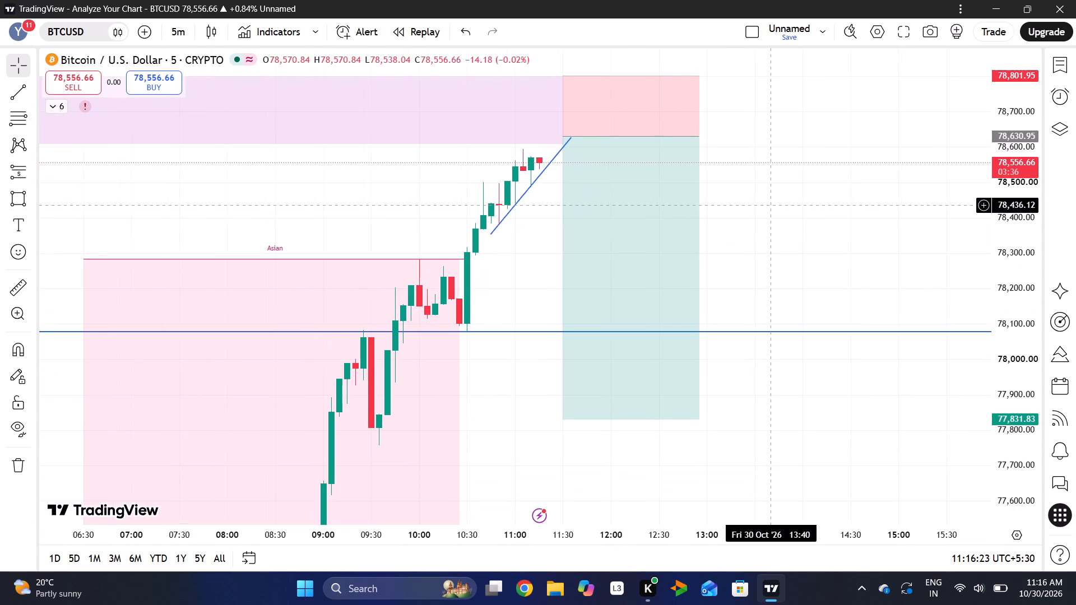
drag(771, 205, 713, 263)
click(713, 263)
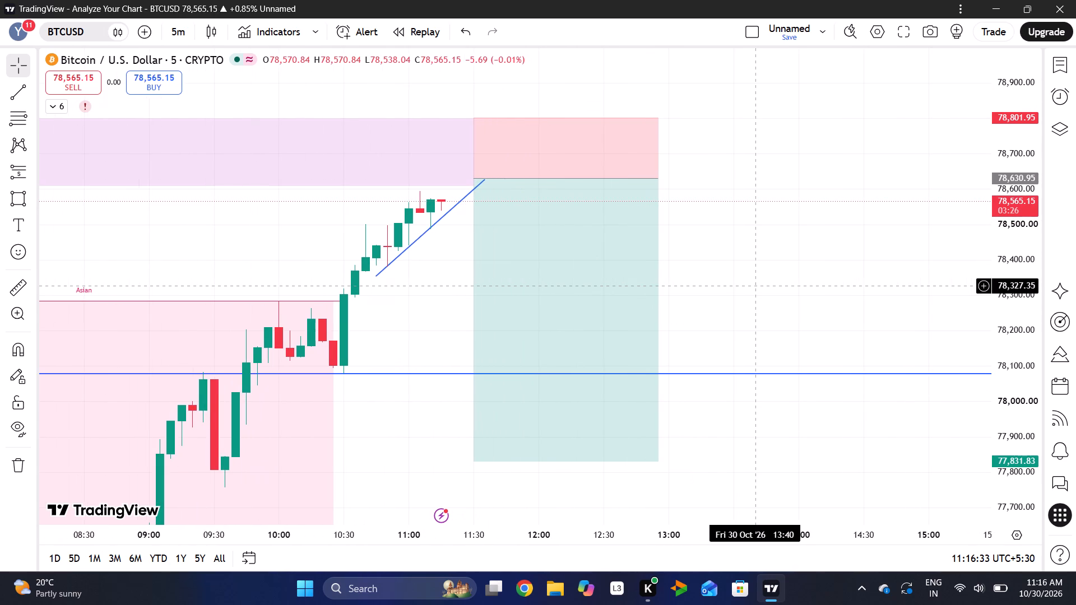
drag(711, 317, 799, 305)
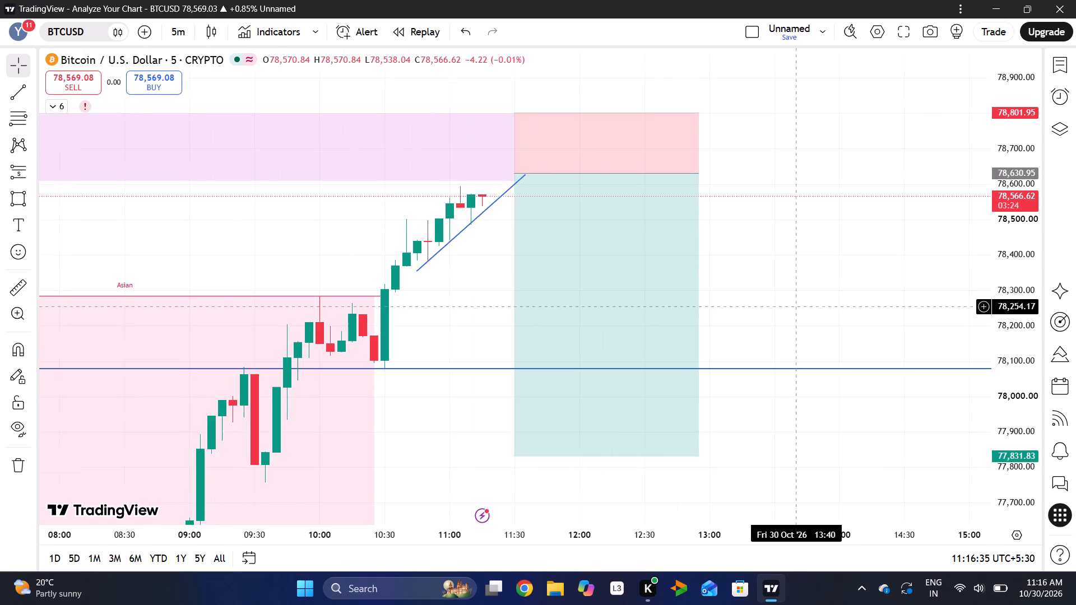
drag(996, 303, 1003, 254)
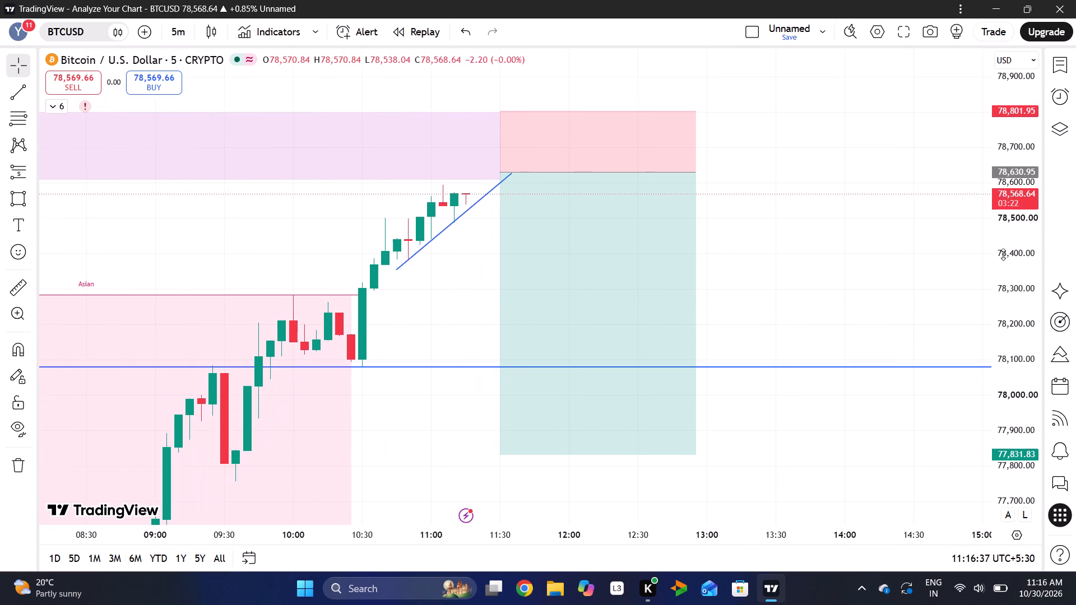
drag(1003, 254, 1010, 155)
drag(751, 210, 753, 212)
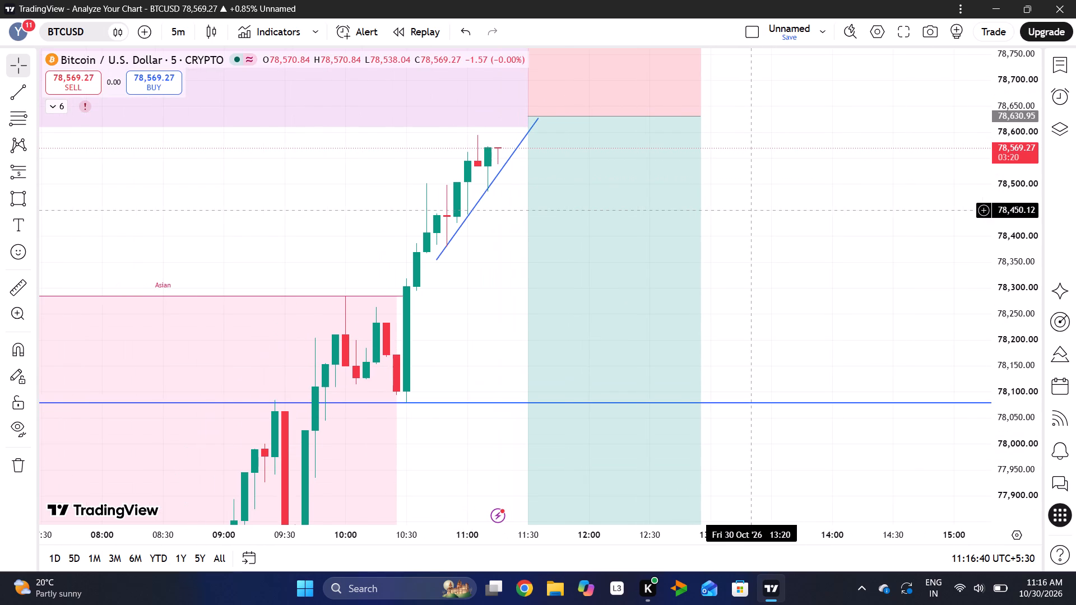
drag(753, 212, 782, 244)
drag(1008, 106, 1008, 230)
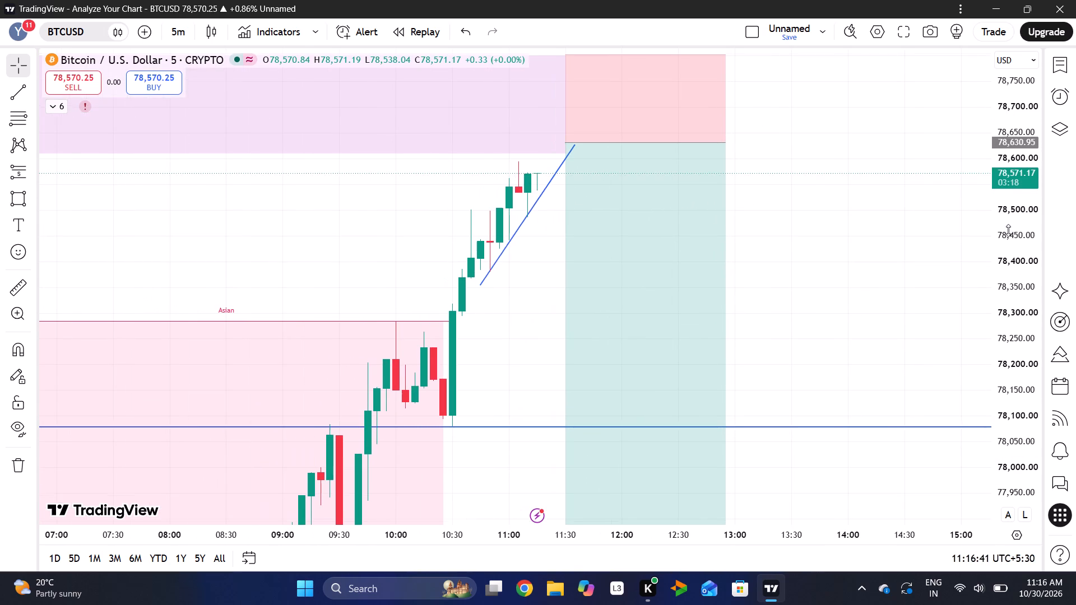
drag(1008, 230, 1005, 258)
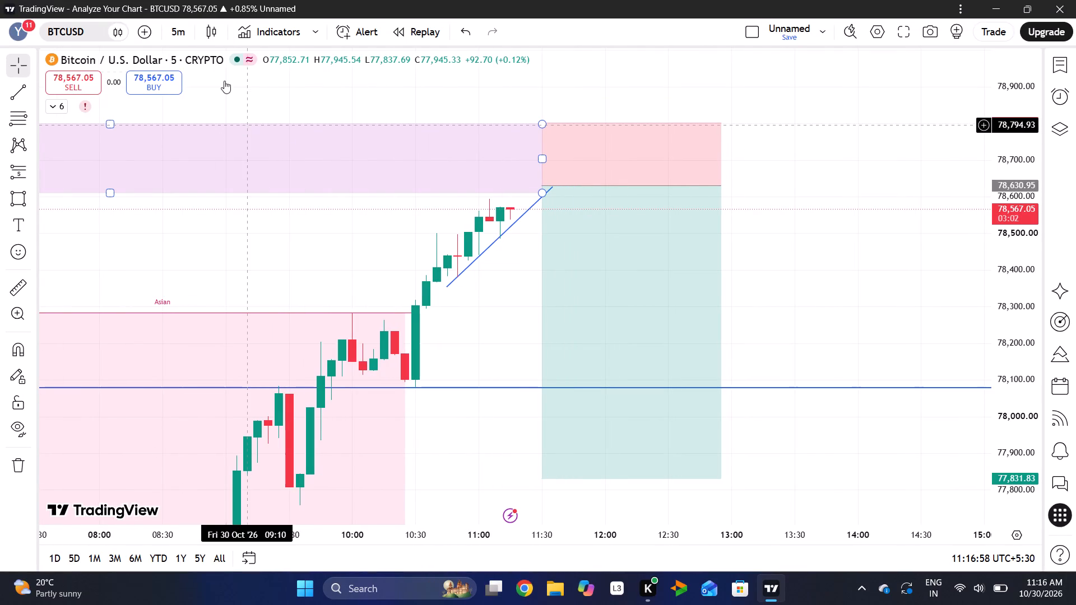
click(171, 32)
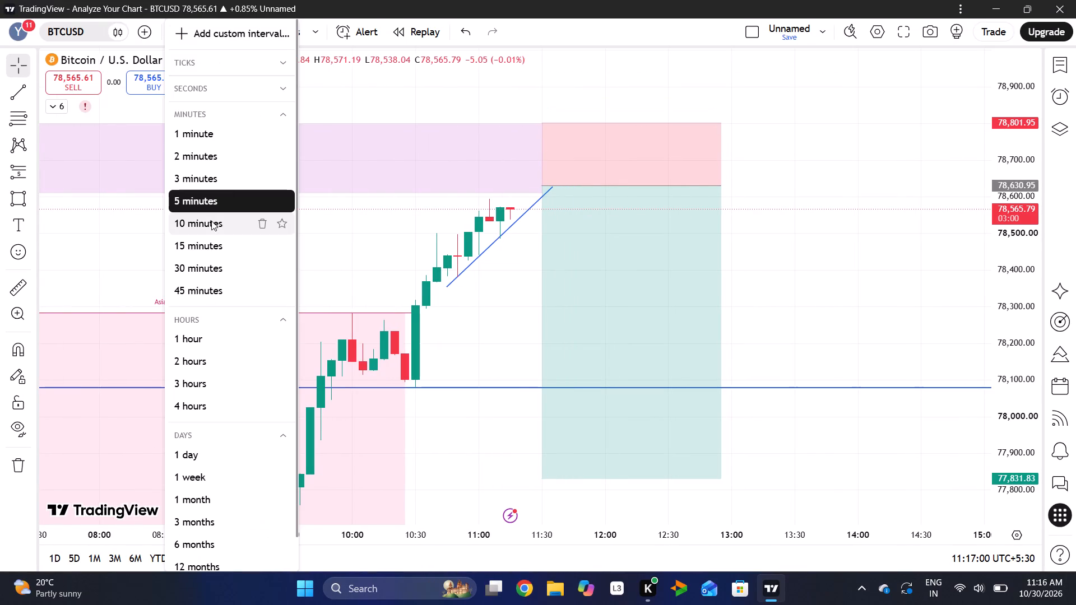
click(405, 156)
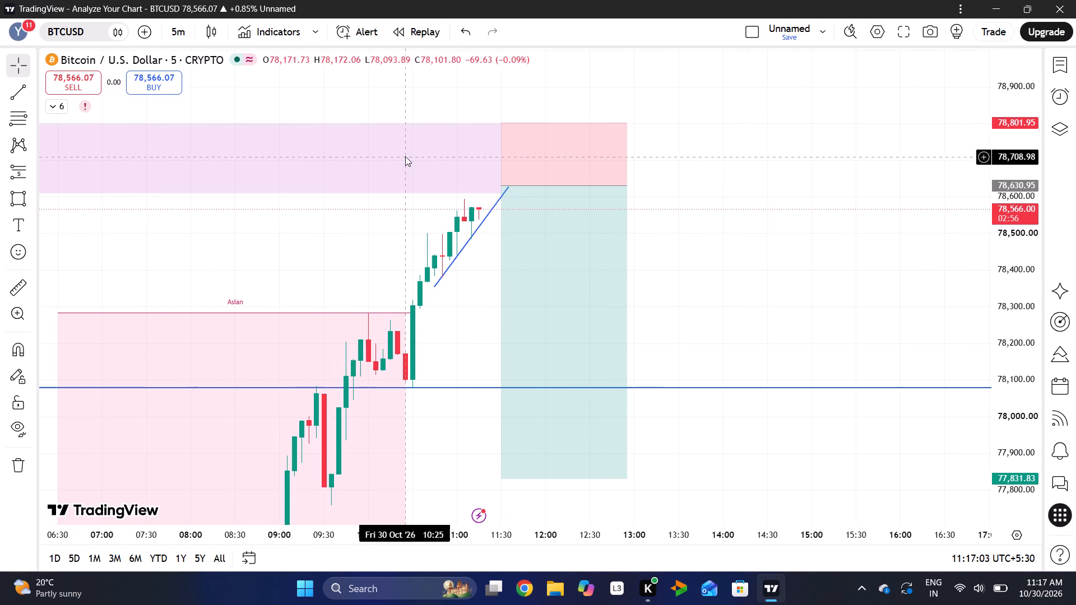
drag(987, 124, 982, 289)
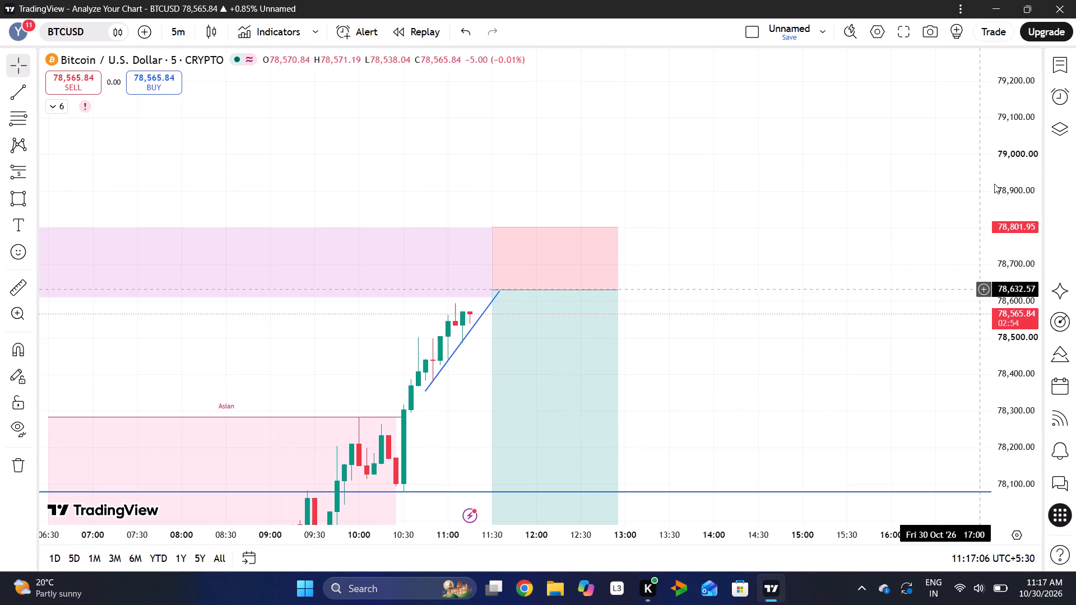
drag(1021, 186, 1018, 356)
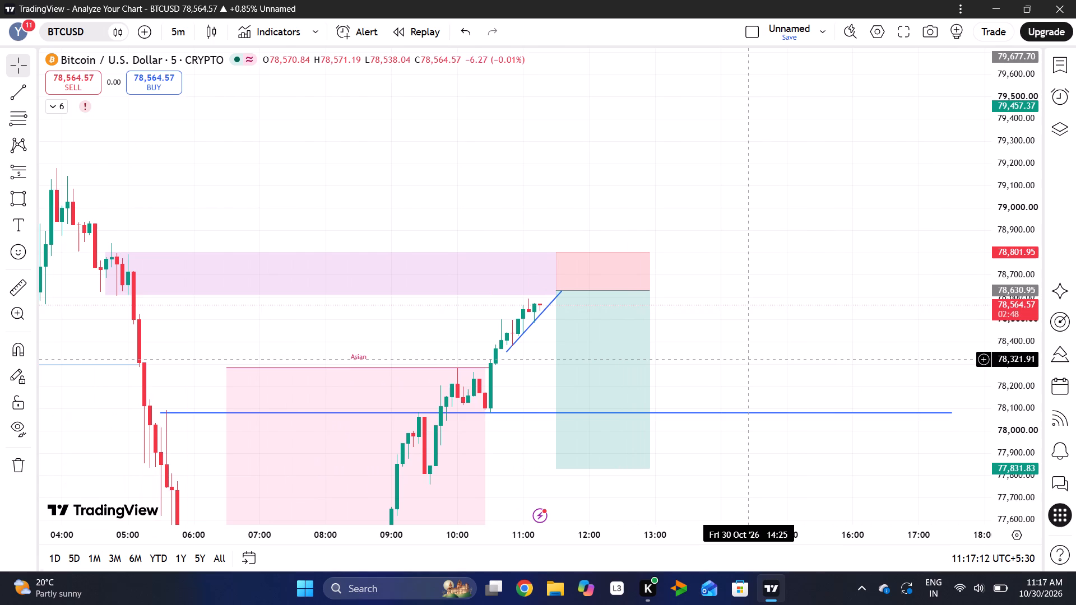
drag(749, 359, 786, 286)
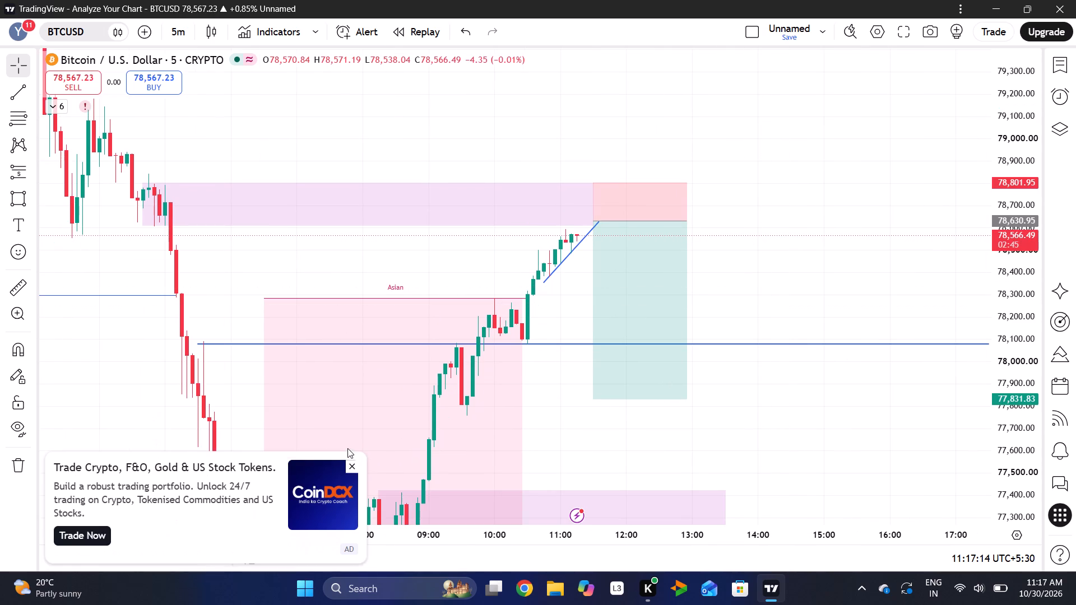
click(349, 470)
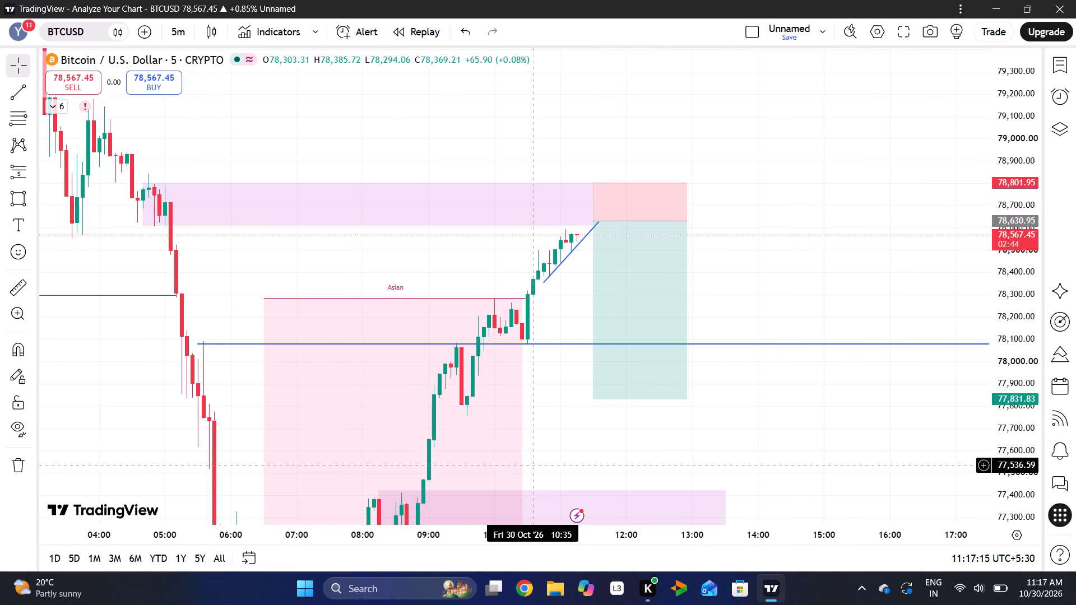
Dismiss the ad-free upgrade offer and review the BTCUSD 5-minute candles from the start of 30 October up to the short position.
scroll(533, 464, right, 2)
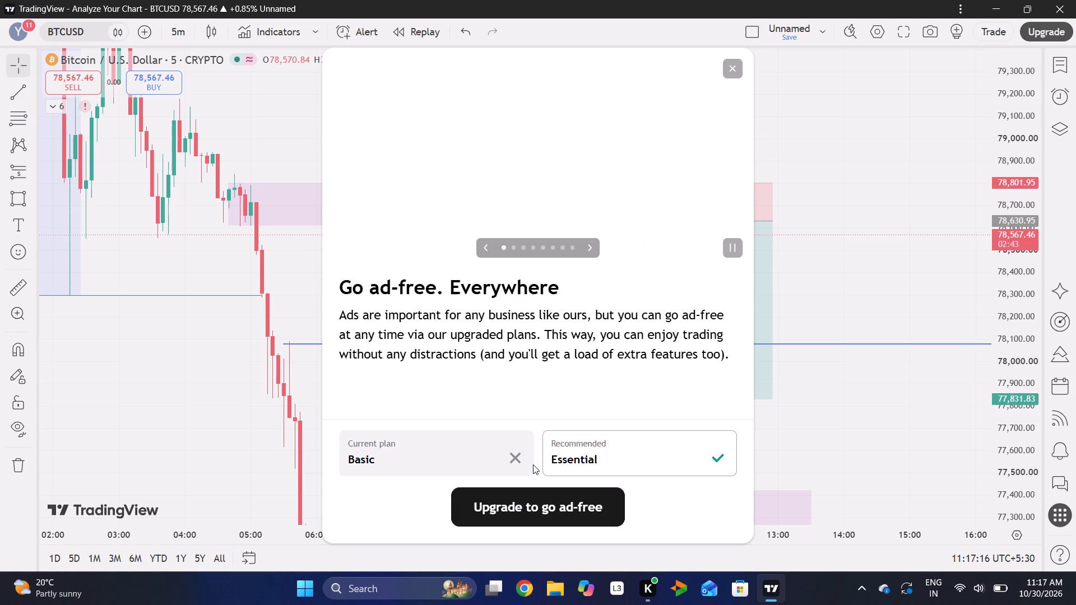
click(727, 66)
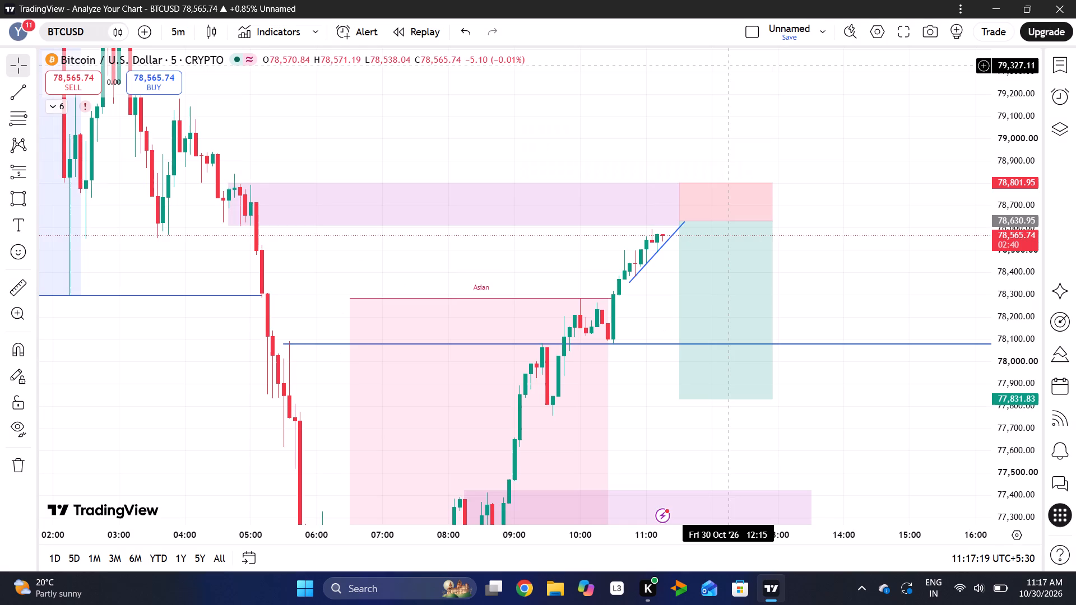
scroll(614, 409, right, 2)
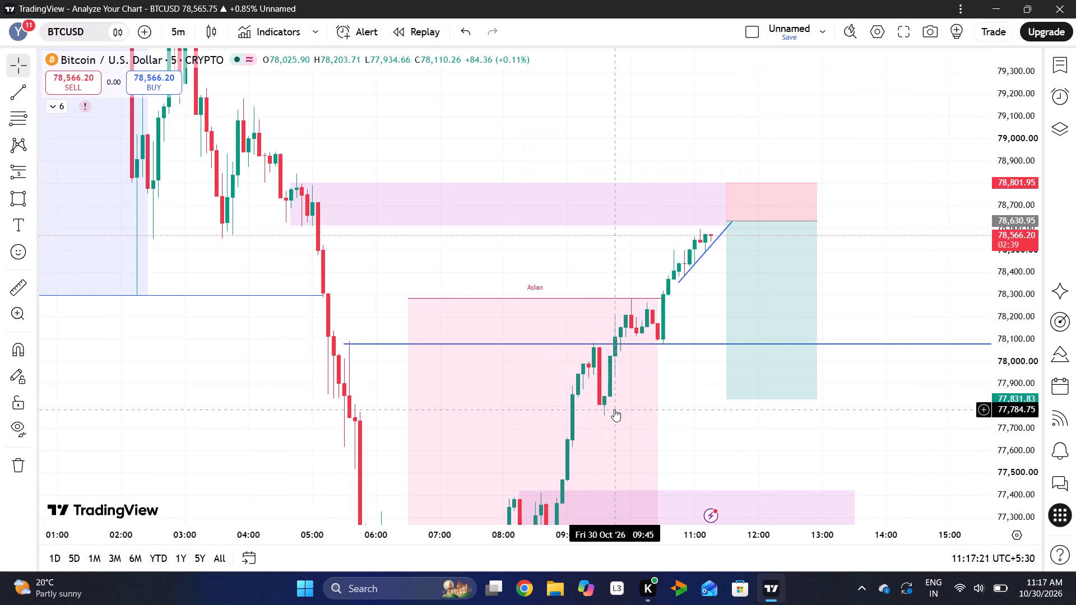
scroll(614, 409, right, 7)
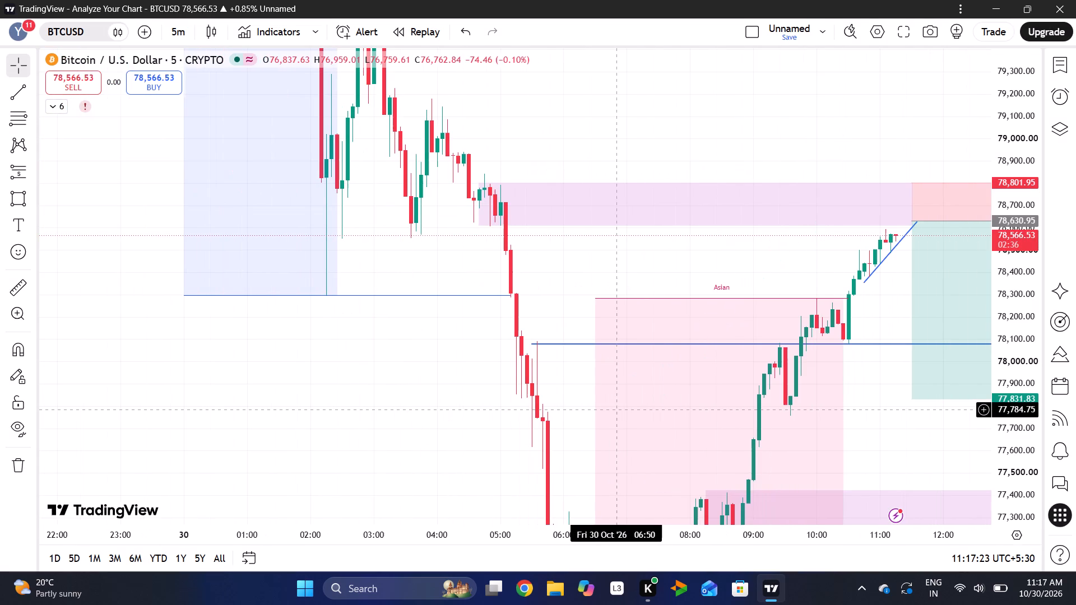
scroll(614, 409, right, 7)
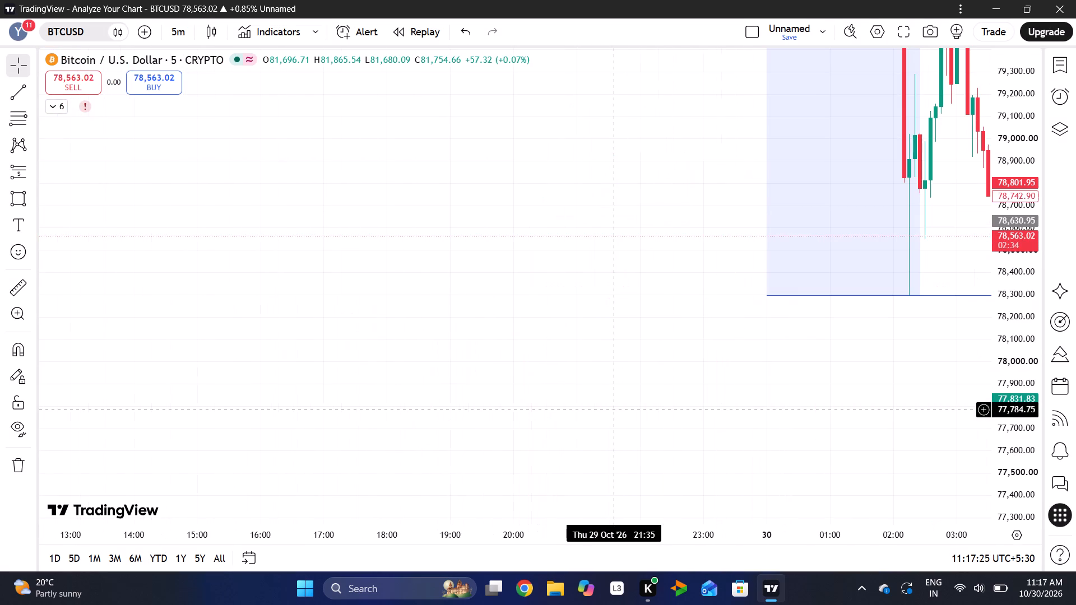
scroll(614, 409, right, 1)
scroll(614, 409, up, 3)
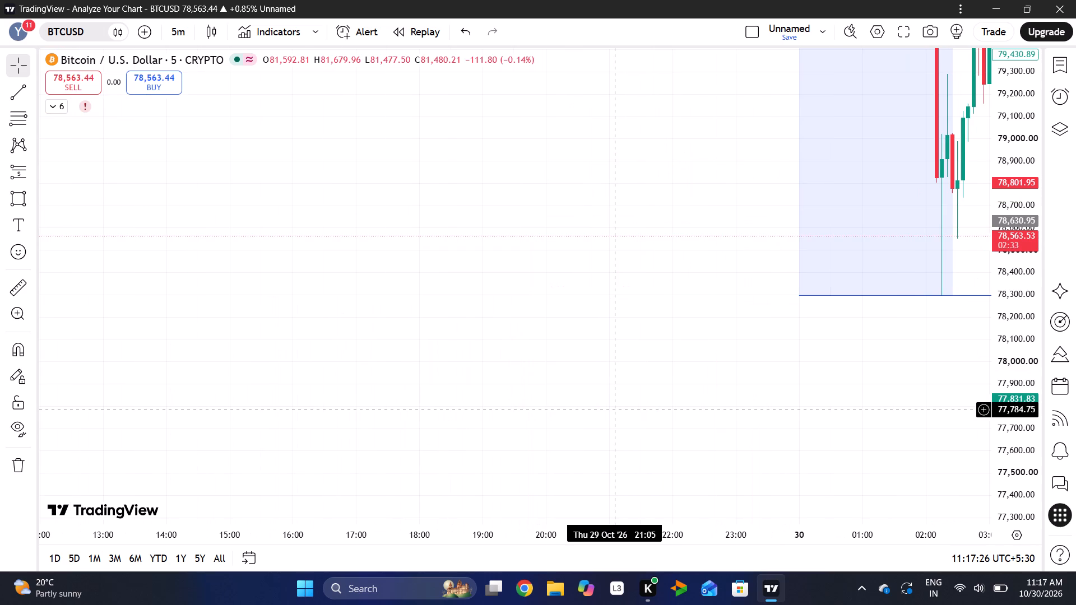
scroll(614, 409, up, 1)
scroll(614, 409, left, 12)
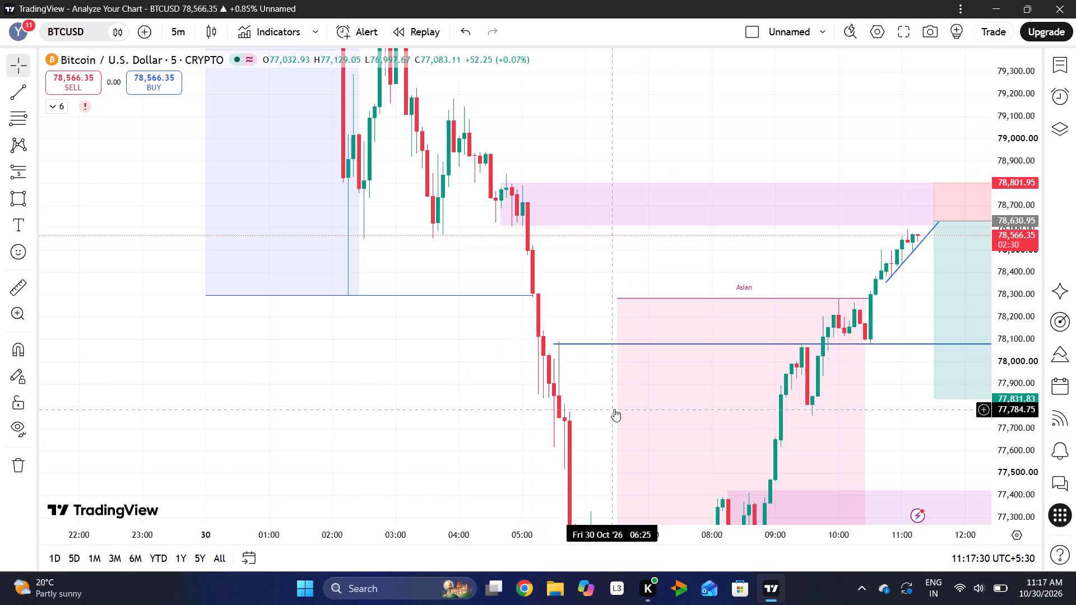
scroll(614, 409, left, 5)
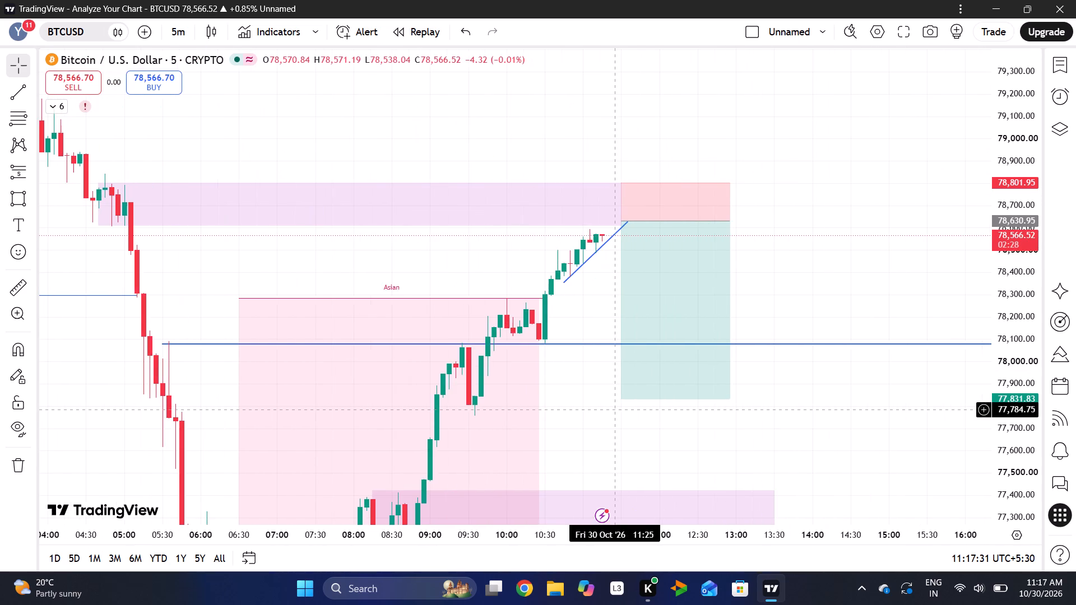
scroll(614, 409, left, 2)
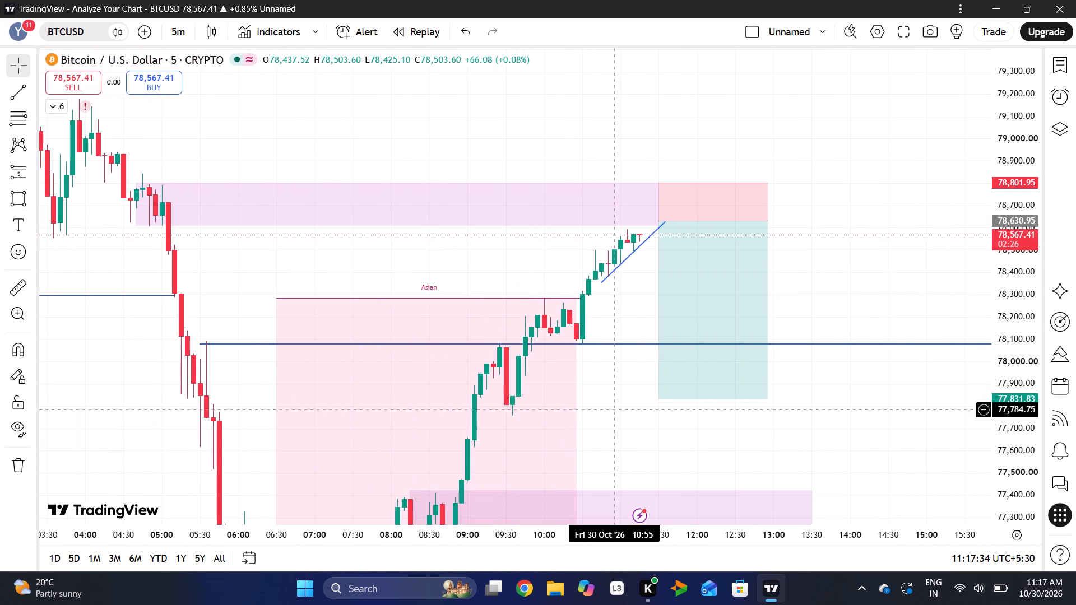
scroll(614, 409, left, 5)
Compare the candles around the upper purple zone's origin and the Asian session range with the latest candles beside the short position.
scroll(614, 409, right, 4)
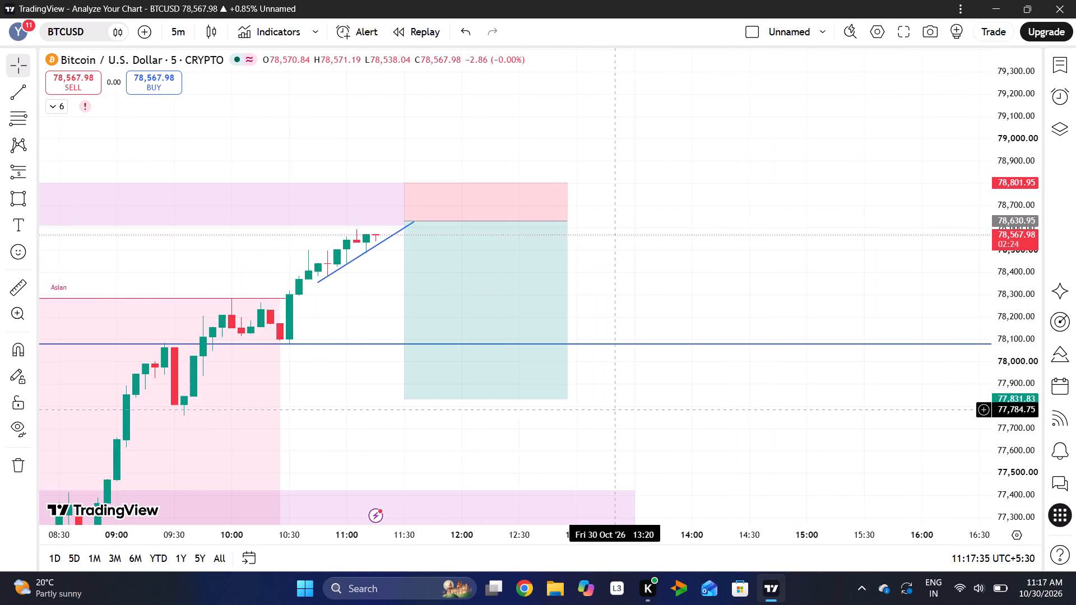
scroll(614, 409, right, 6)
scroll(614, 409, left, 1)
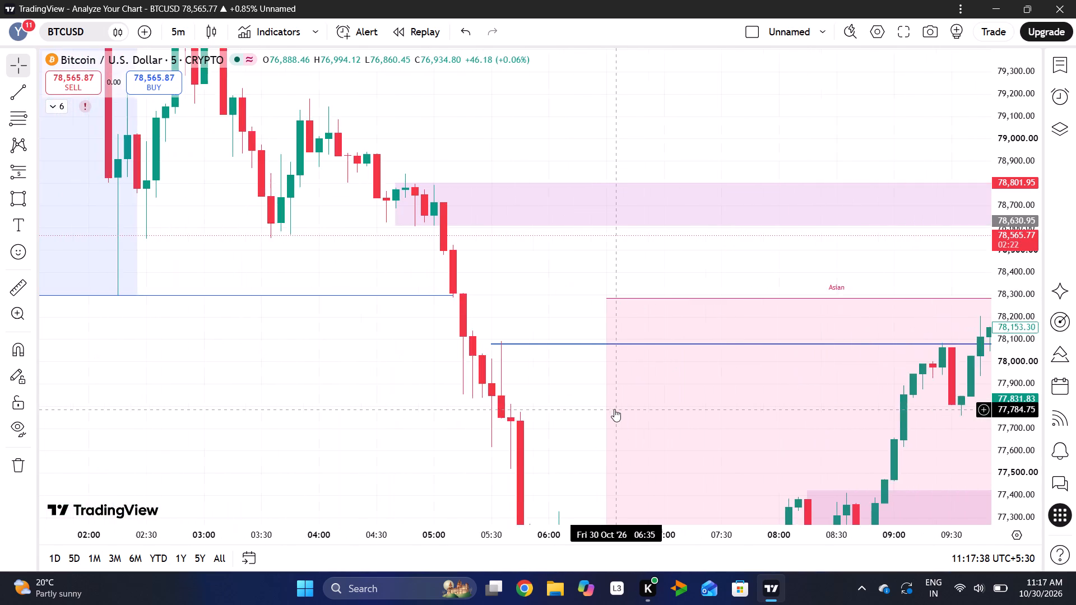
scroll(614, 409, left, 1)
scroll(614, 409, right, 6)
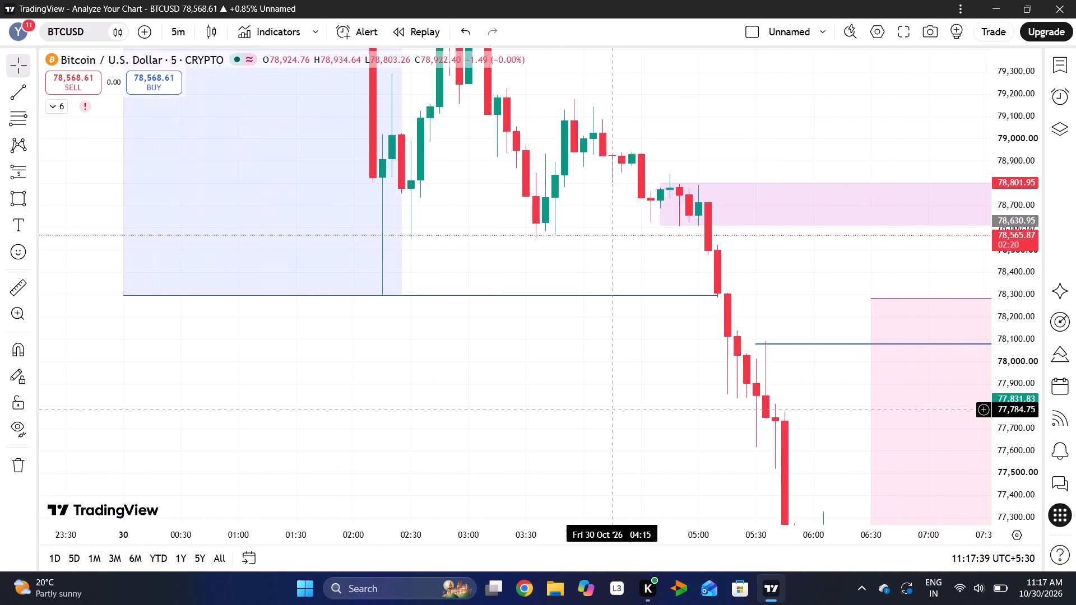
scroll(614, 409, left, 2)
scroll(614, 409, right, 2)
scroll(614, 409, left, 1)
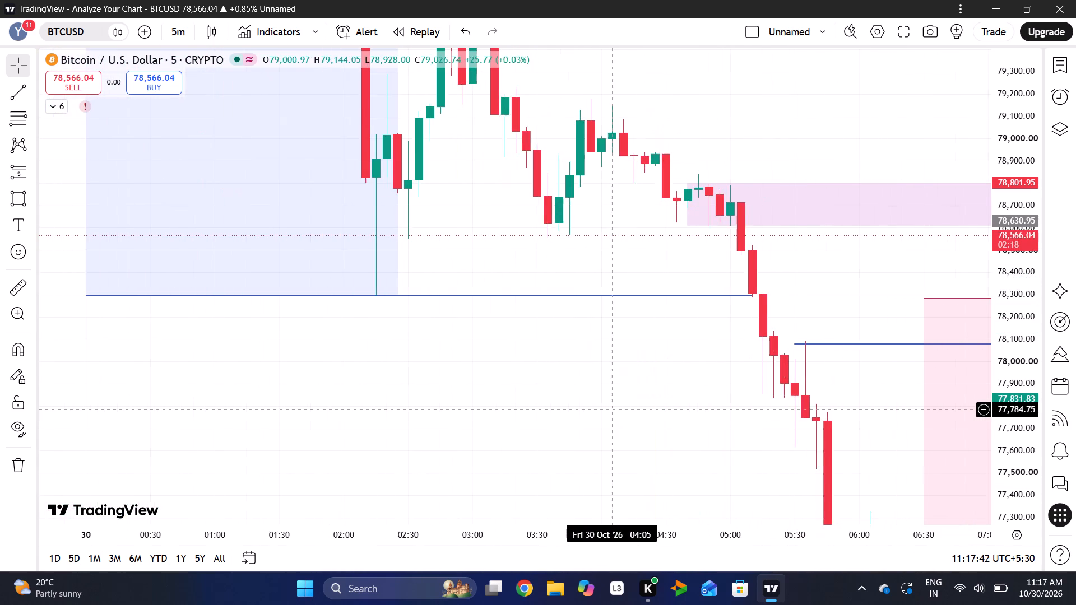
scroll(614, 409, left, 3)
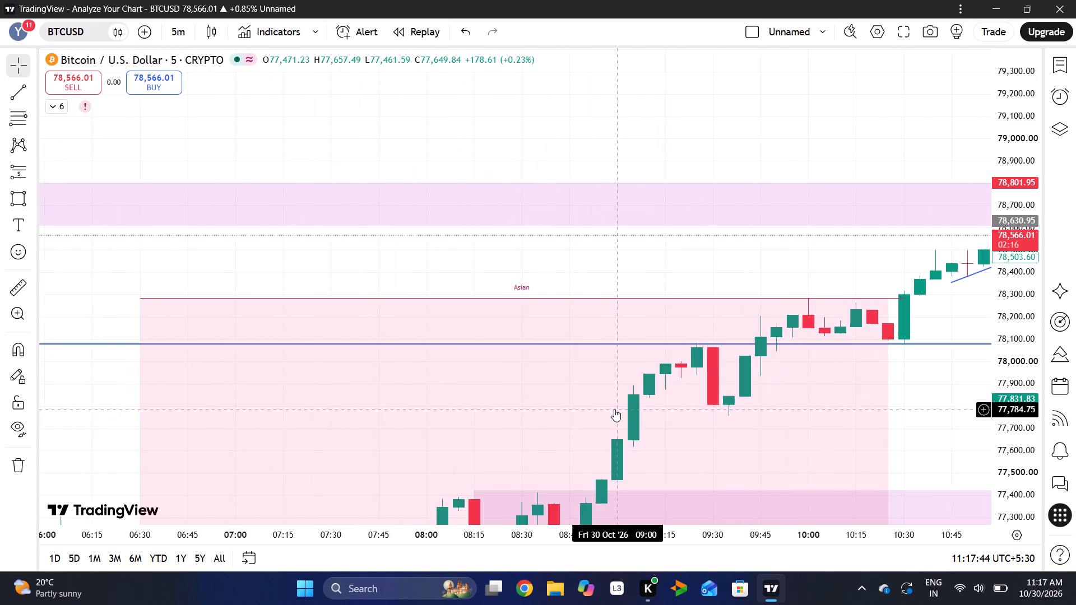
scroll(614, 409, left, 6)
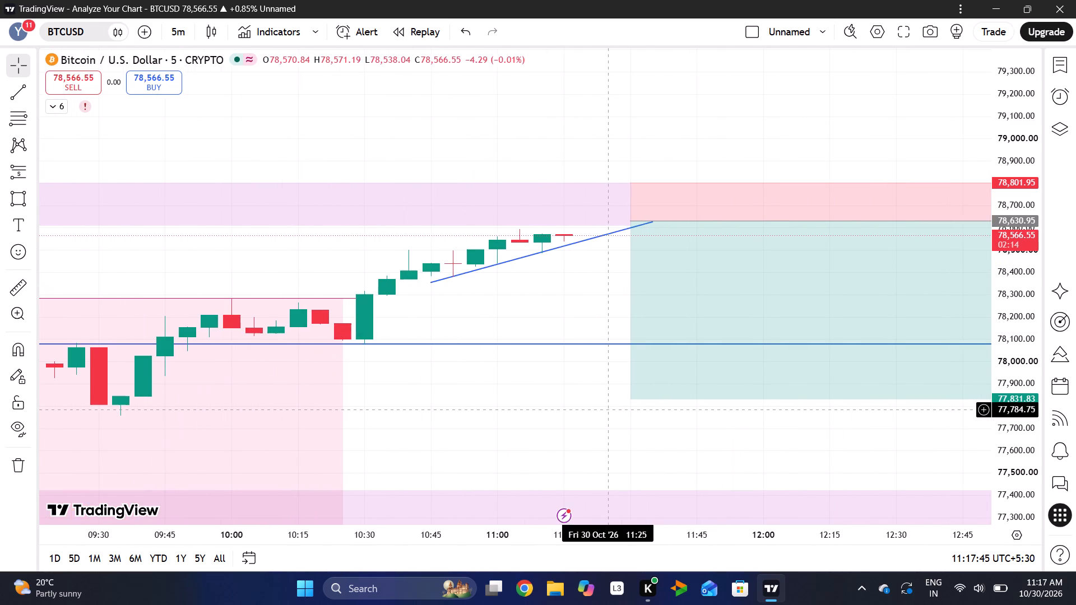
Examine the latest candles and rising trend line at different chart scales against the short position's entry, stop and target levels.
drag(999, 193, 1005, 229)
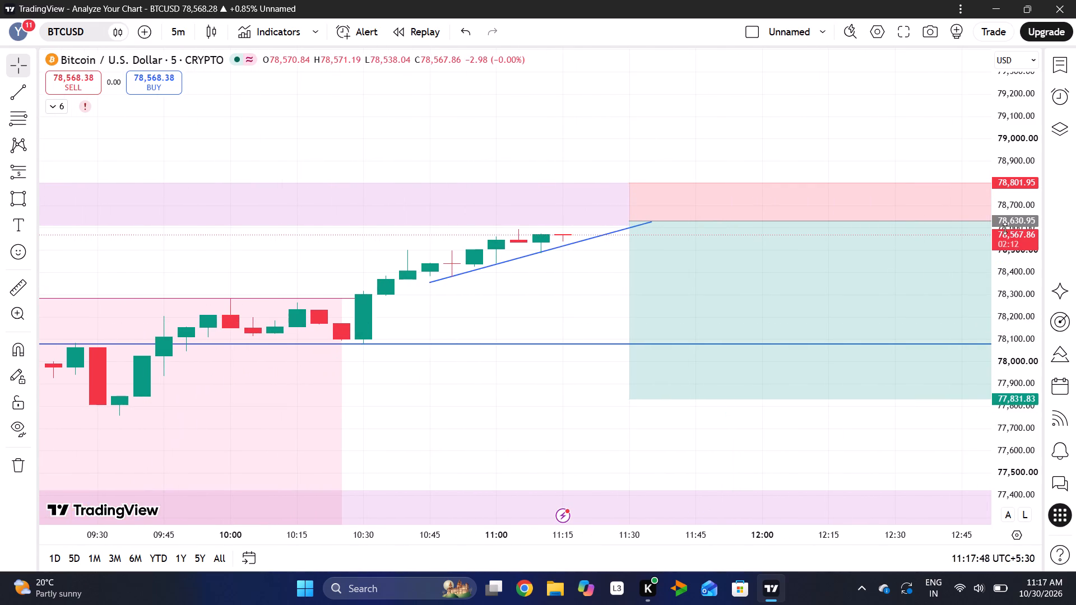
drag(1005, 229, 1006, 269)
drag(640, 532, 704, 522)
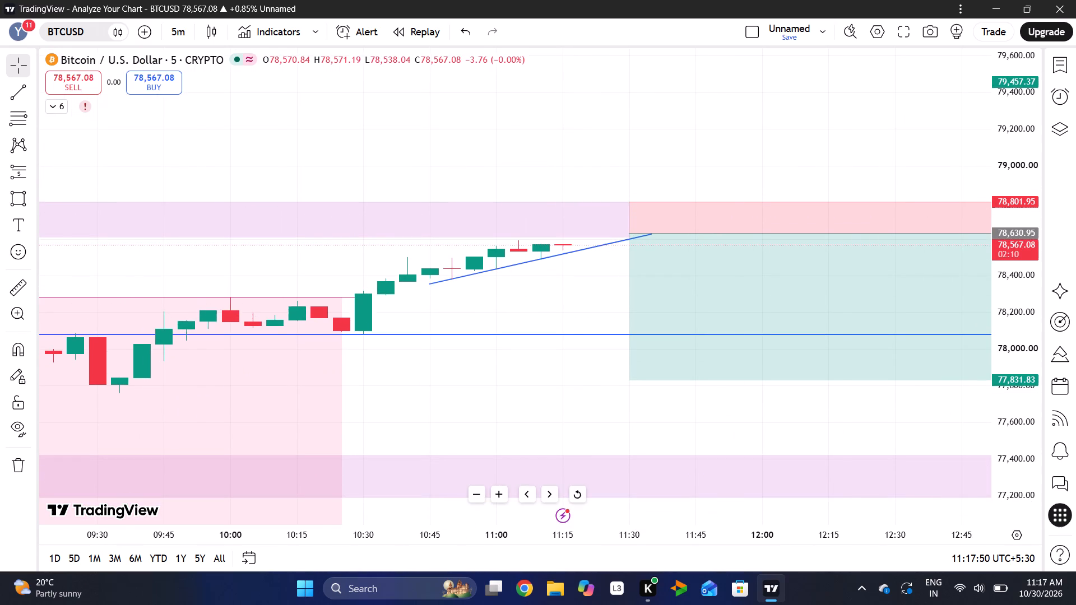
drag(704, 522, 846, 487)
drag(901, 414, 678, 412)
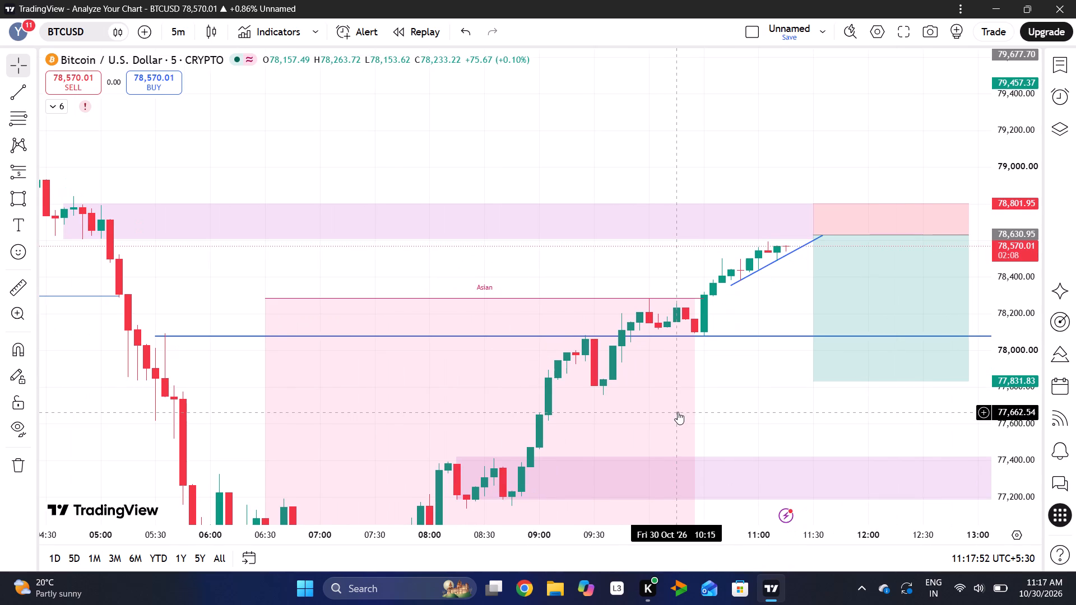
drag(678, 412, 524, 389)
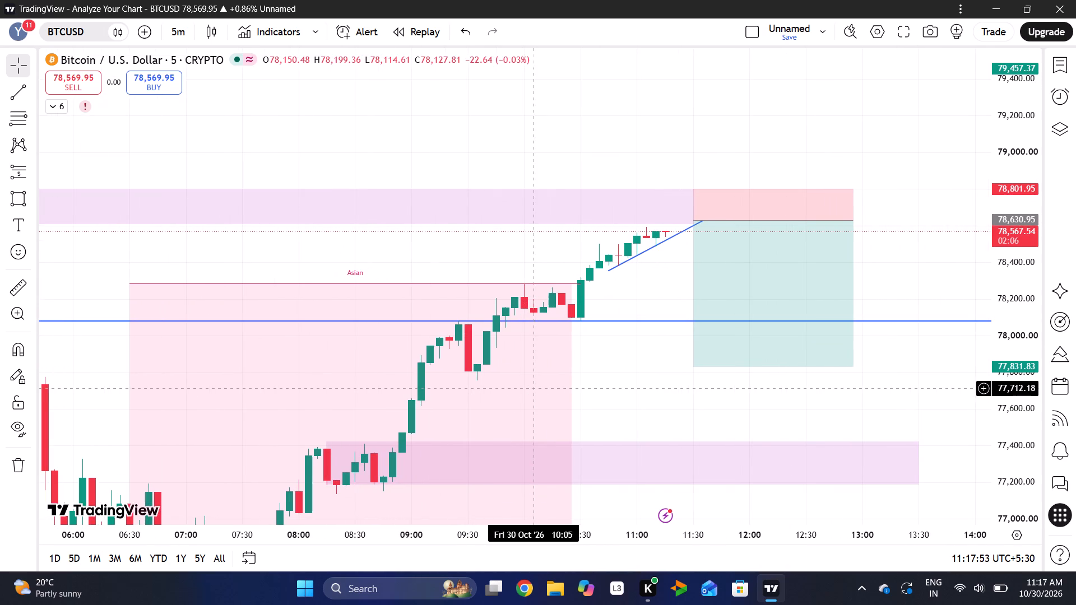
drag(1005, 379, 1065, 94)
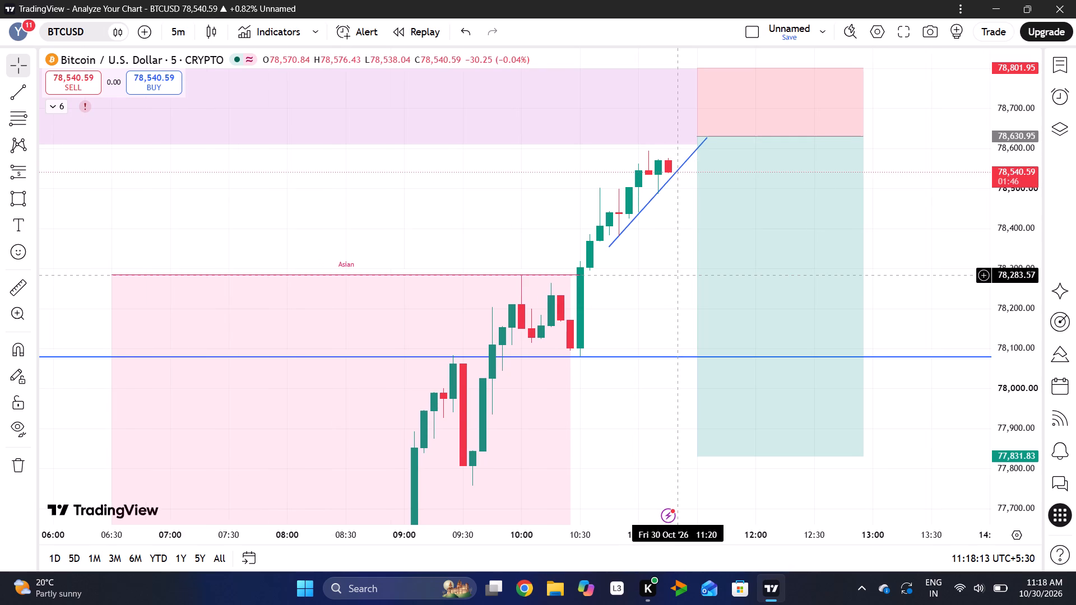
drag(678, 274, 653, 287)
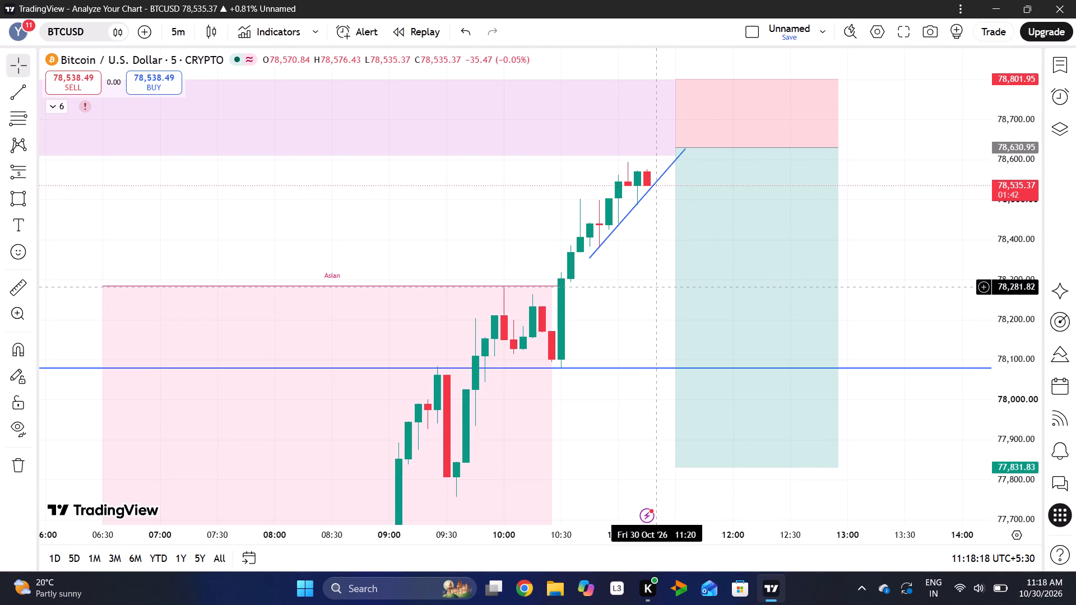
drag(892, 198, 817, 212)
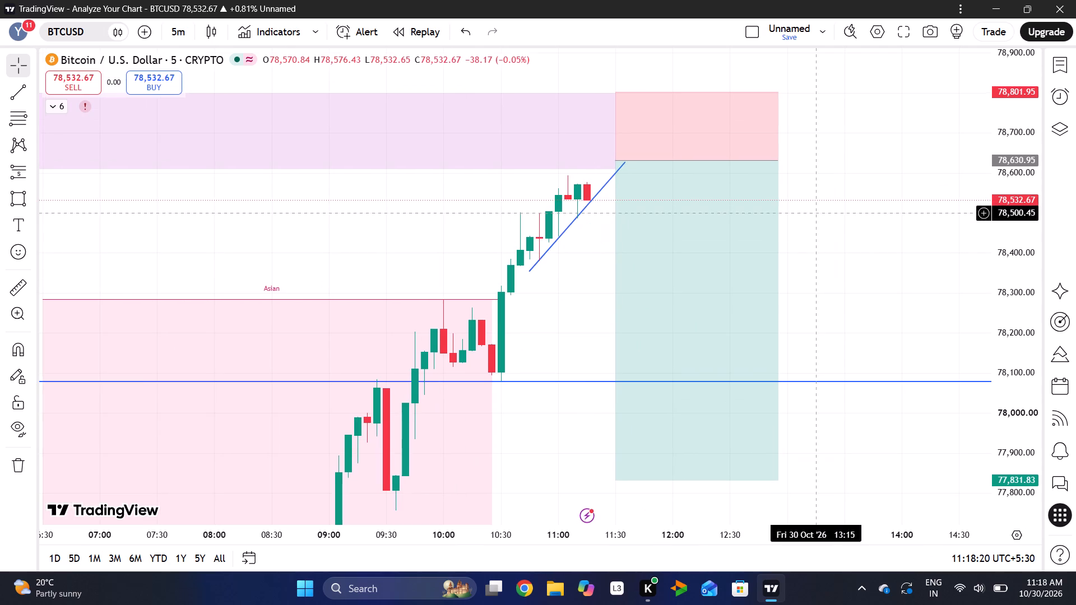
Switch the chart to XAUUSD and check its latest 5-minute candles against the orange OB zone, descending trend line and purple zone.
click(80, 29)
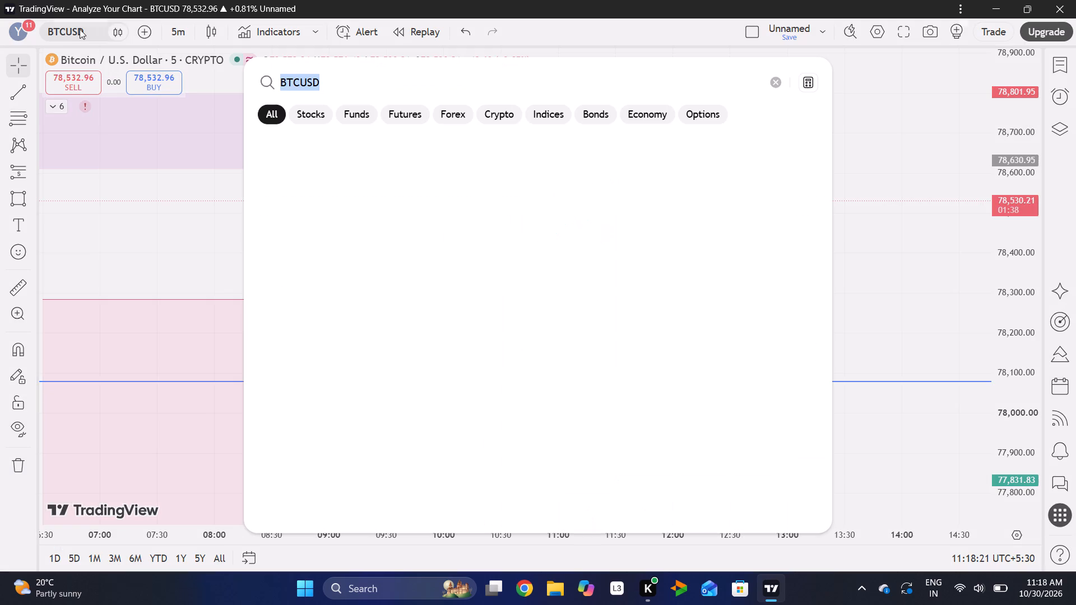
key(space)
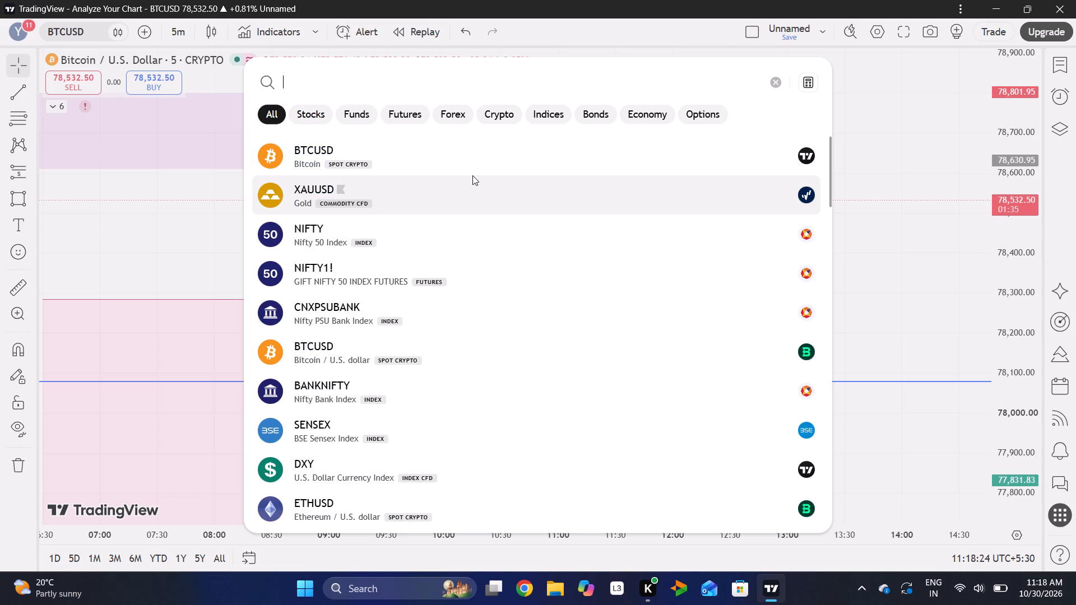
click(469, 184)
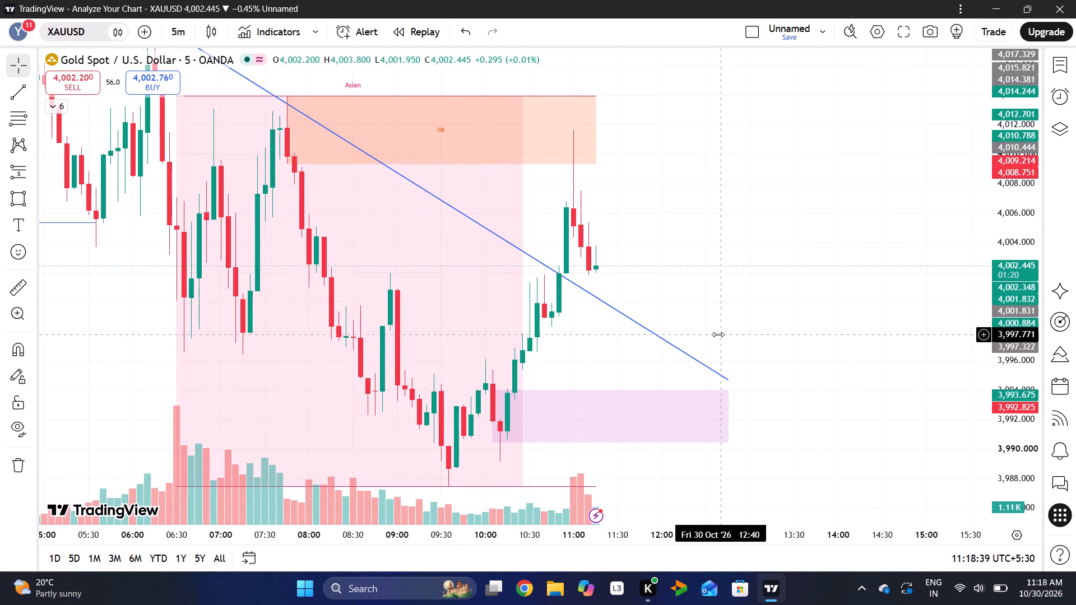
drag(693, 542, 516, 547)
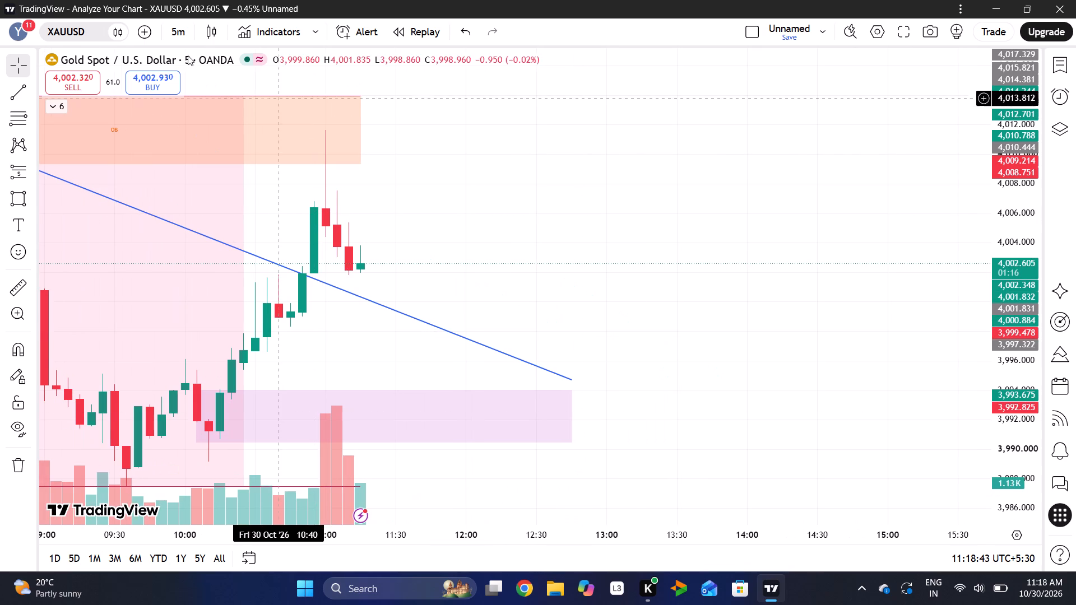
Switch the chart back to BTCUSD.
click(101, 21)
key(space)
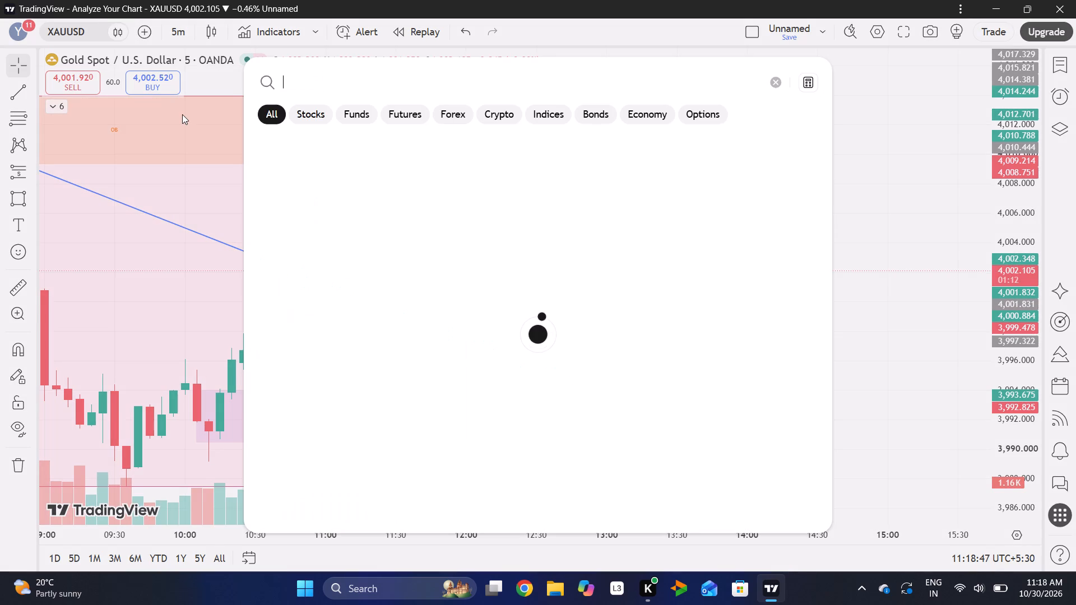
click(438, 210)
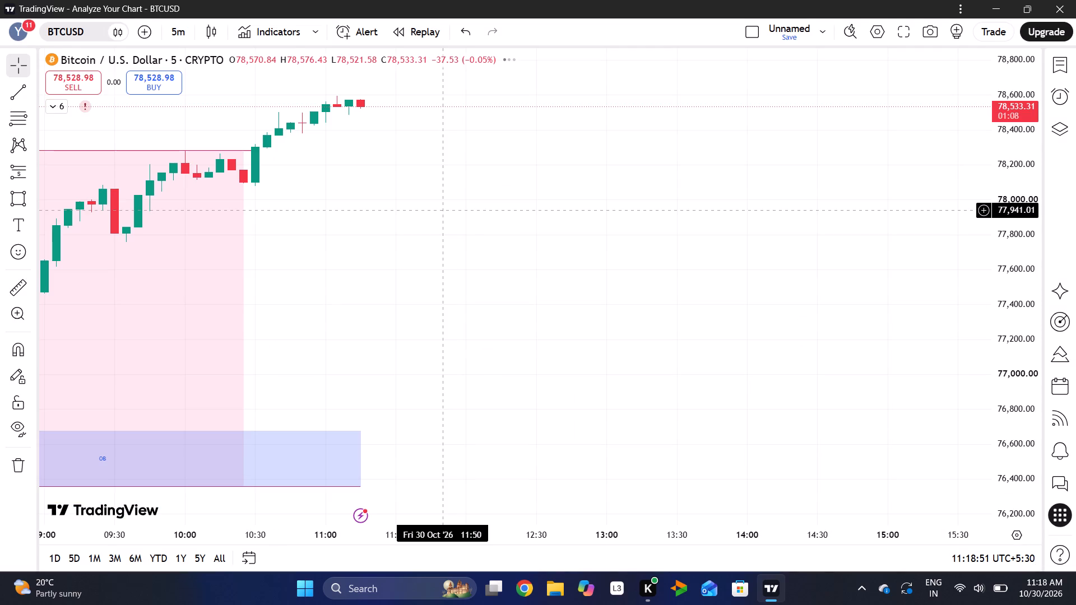
Examine the latest BTCUSD candles along the rising trend line below the upper purple zone and the short position's entry.
scroll(438, 210, right, 1)
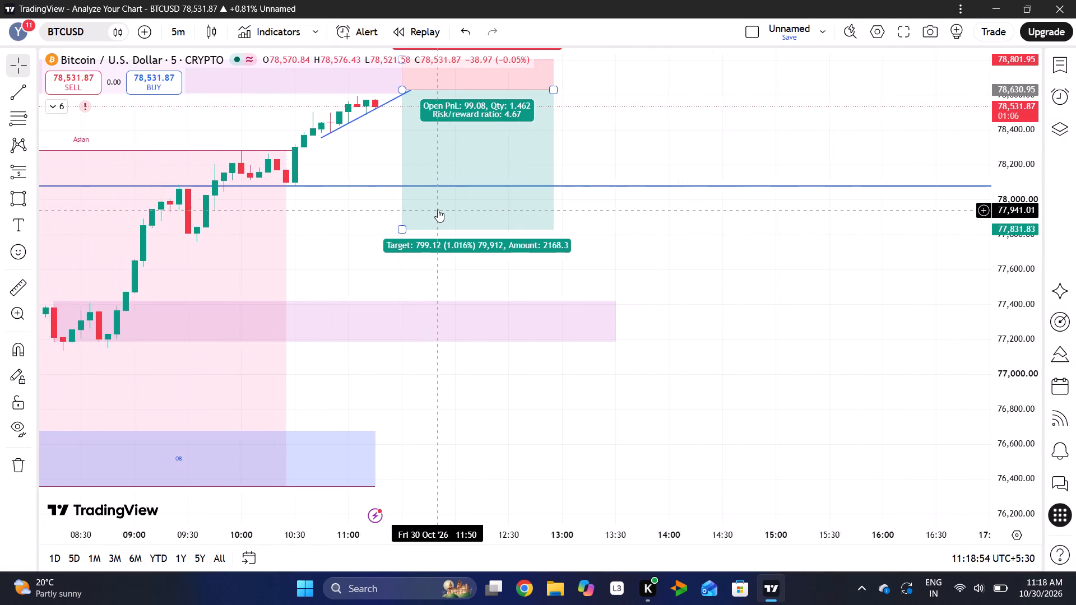
drag(641, 132, 656, 234)
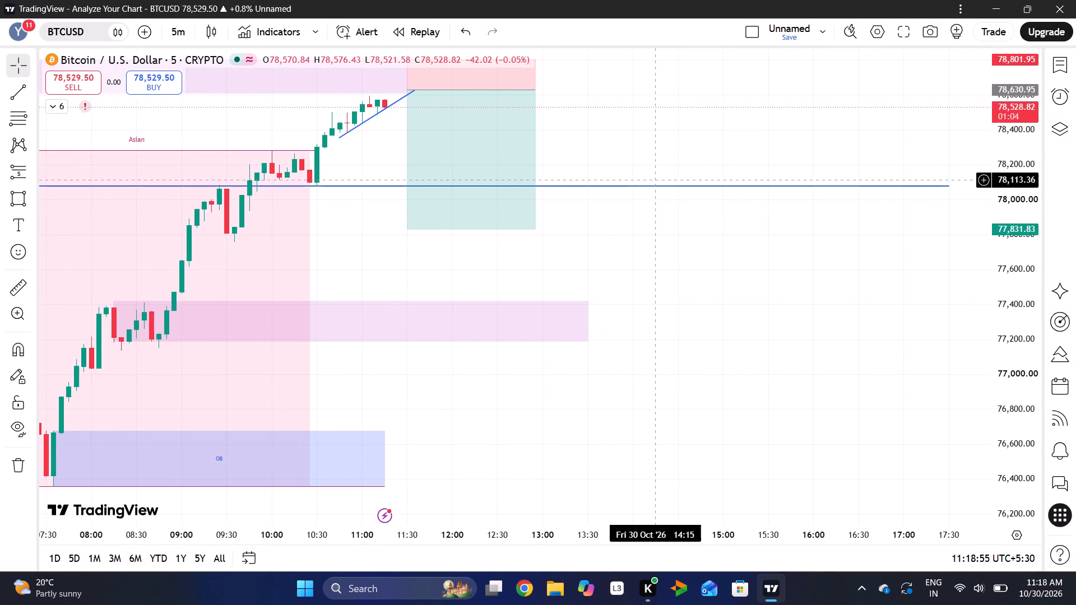
drag(656, 234, 660, 306)
drag(1018, 445, 1075, 10)
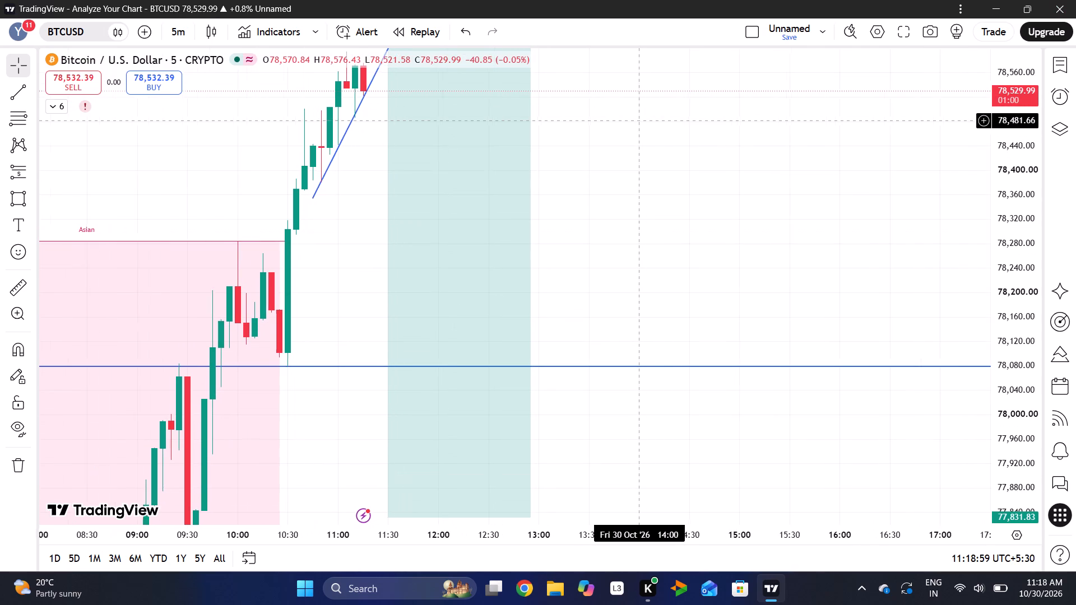
drag(639, 120, 767, 325)
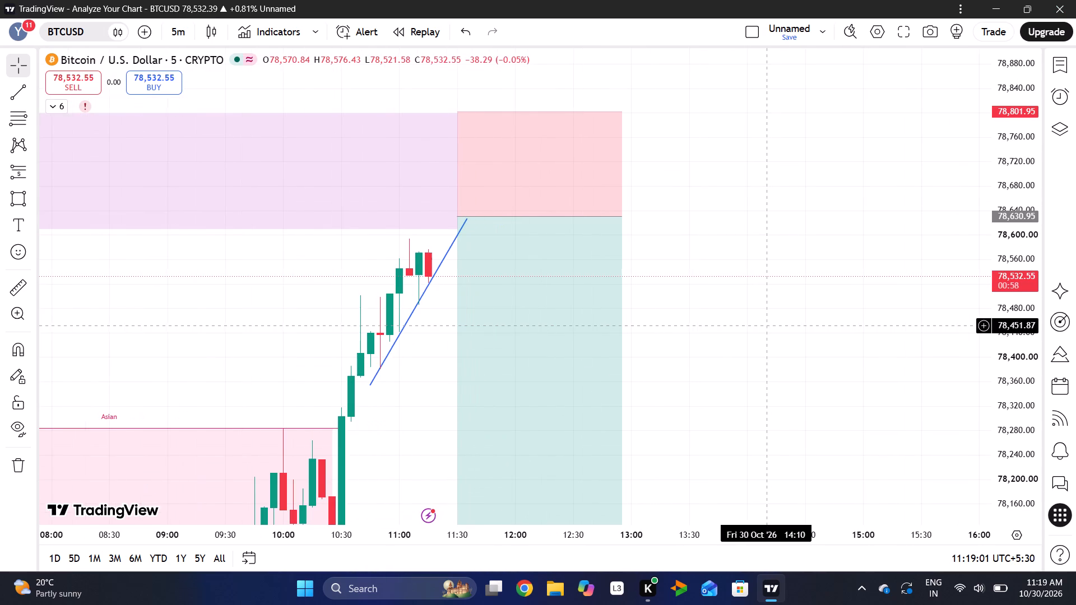
drag(1006, 227, 1002, 339)
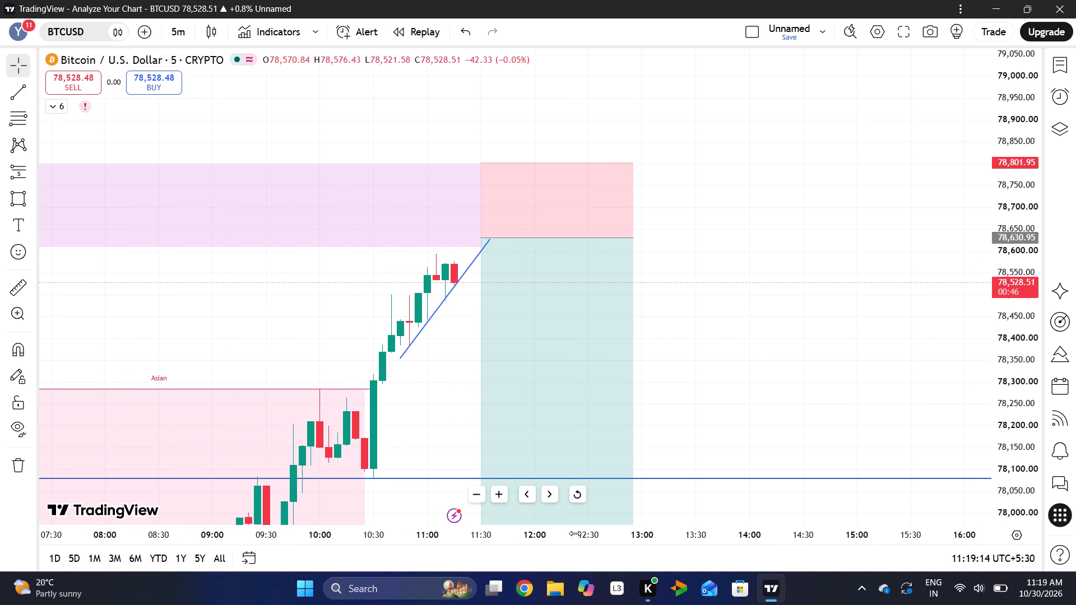
drag(575, 533, 690, 504)
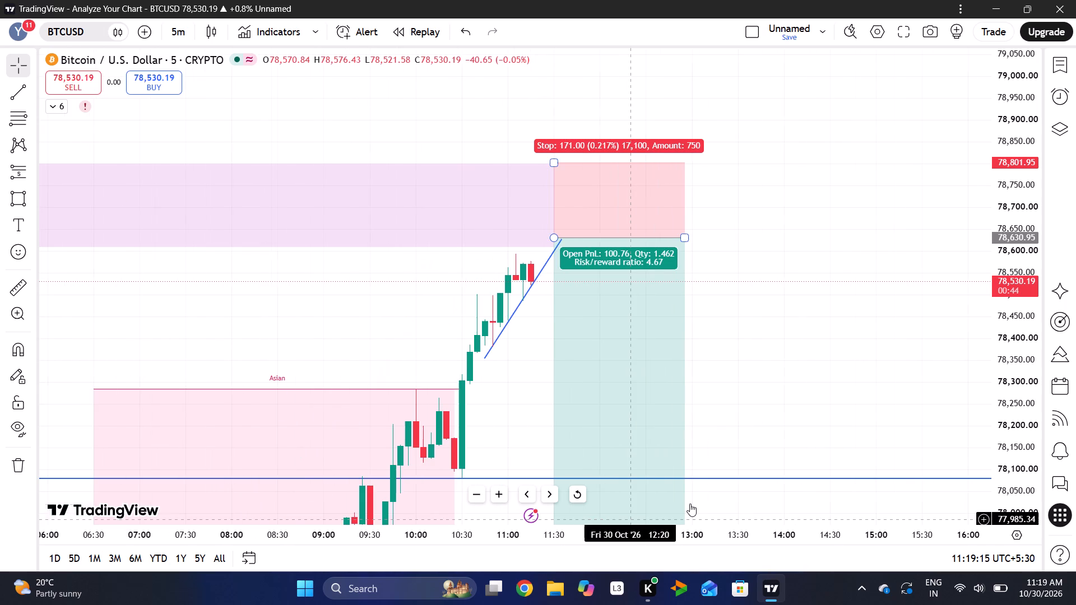
drag(690, 504, 683, 506)
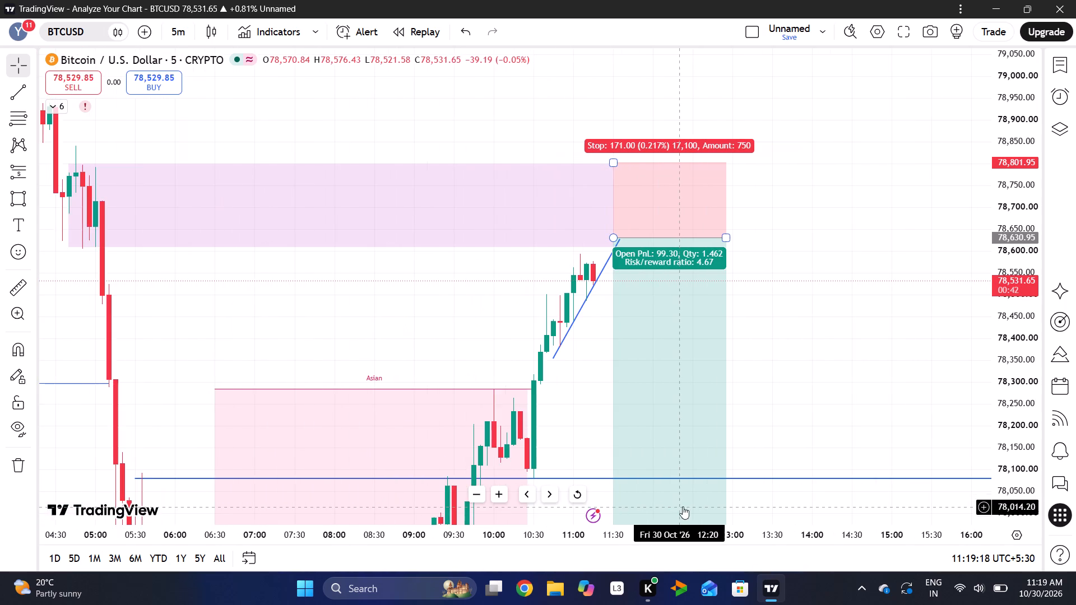
Examine the latest BTCUSD 5-minute candles along the rising trend line against the upper purple zone and the short position's entry and stop.
drag(683, 506, 576, 523)
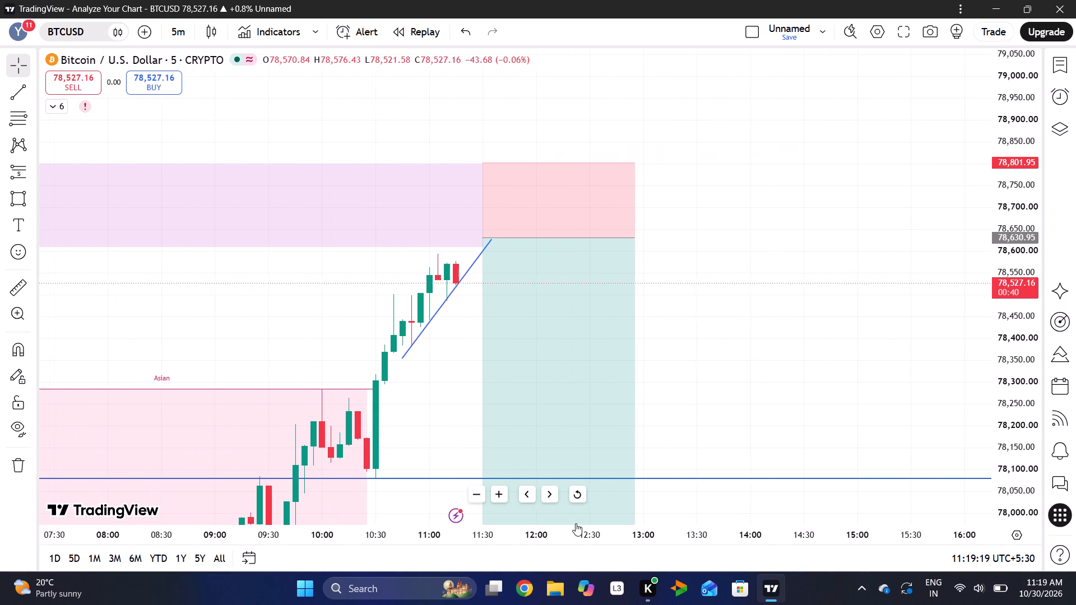
drag(576, 523, 574, 429)
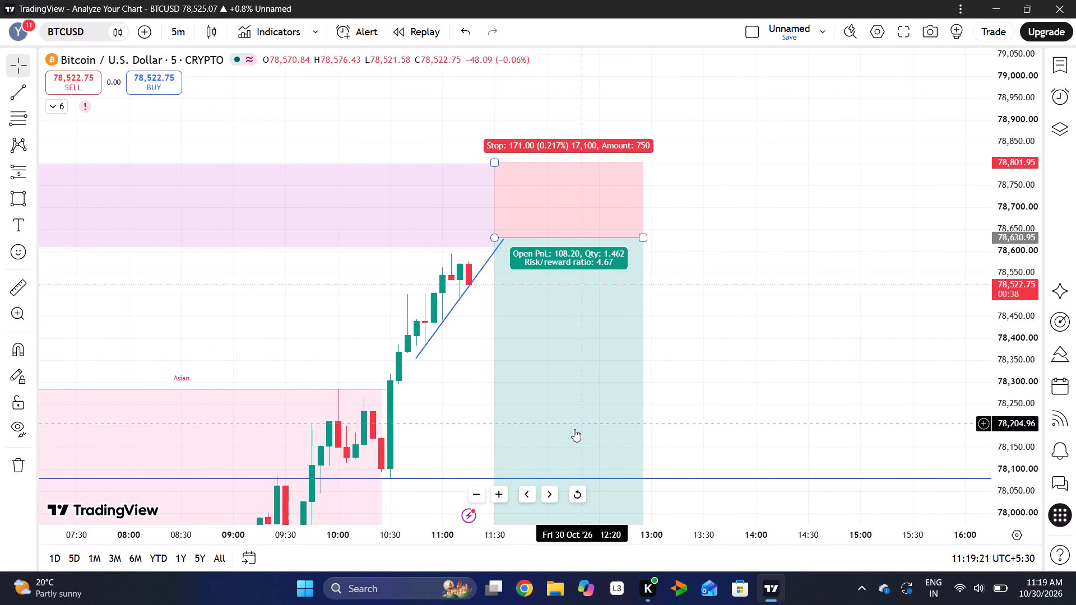
drag(574, 429, 531, 463)
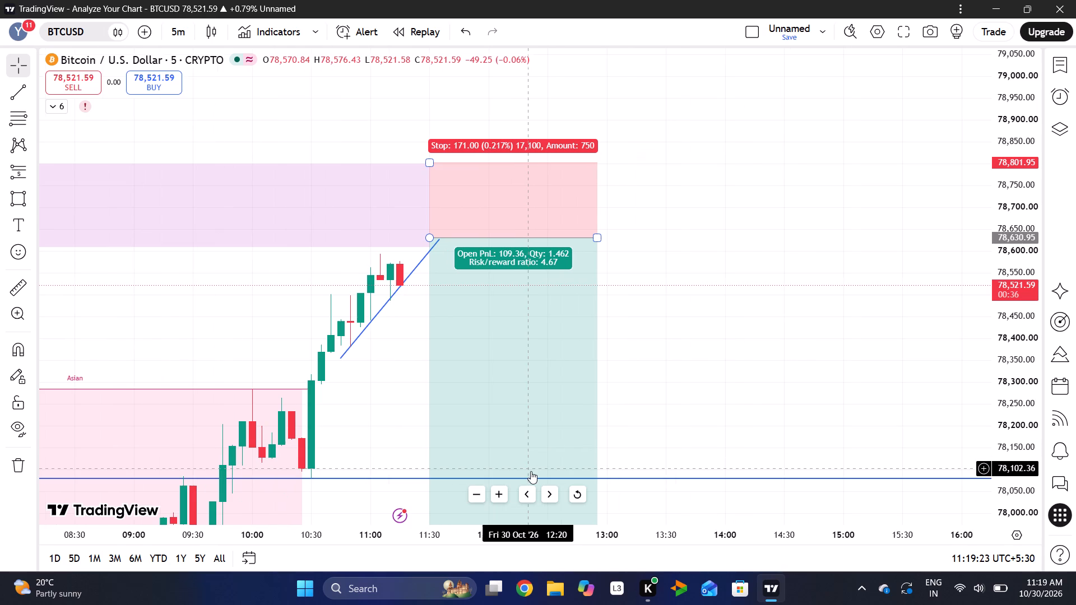
scroll(642, 365, right, 1)
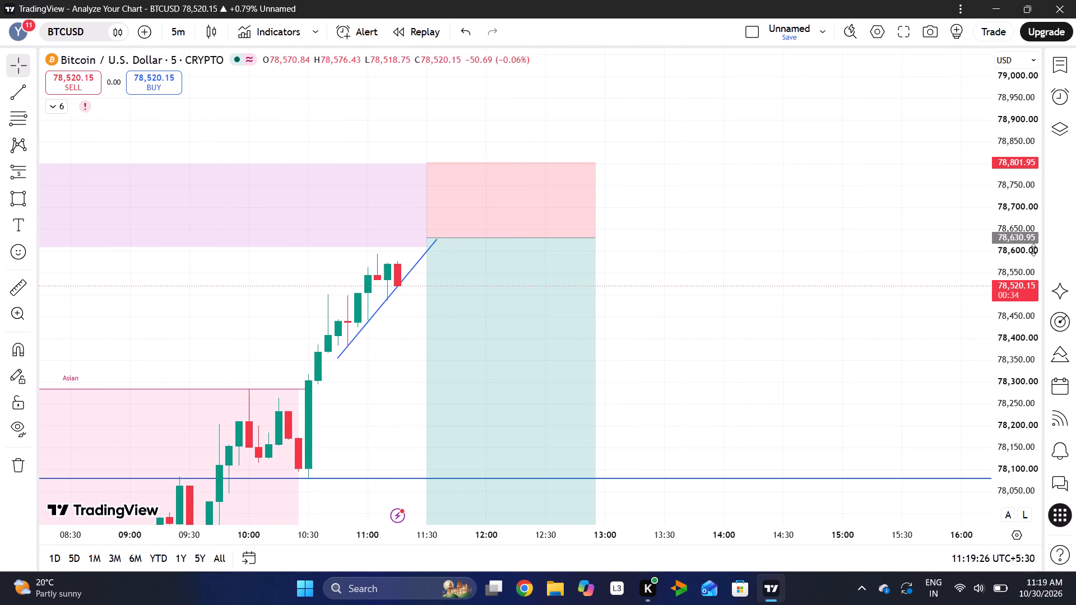
drag(1033, 222, 1041, 230)
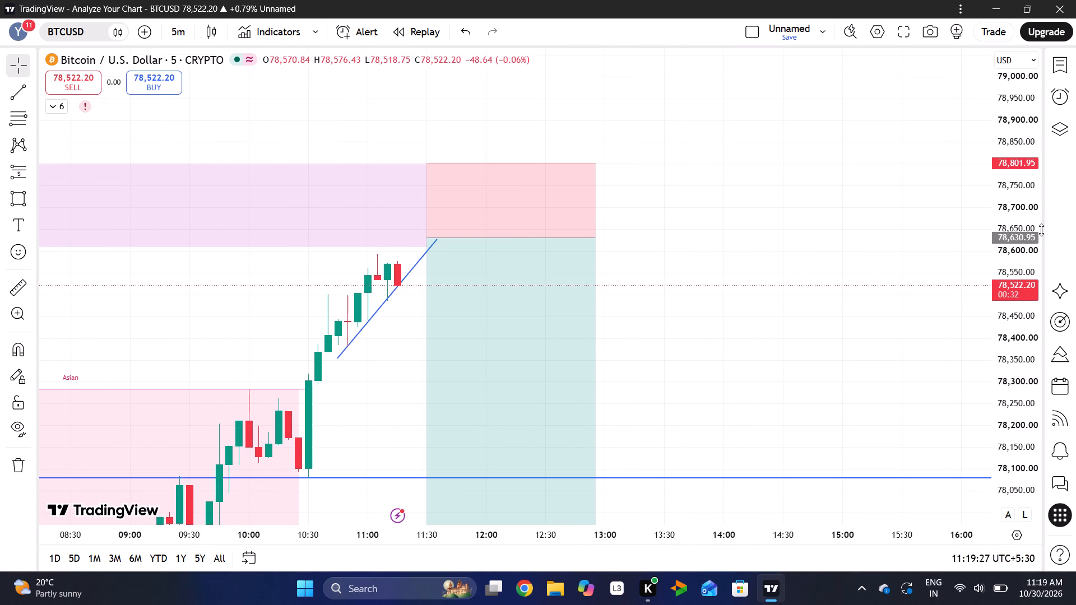
drag(1041, 230, 962, 244)
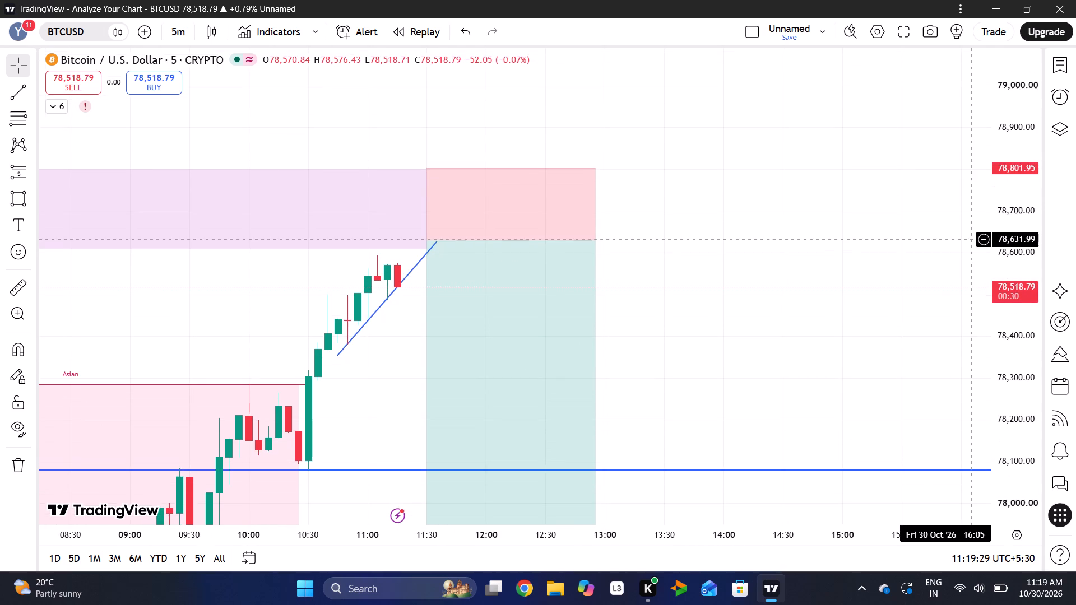
drag(962, 244, 751, 277)
click(751, 277)
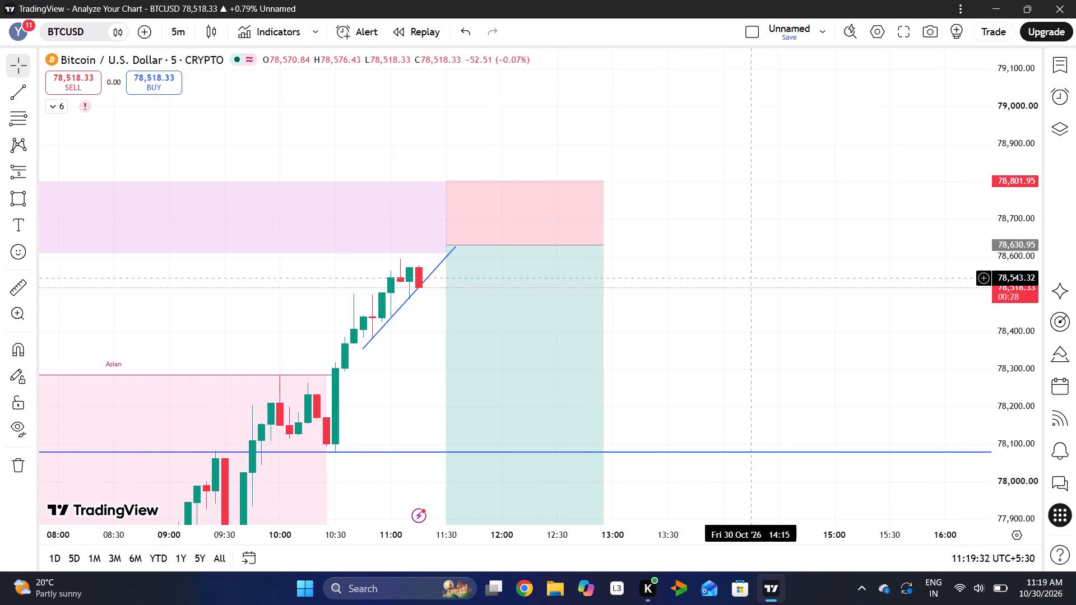
drag(652, 294, 722, 271)
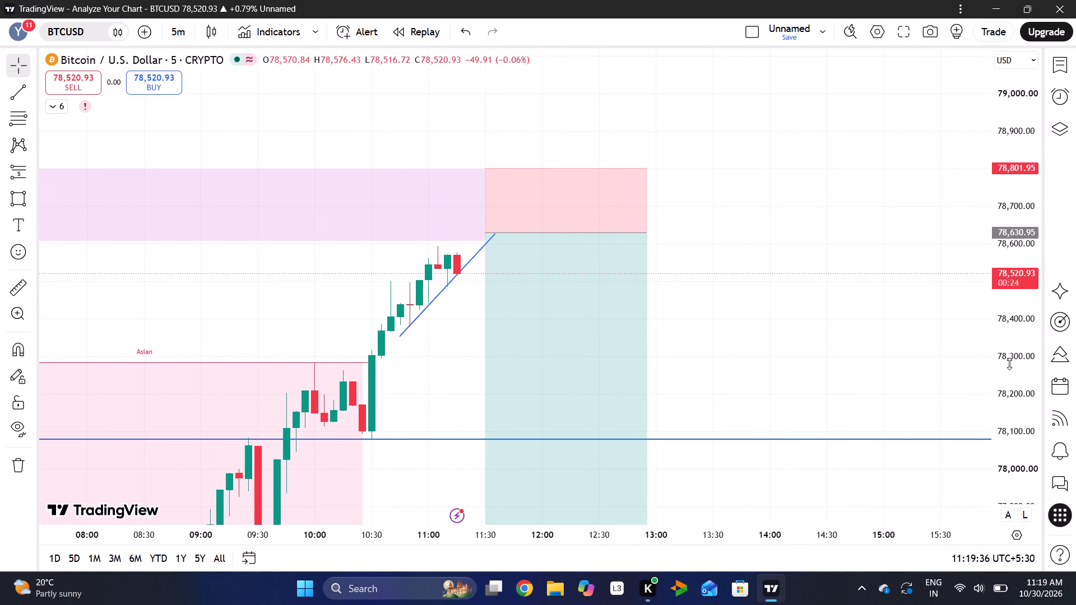
drag(1009, 364, 1052, 188)
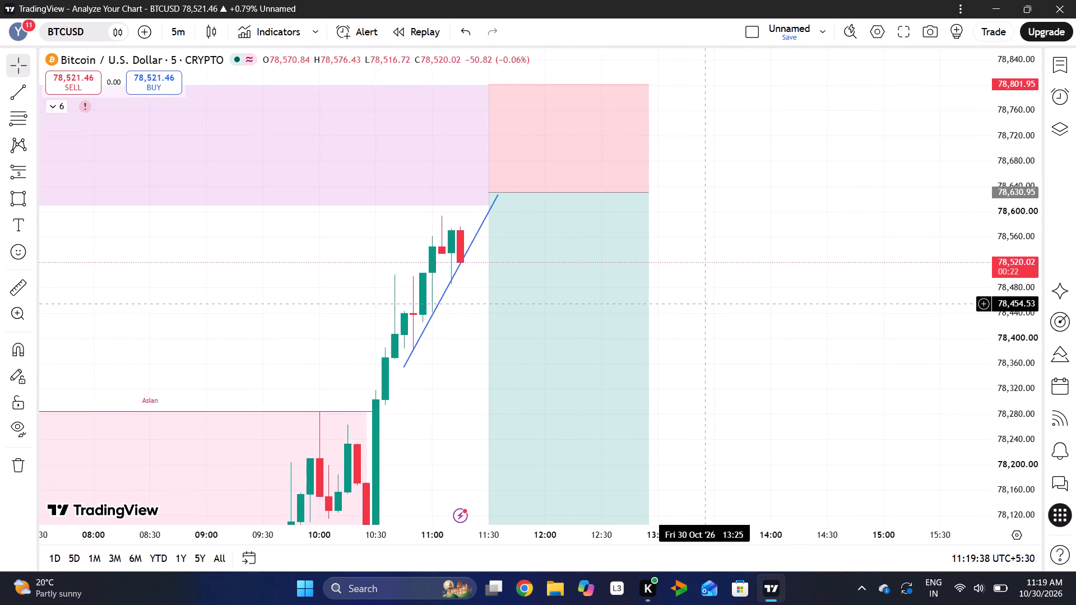
drag(1029, 189, 1021, 254)
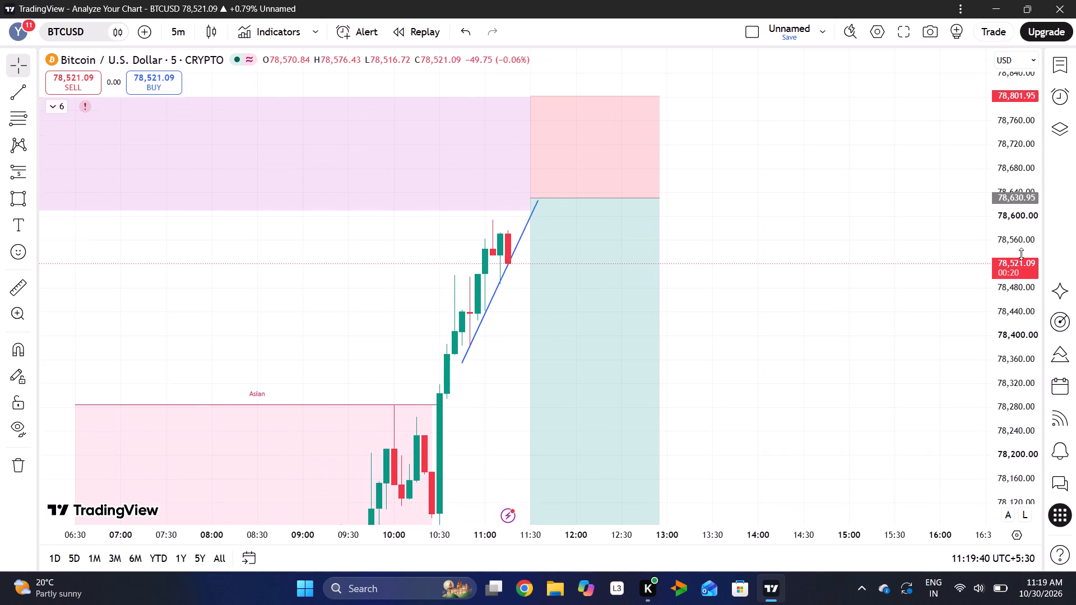
drag(1021, 254, 1018, 300)
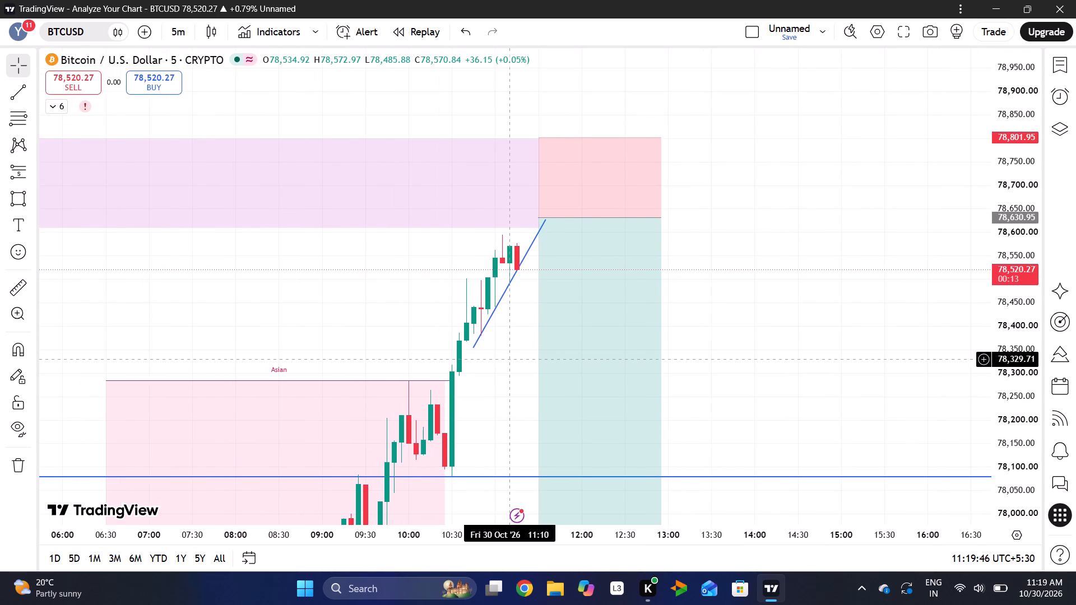
drag(507, 359, 578, 300)
drag(486, 373, 537, 280)
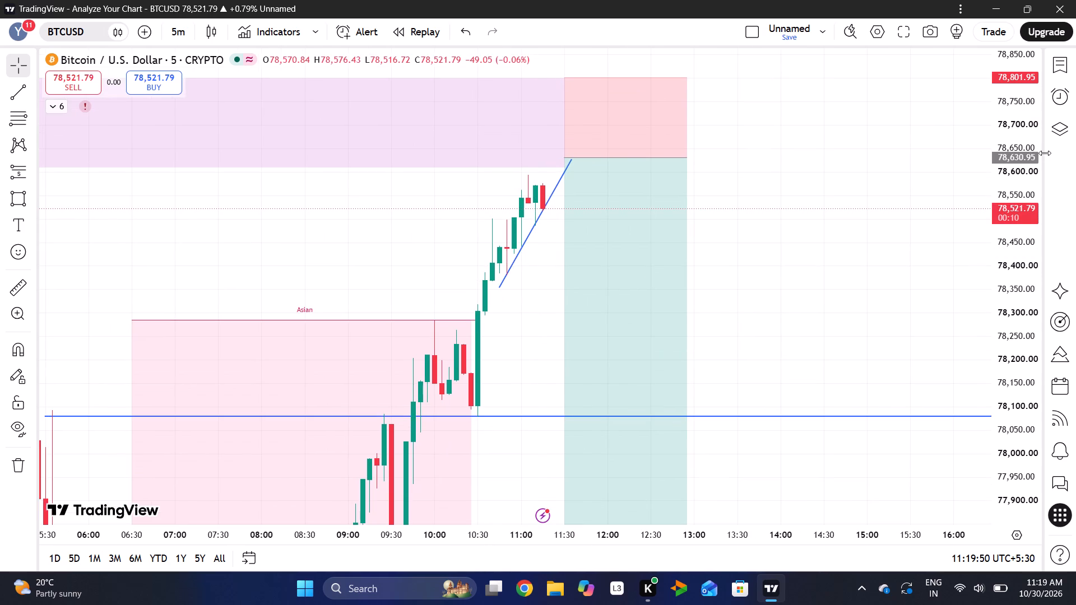
drag(1024, 124, 1009, 230)
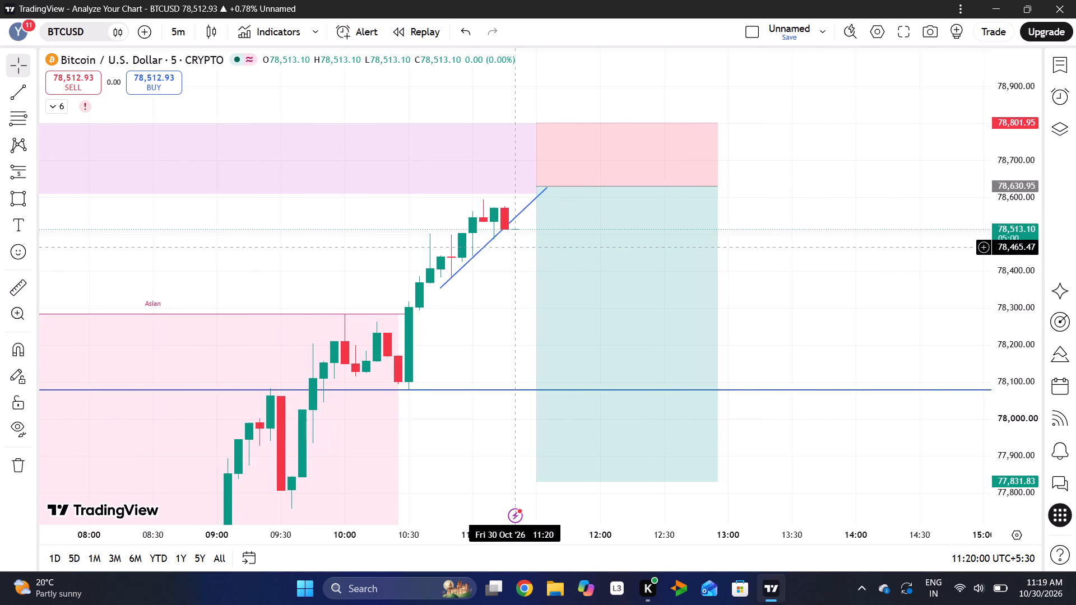
drag(1018, 310, 1023, 287)
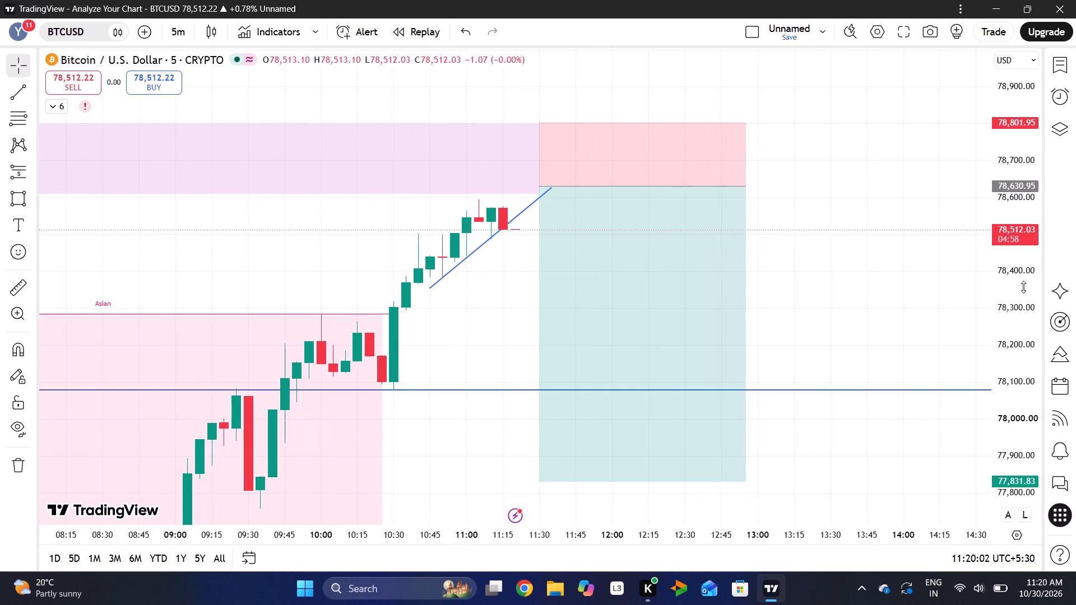
drag(1023, 287, 1053, 133)
drag(517, 328, 517, 392)
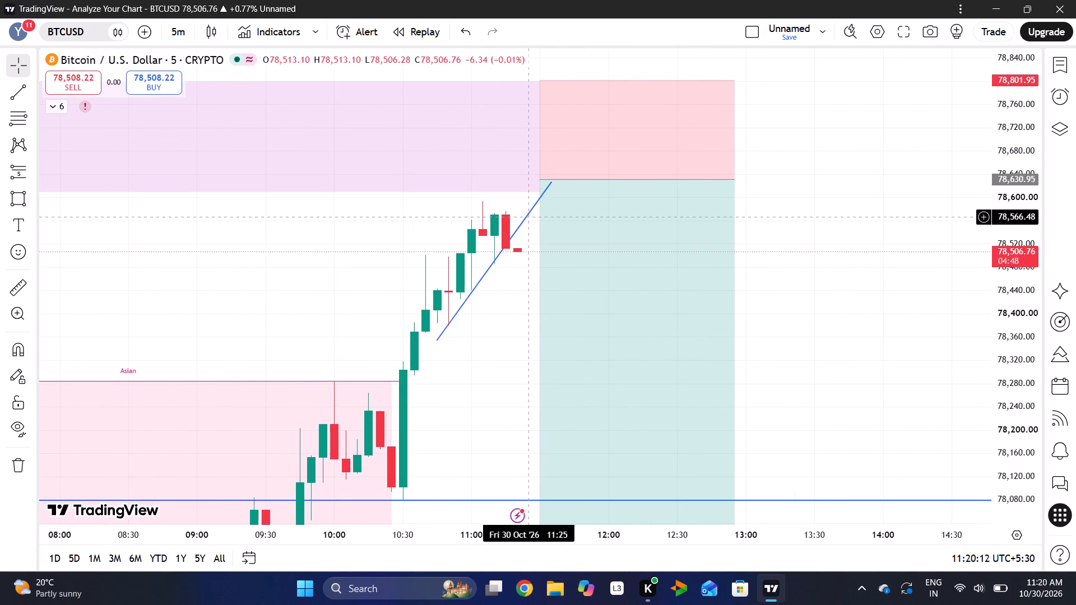
click(553, 182)
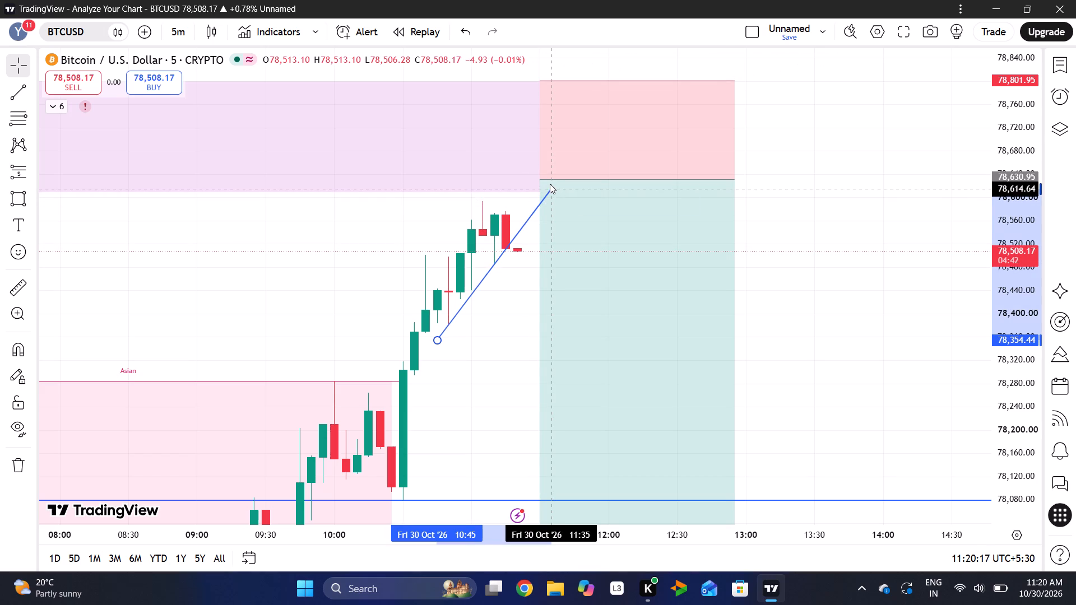
click(466, 350)
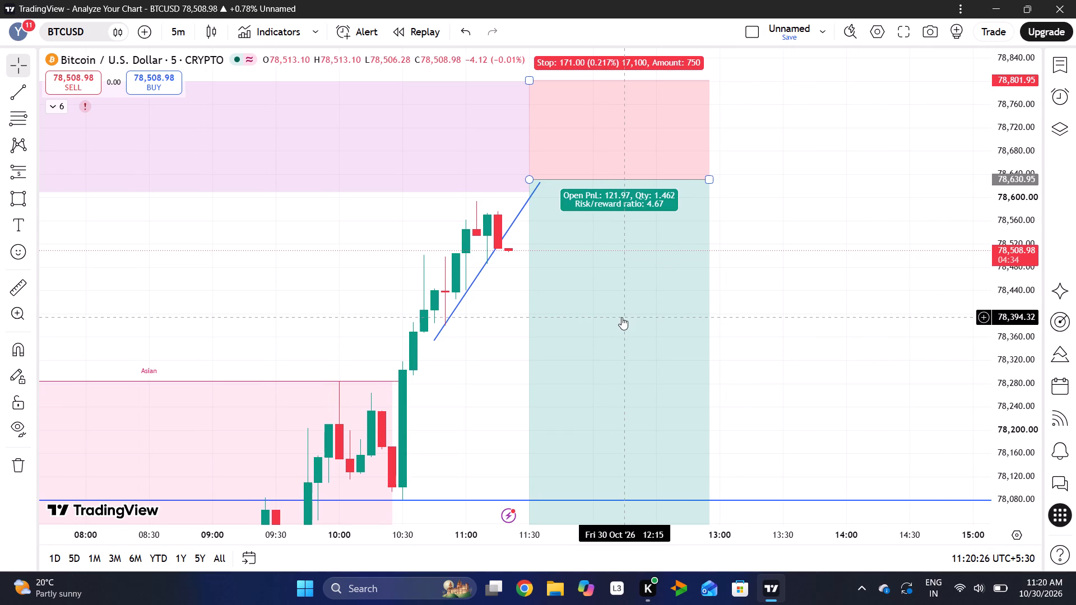
Move the BTCUSD short position slightly lower and earlier, to an 11:25 start with entry at 78,621.32 and stop at 78,792.32.
drag(622, 317, 617, 328)
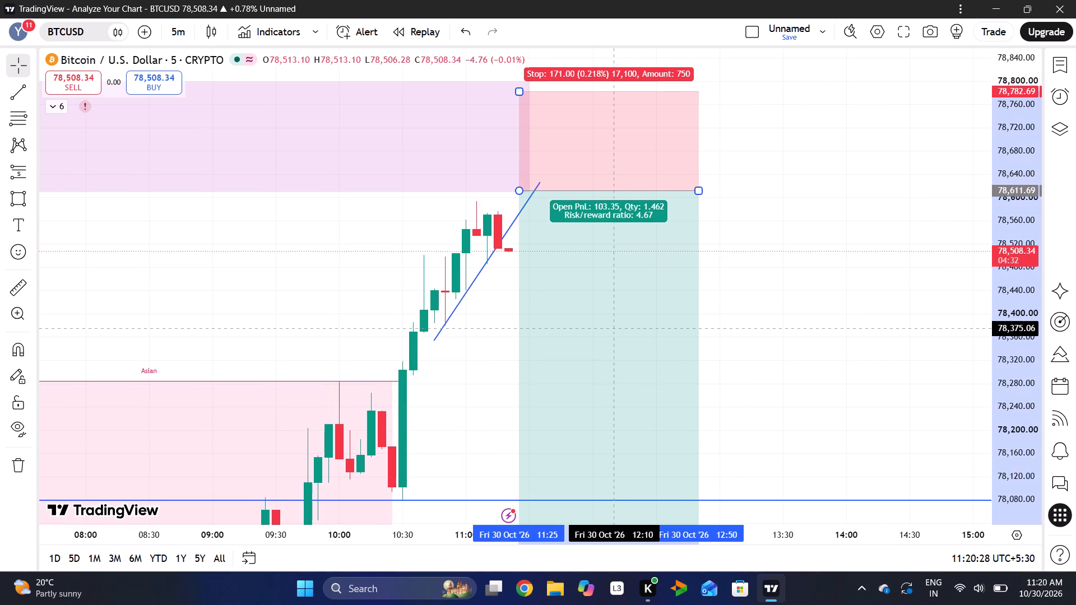
drag(617, 328, 618, 327)
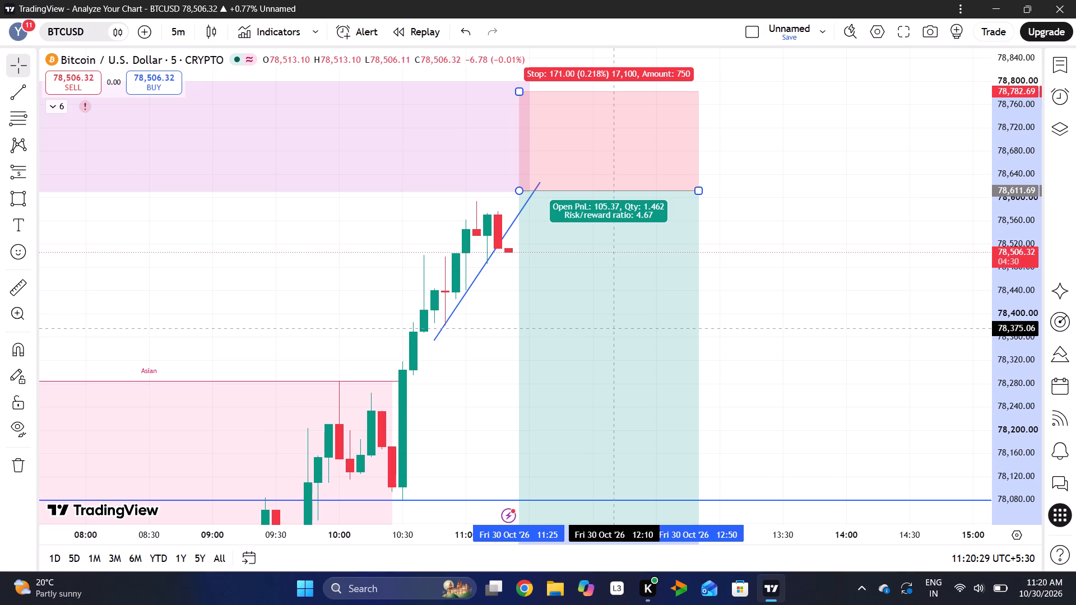
drag(618, 327, 619, 322)
click(785, 307)
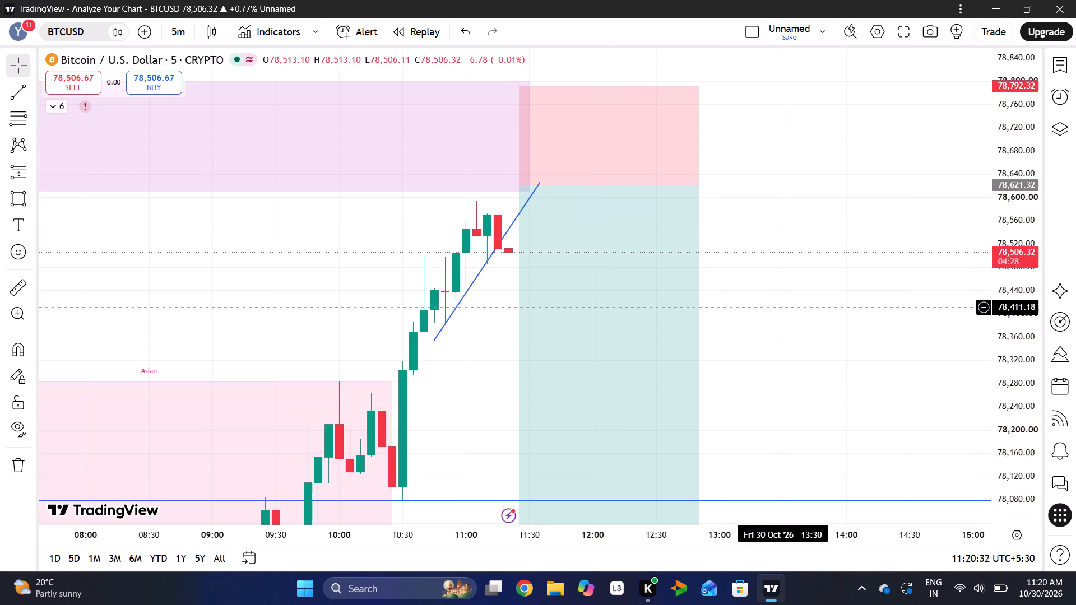
Examine BTCUSD's earlier price action and latest candles against the purple zone, Asian session box, horizontal line and repositioned short position.
drag(1023, 174, 1032, 313)
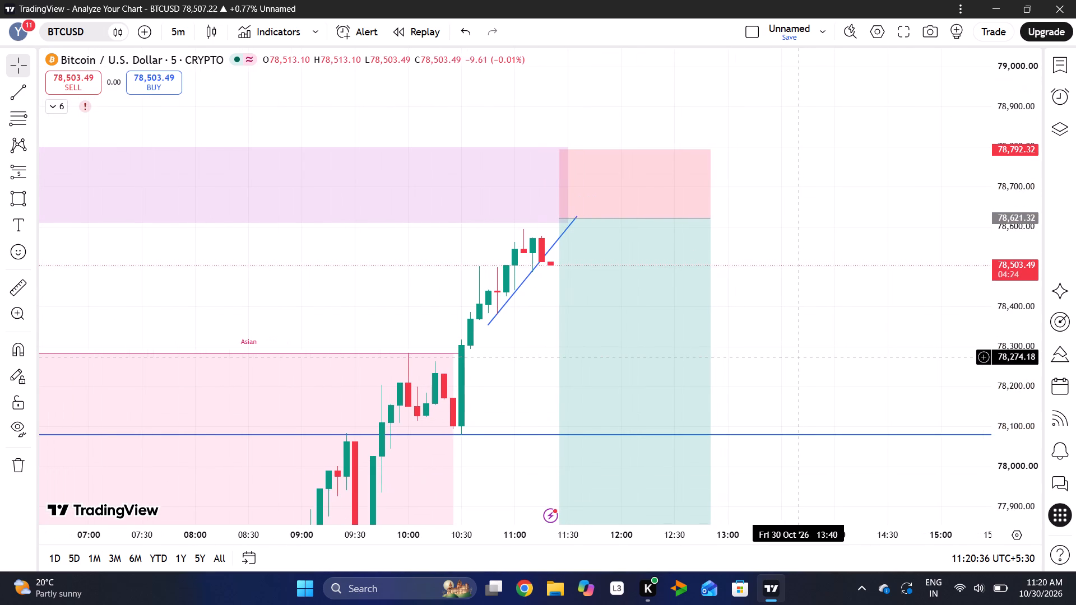
scroll(490, 480, right, 2)
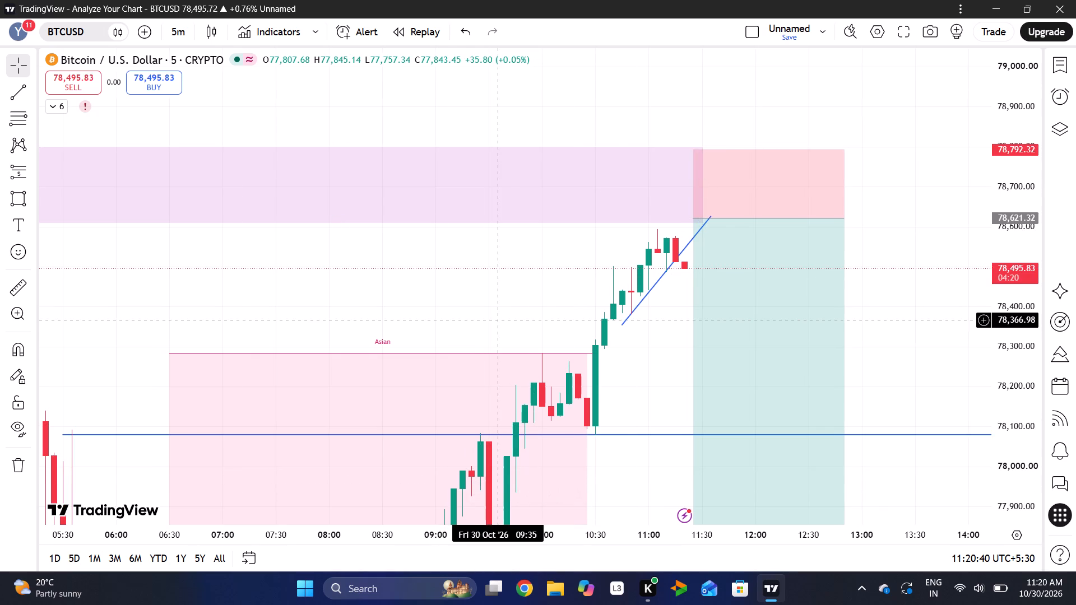
scroll(494, 320, right, 4)
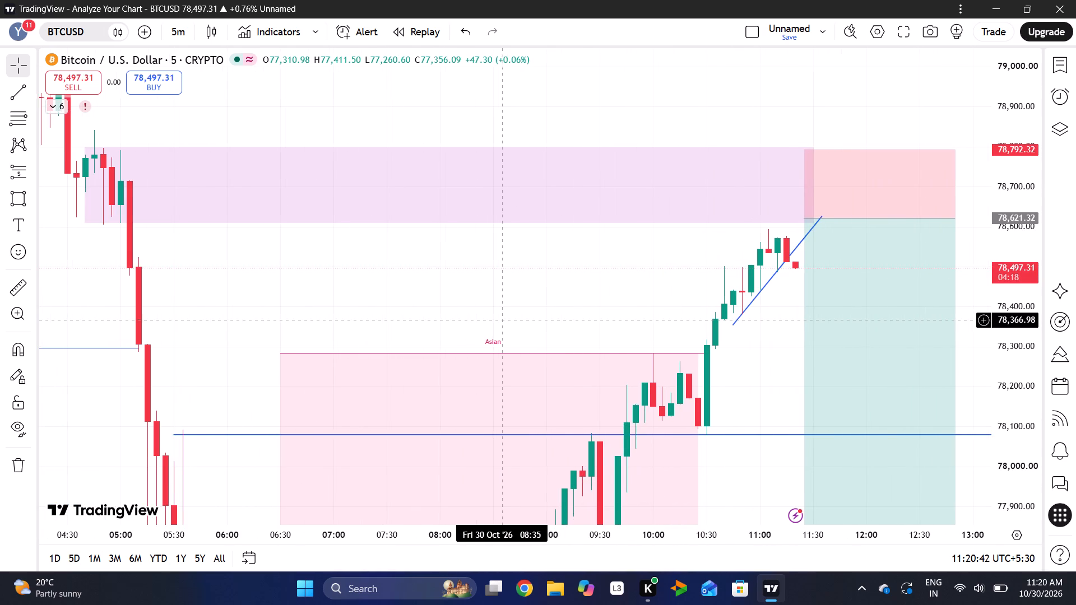
scroll(503, 320, right, 4)
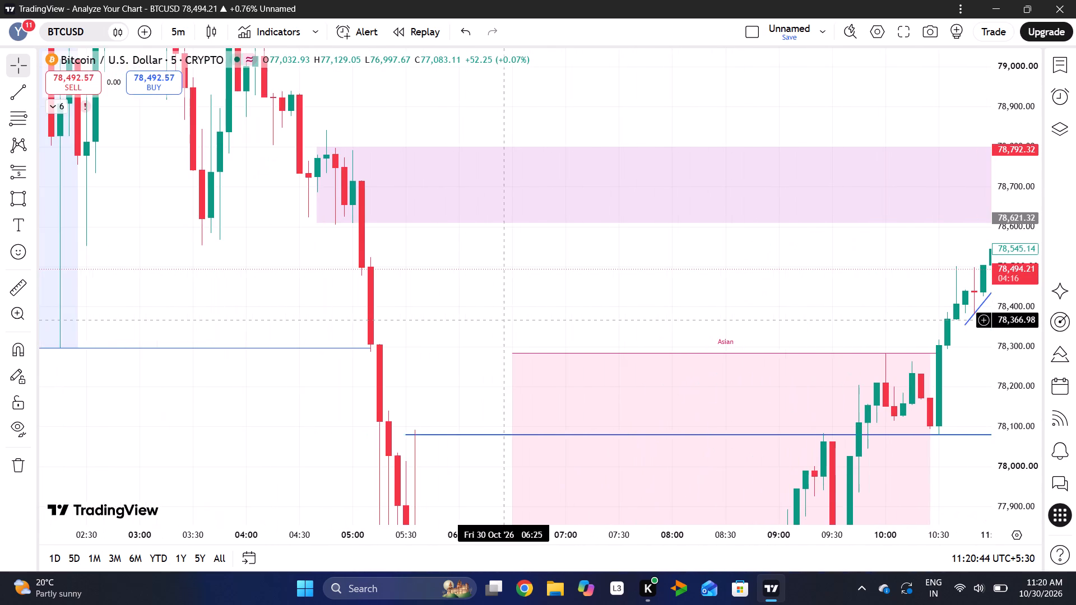
scroll(503, 320, right, 8)
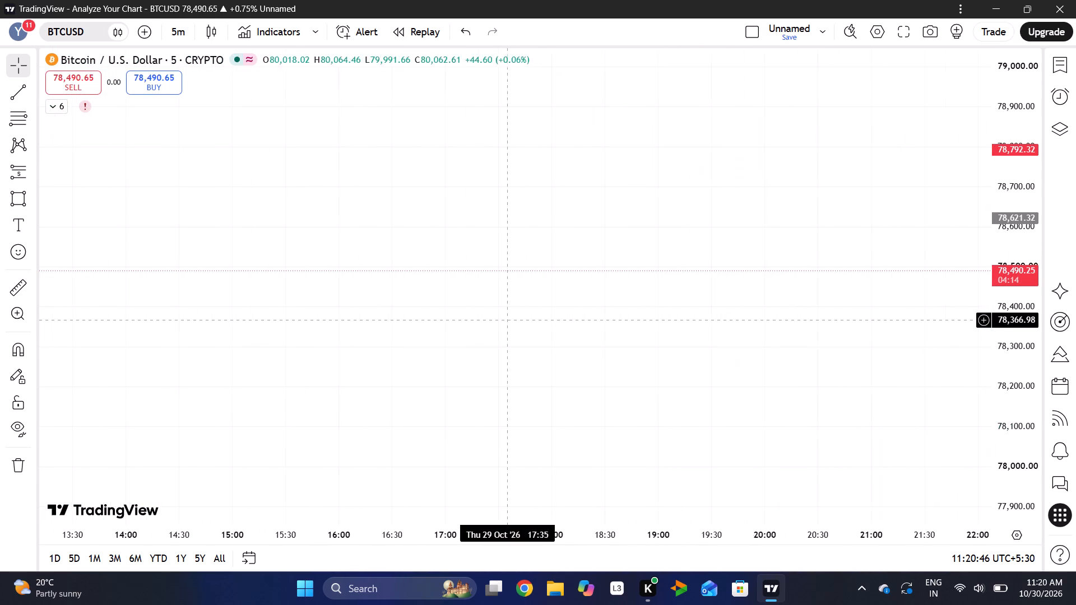
scroll(150, 495, left, 2)
scroll(721, 374, left, 1)
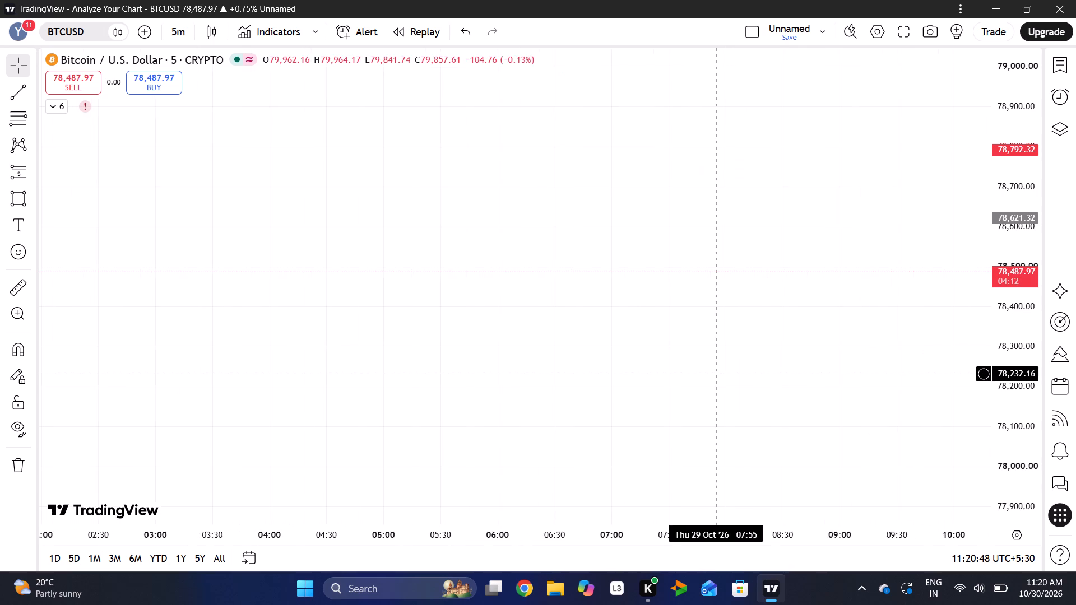
scroll(721, 374, left, 8)
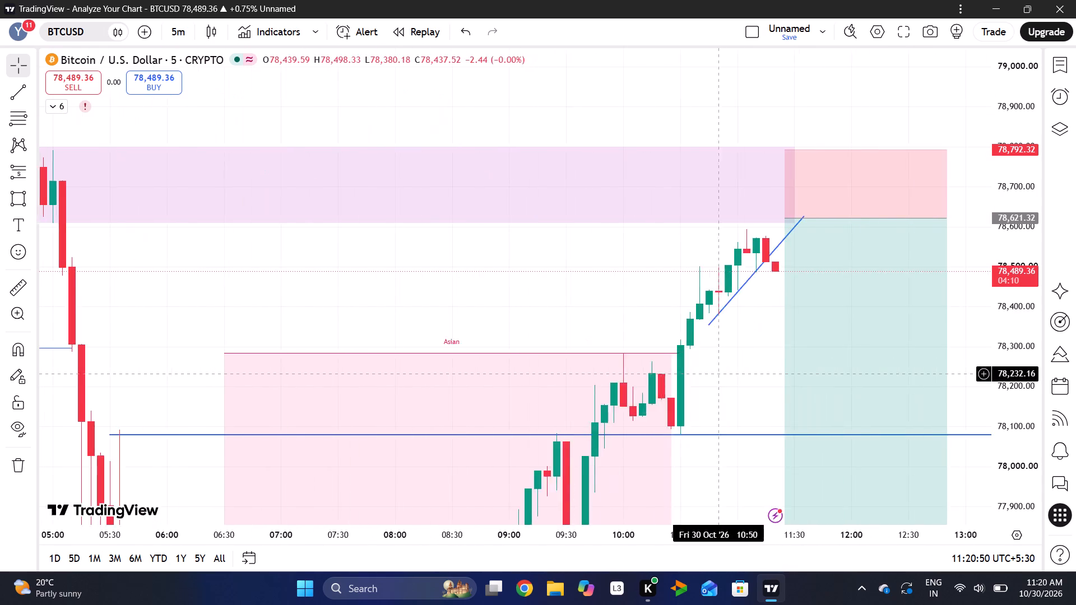
scroll(721, 374, left, 2)
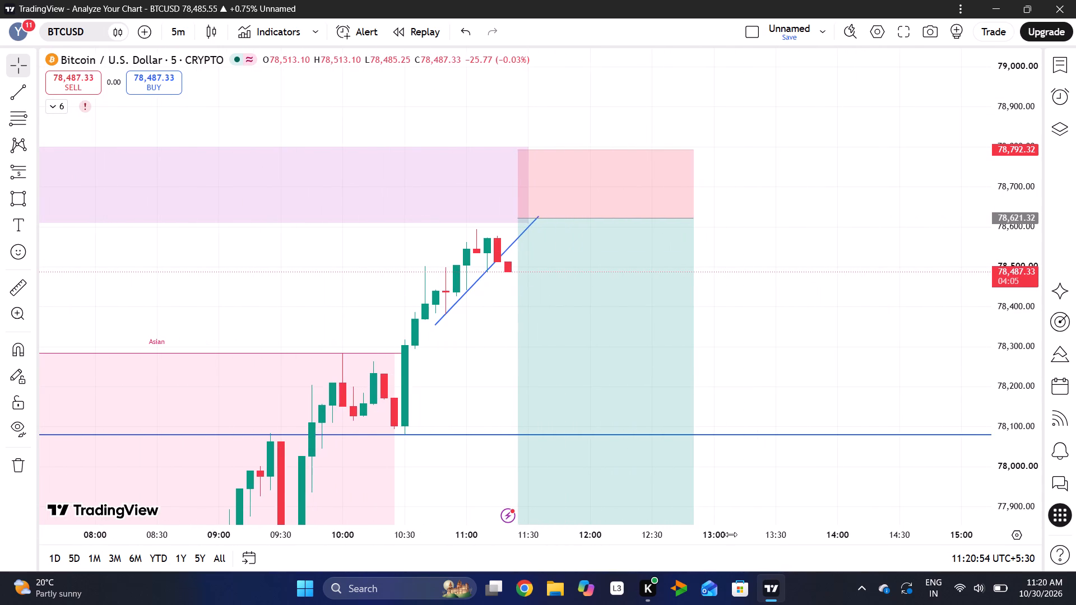
drag(731, 534, 850, 530)
drag(1028, 291, 1027, 441)
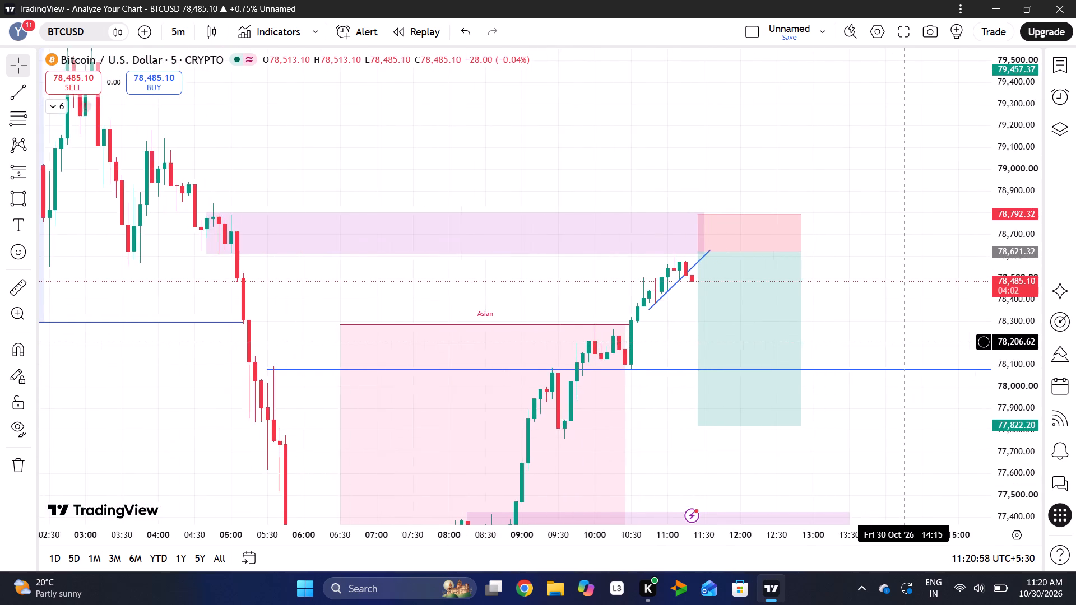
drag(904, 341, 610, 339)
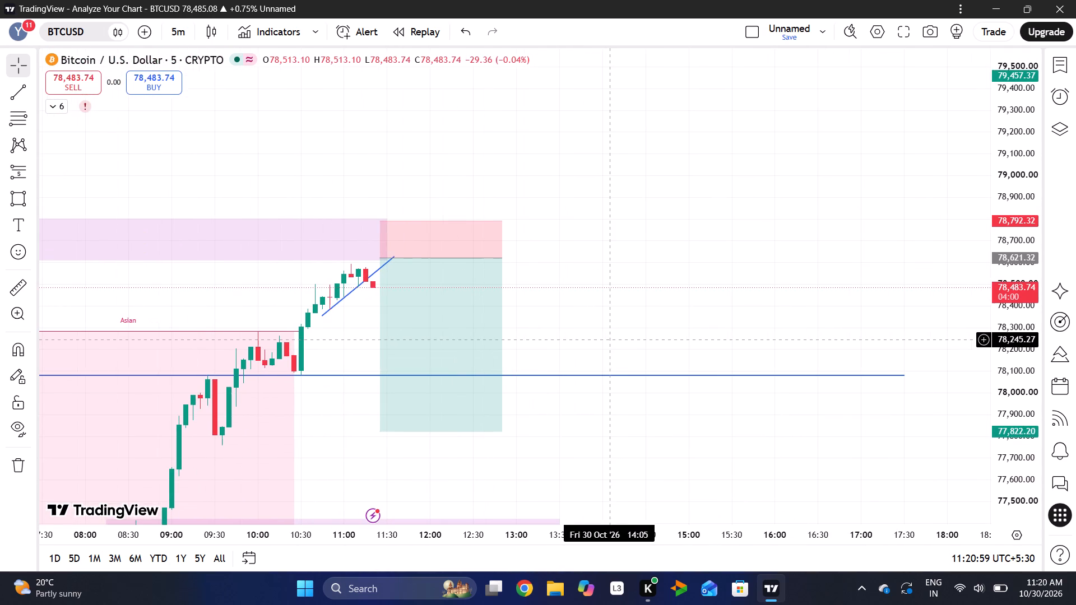
drag(1022, 388, 1038, 144)
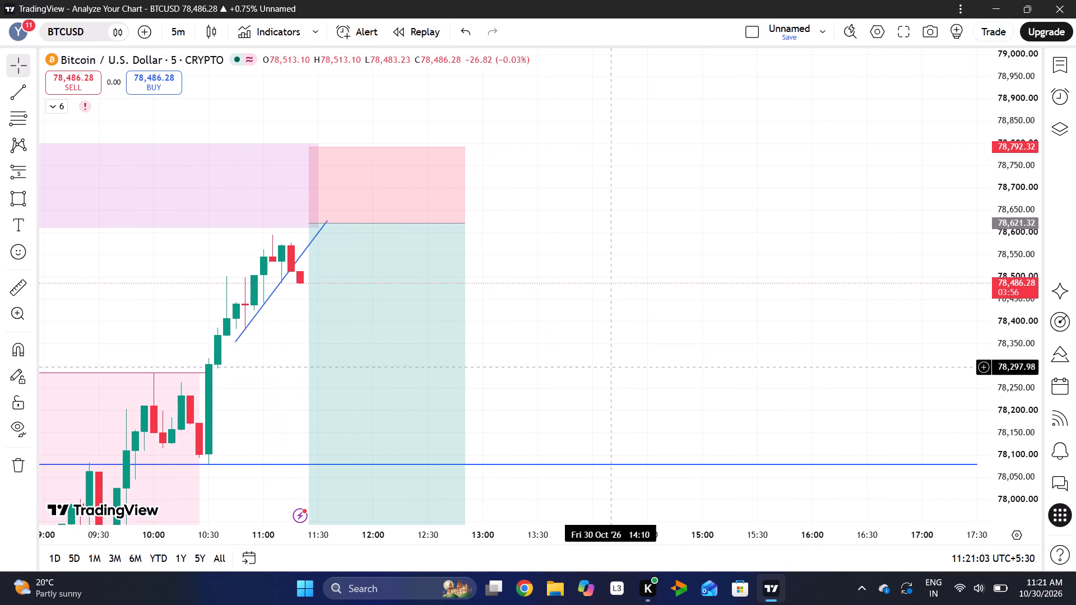
drag(578, 385, 706, 319)
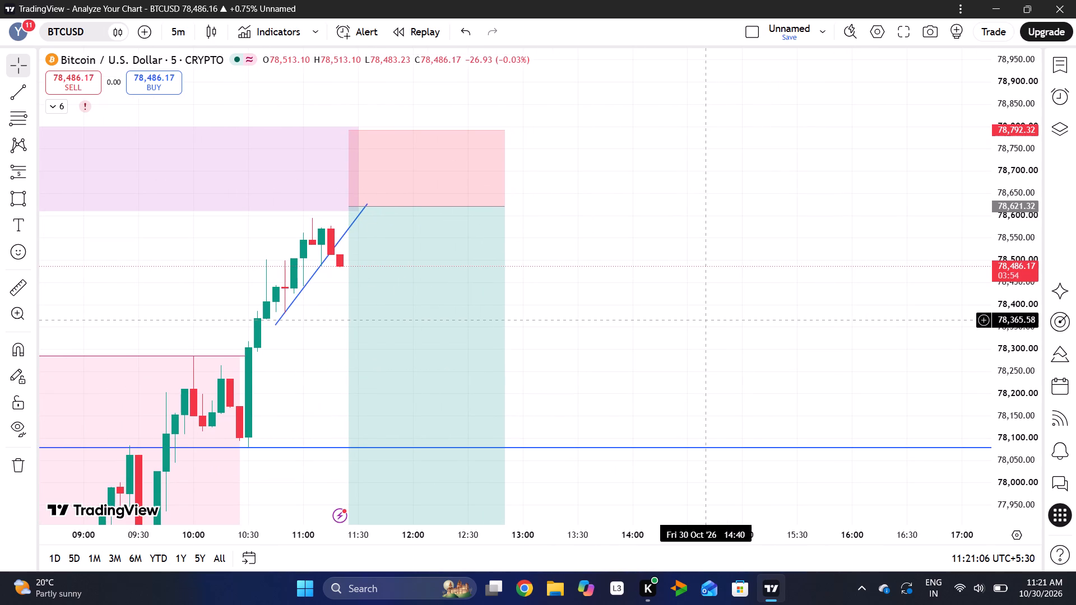
Switch the chart to XAUUSD and check its latest 5-minute candles against the descending trend line, orange OB zone and purple zone.
click(68, 41)
key(space)
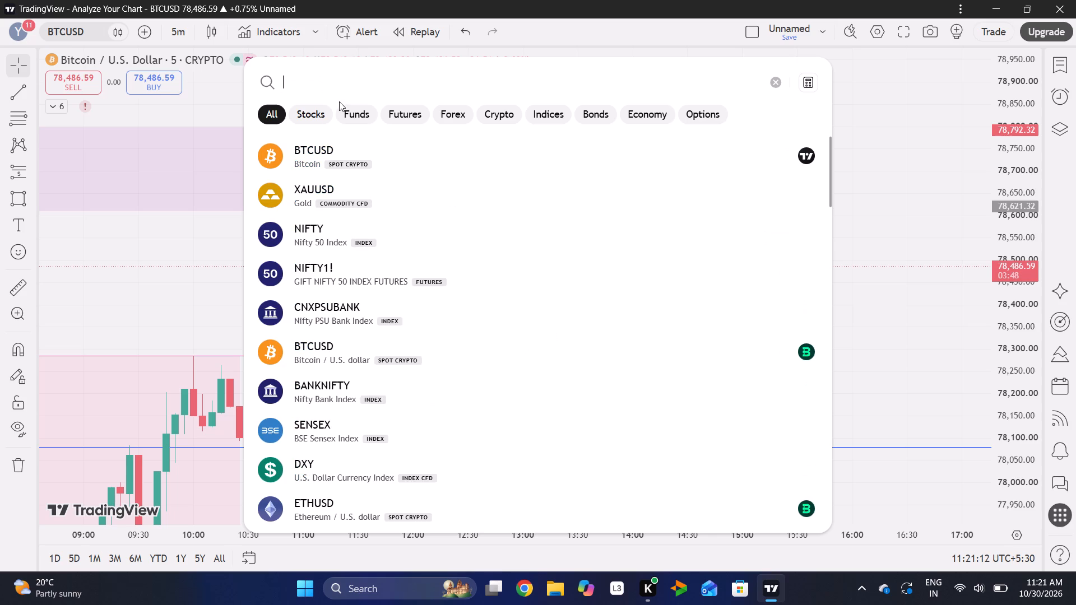
click(381, 183)
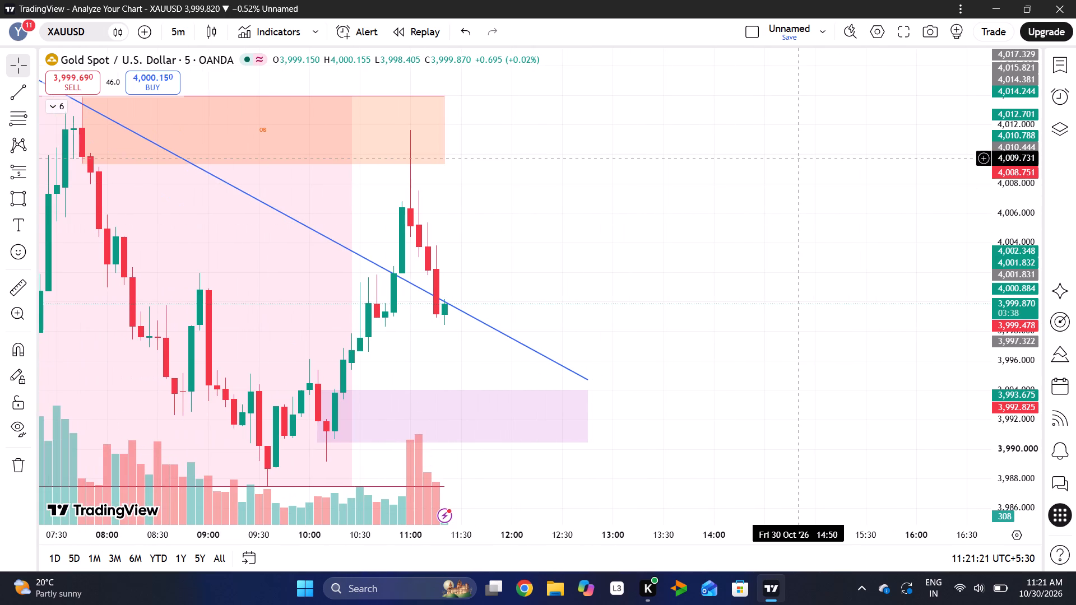
drag(997, 191, 989, 241)
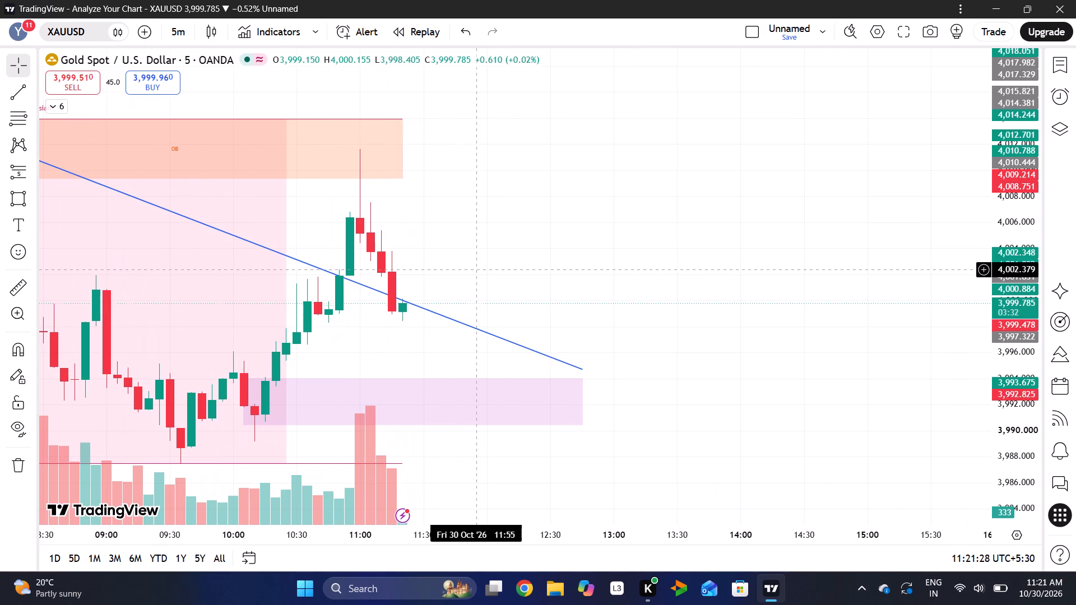
Examine XAUUSD's 5-minute candles against the descending trend line, Asian session box, orange OB zone and lower purple zone.
drag(481, 269, 622, 266)
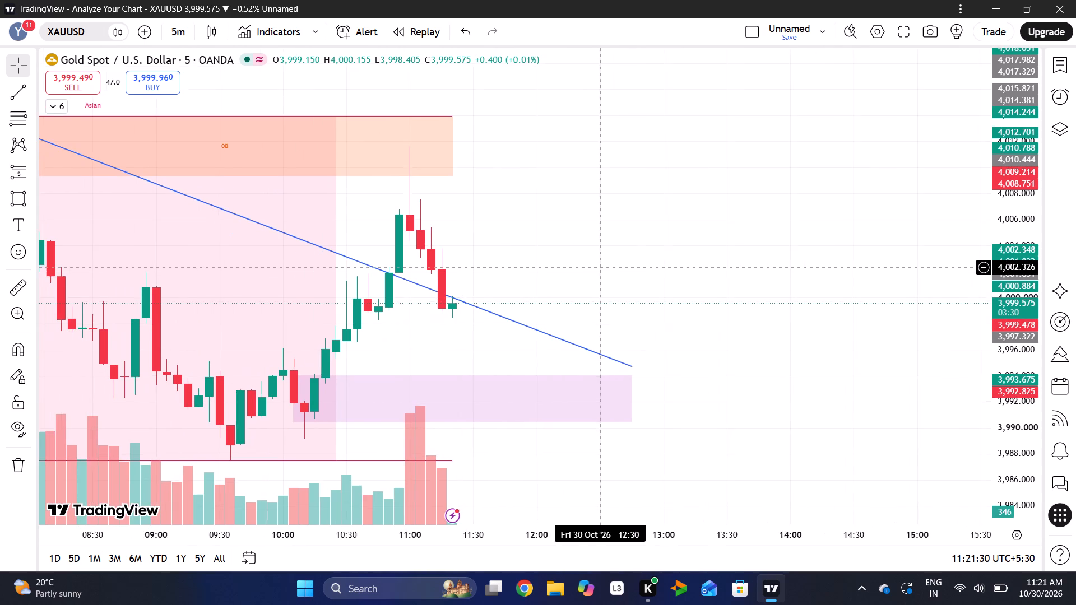
drag(622, 266, 683, 264)
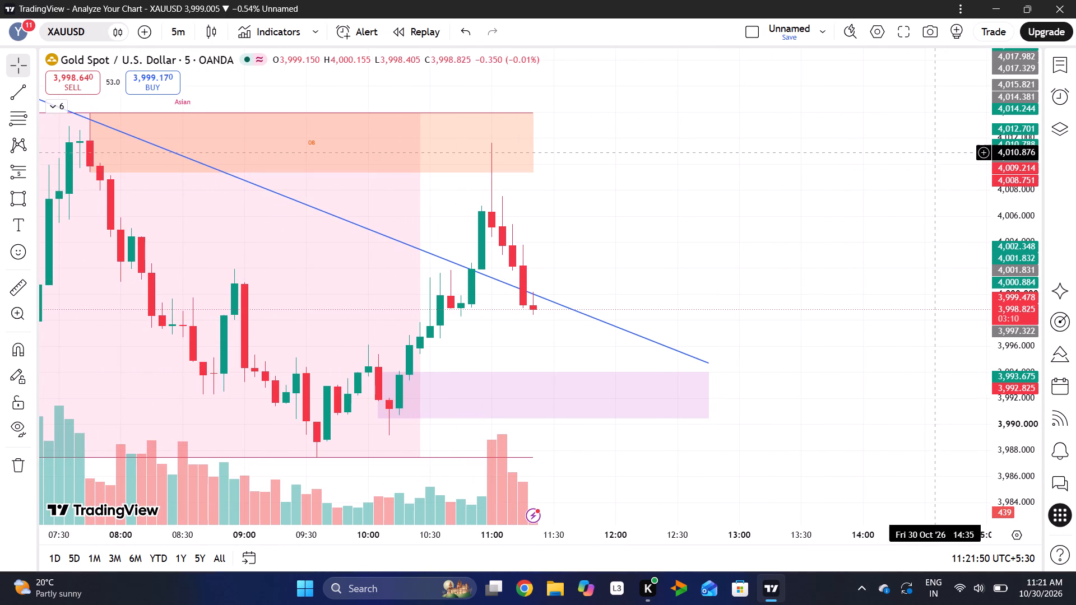
drag(992, 118, 997, 210)
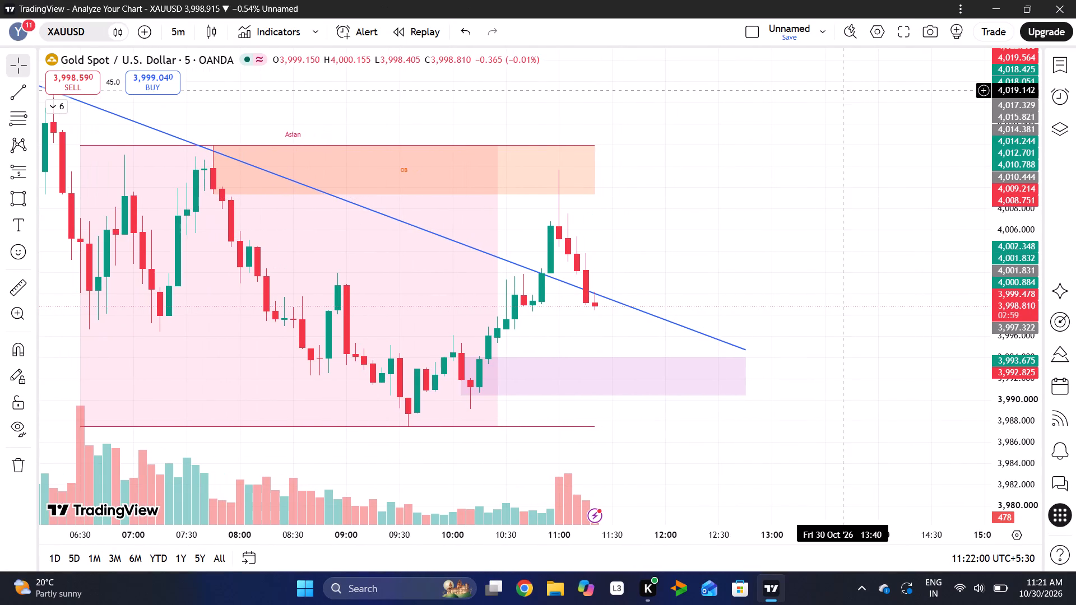
drag(1000, 266, 1021, 198)
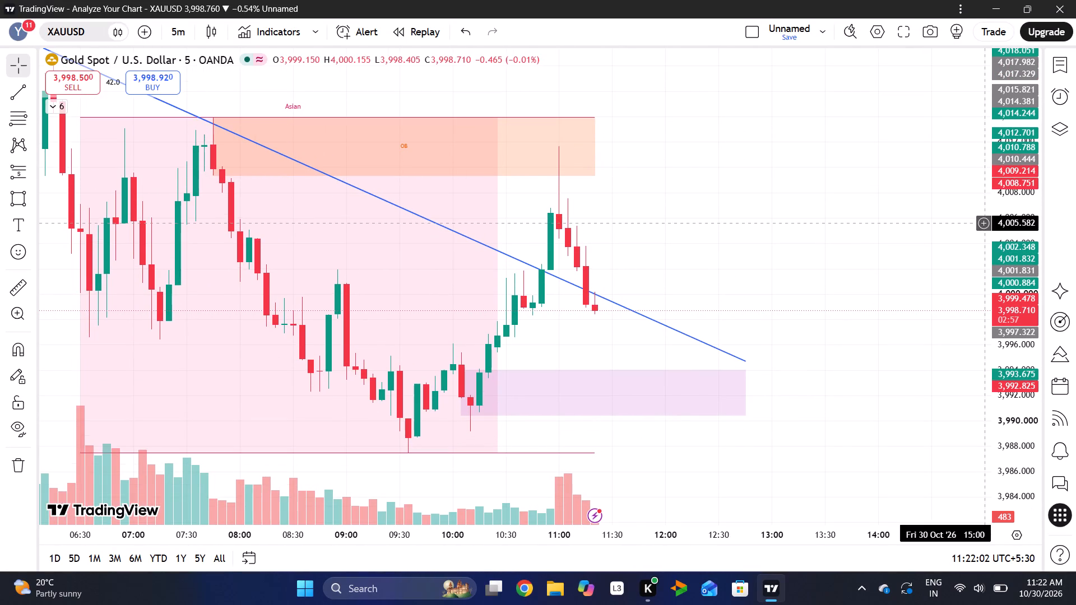
drag(547, 529, 569, 533)
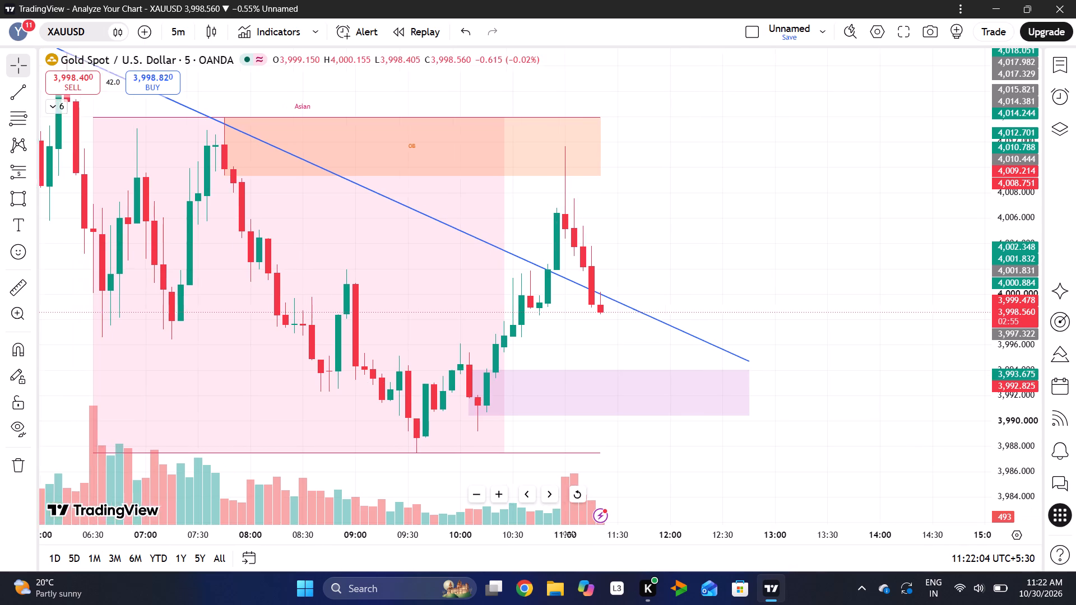
drag(569, 533, 629, 536)
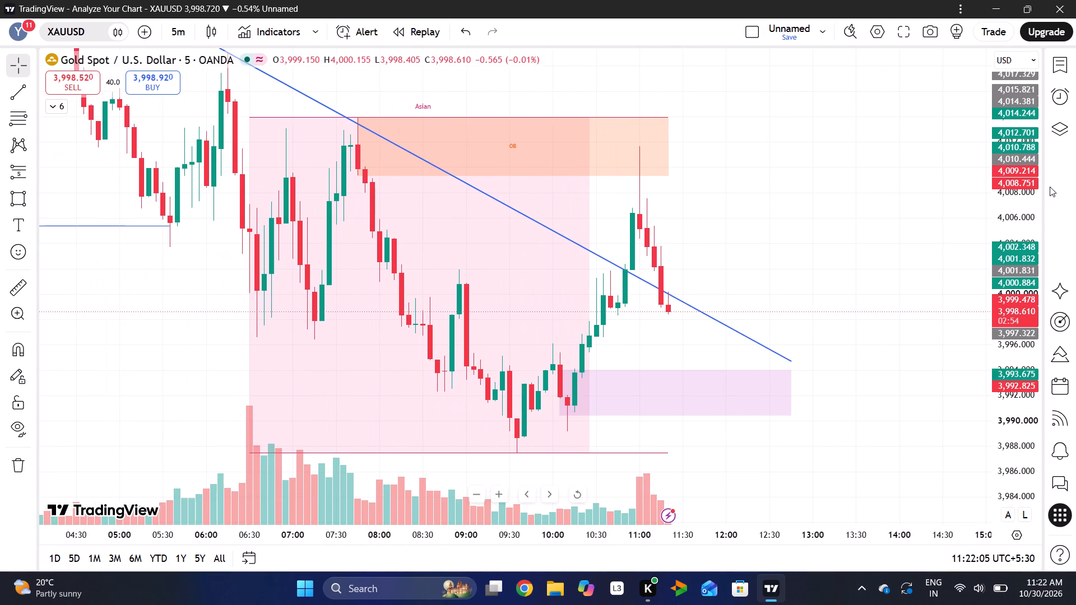
drag(1014, 145, 1002, 298)
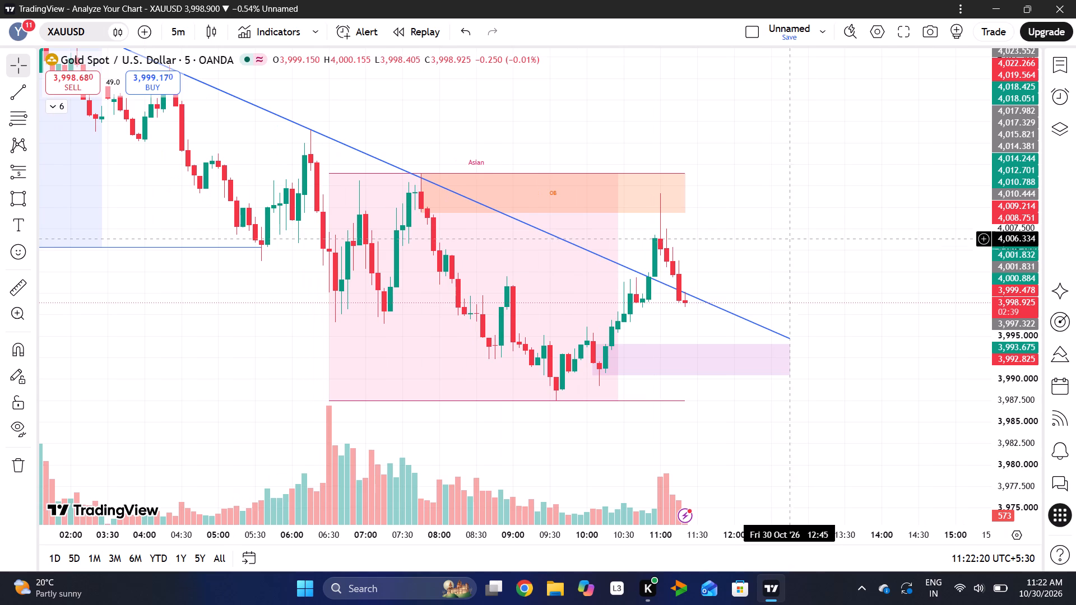
drag(992, 195, 993, 239)
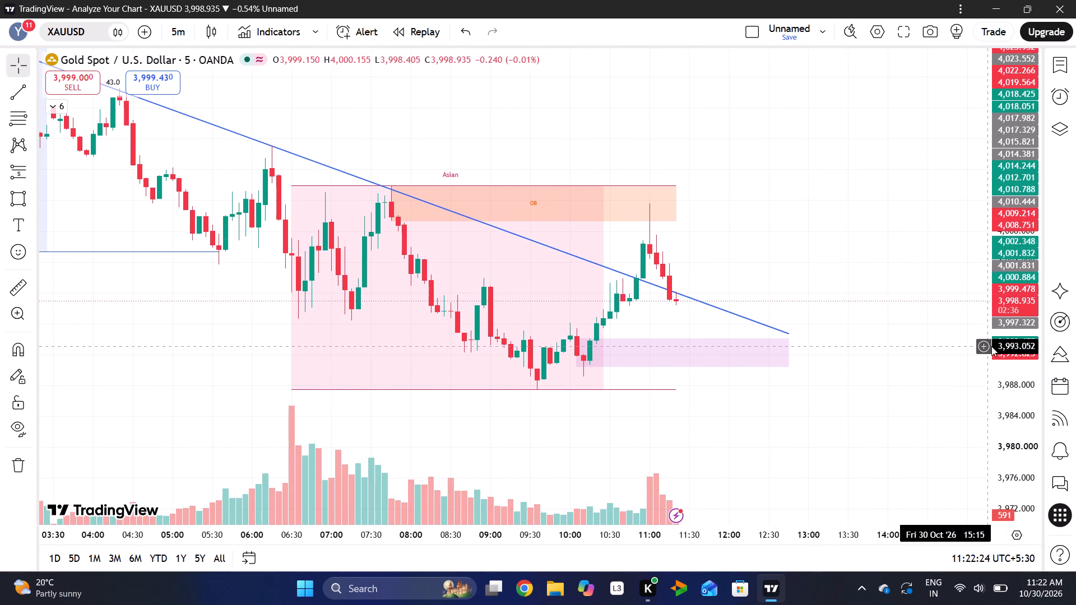
drag(995, 349, 1014, 286)
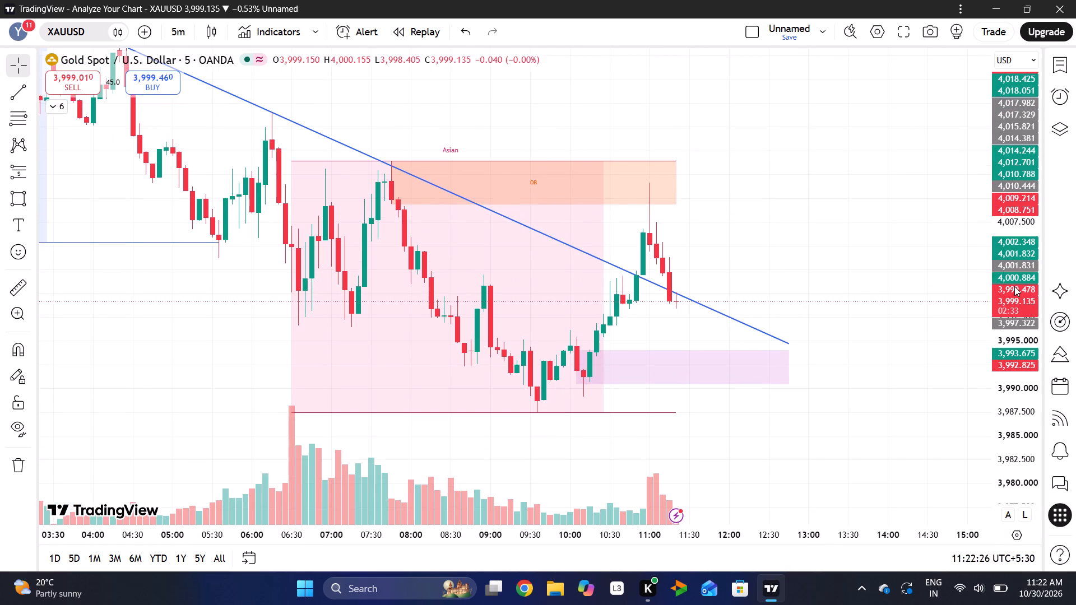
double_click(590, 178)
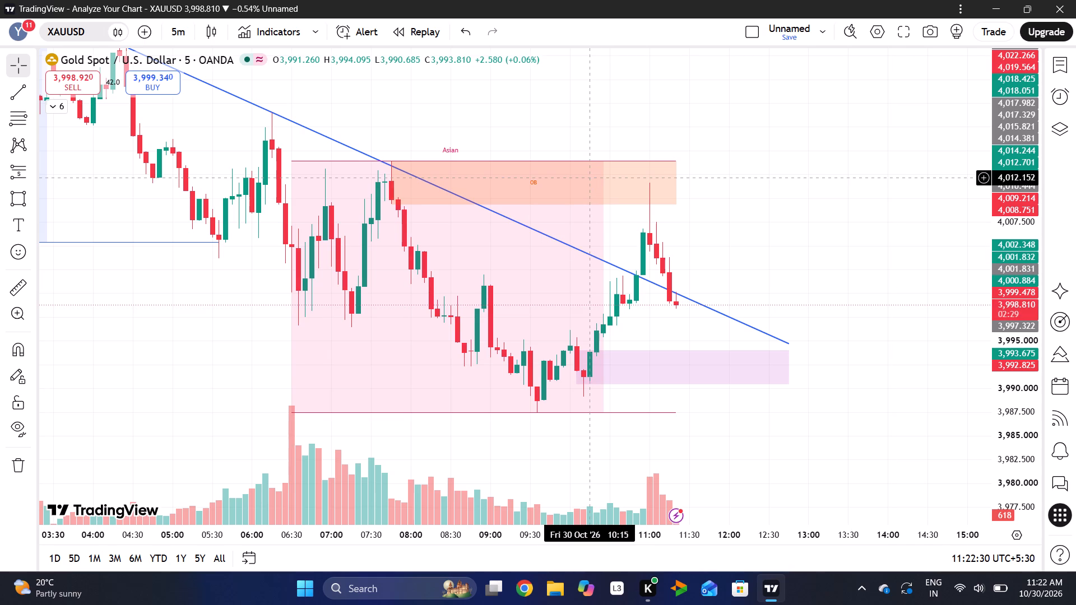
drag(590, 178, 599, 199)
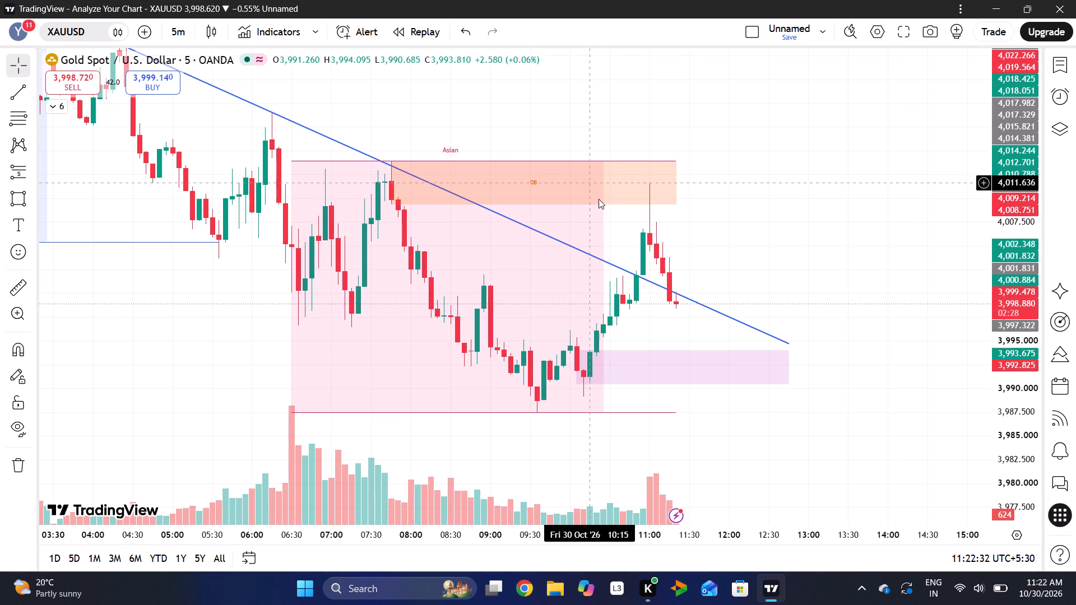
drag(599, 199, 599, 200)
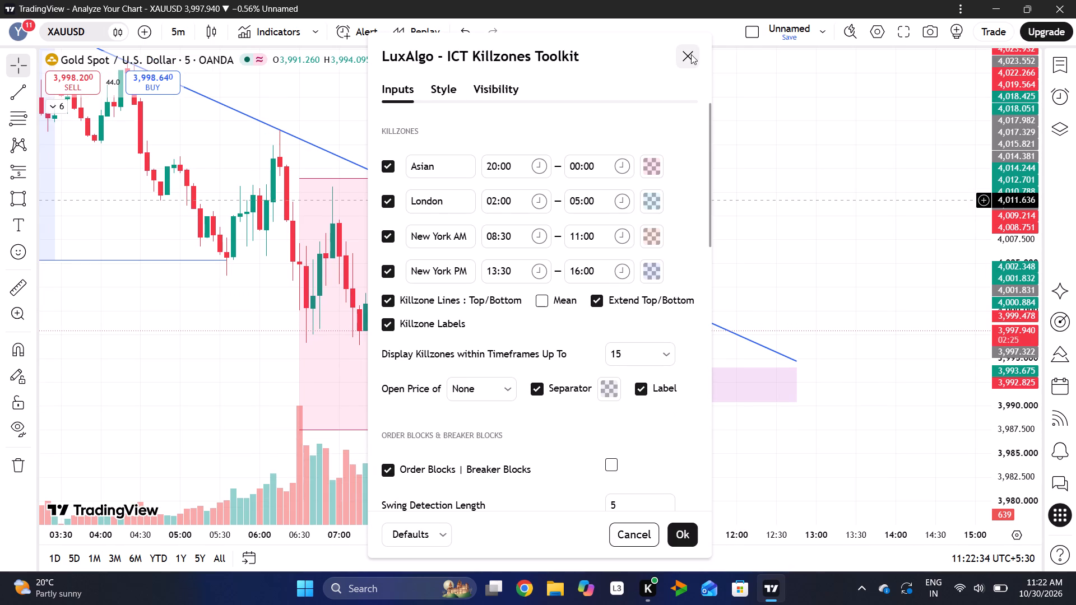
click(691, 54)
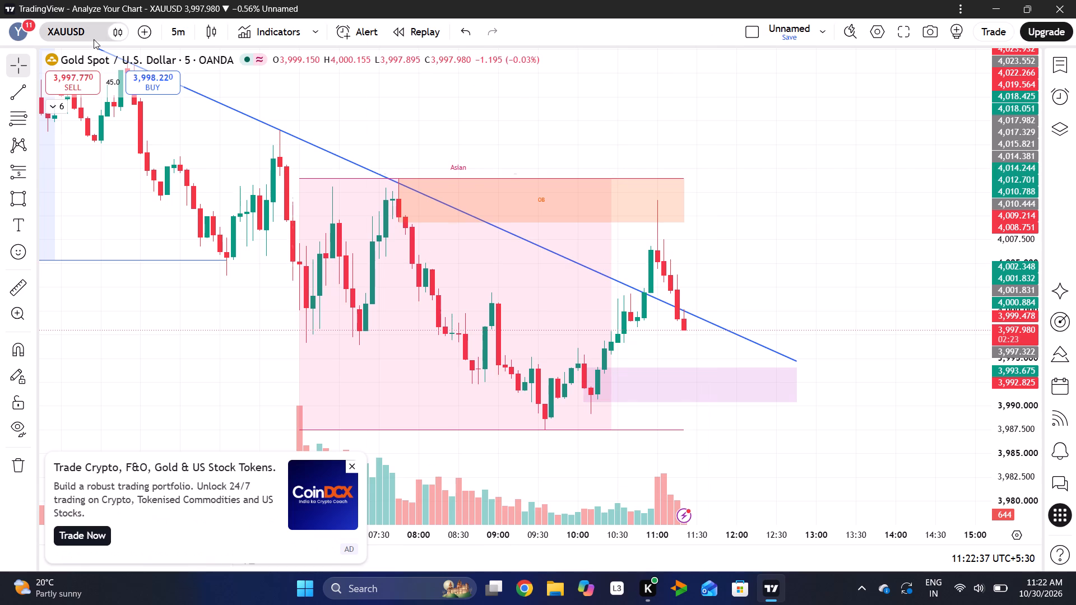
Switch XAUUSD to the 15-minute timeframe and examine the descending trend line across the New York PM and Asian sessions.
click(169, 29)
click(191, 255)
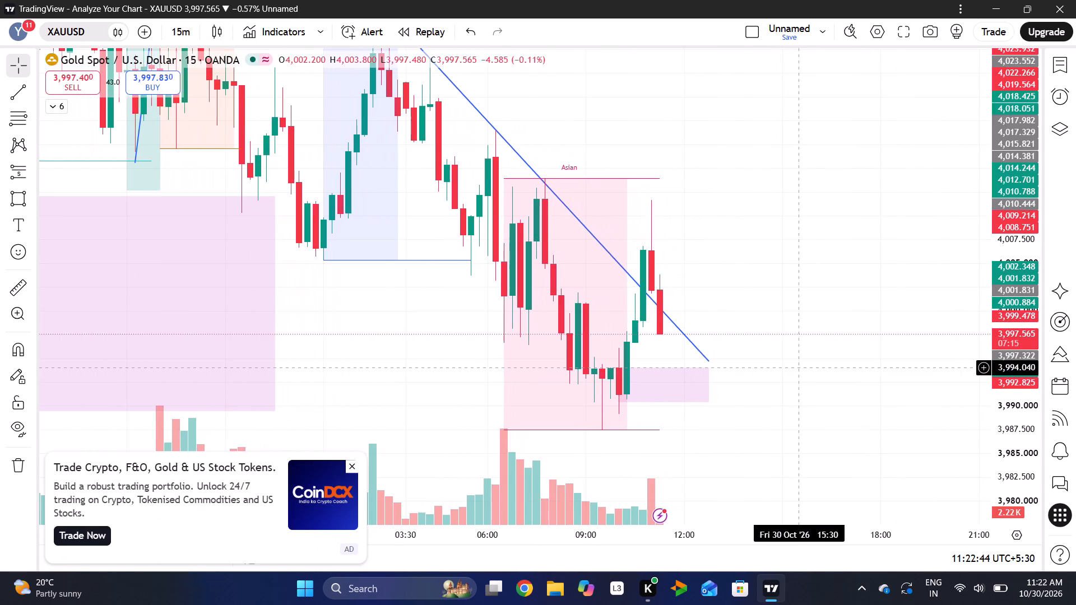
drag(1027, 232, 1026, 247)
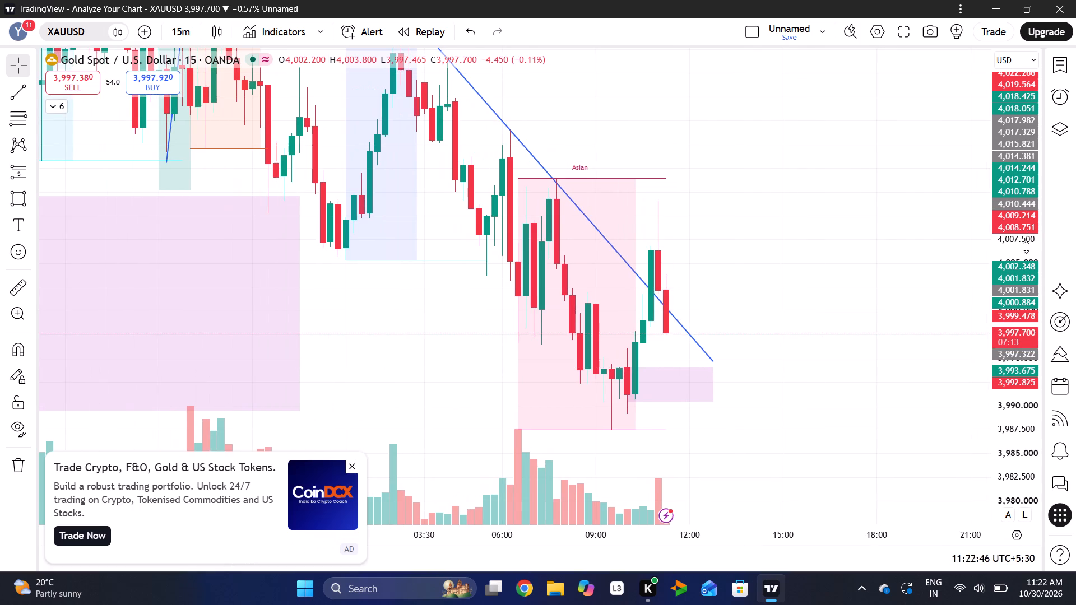
drag(1026, 247, 989, 442)
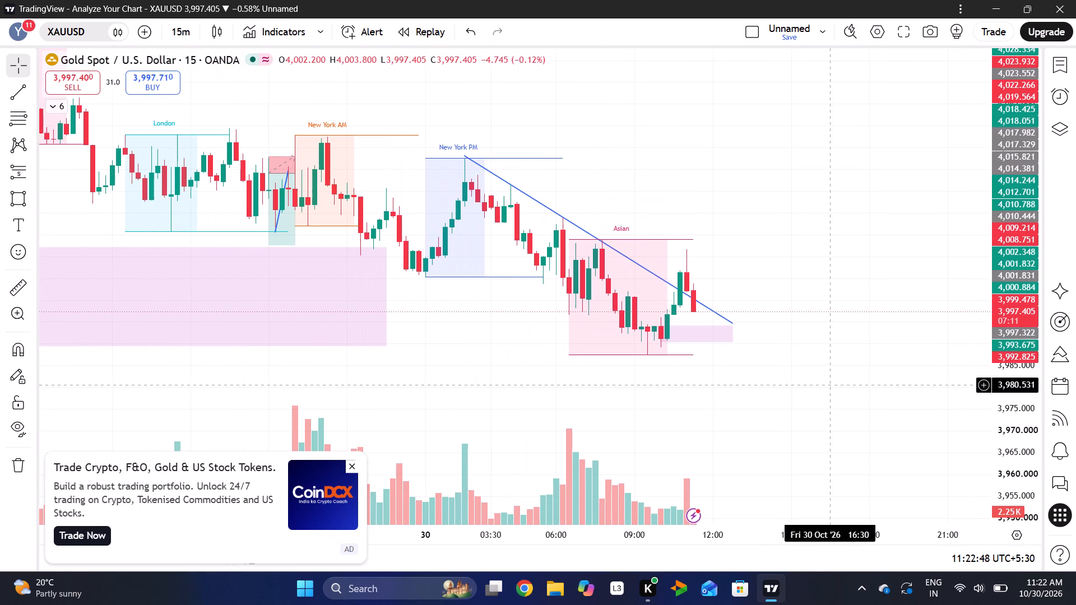
drag(1014, 399, 1044, 274)
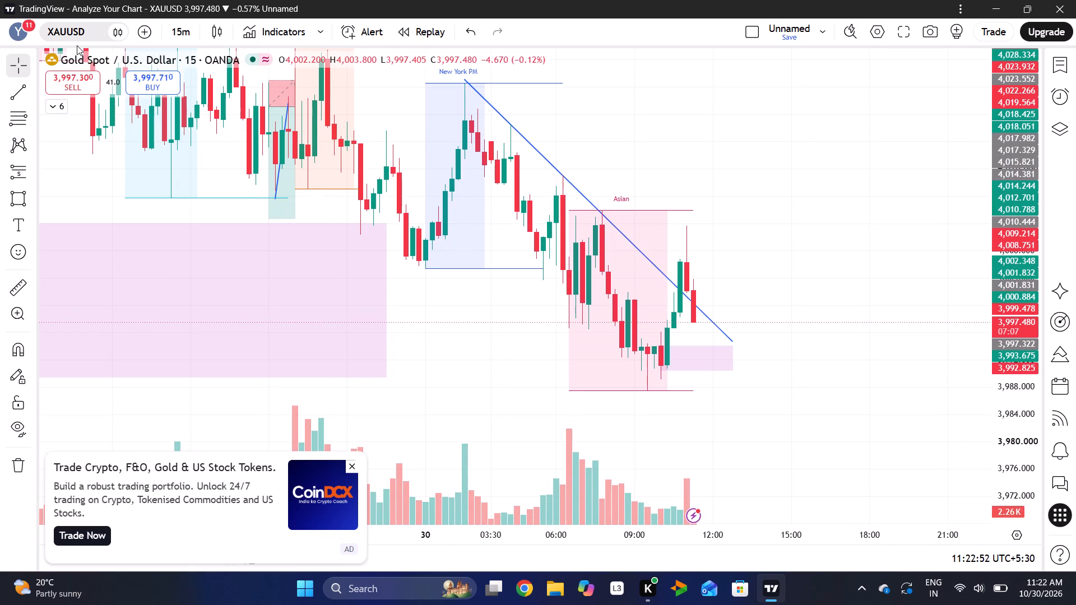
Switch the chart to BTCUSD and examine its 15-minute candles around the short position, upper purple zone and horizontal line.
click(76, 31)
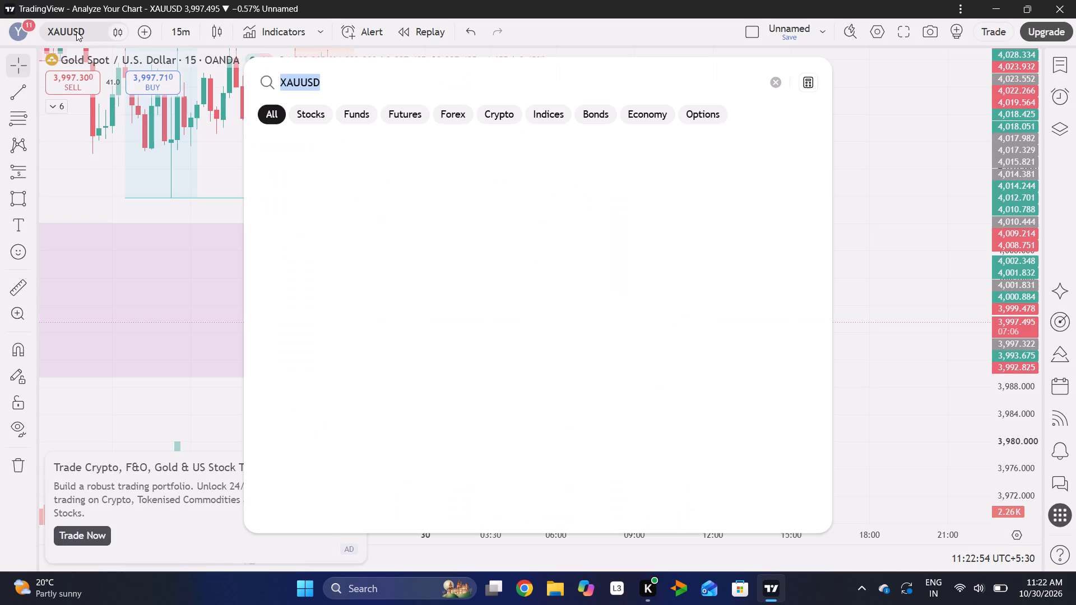
key(space)
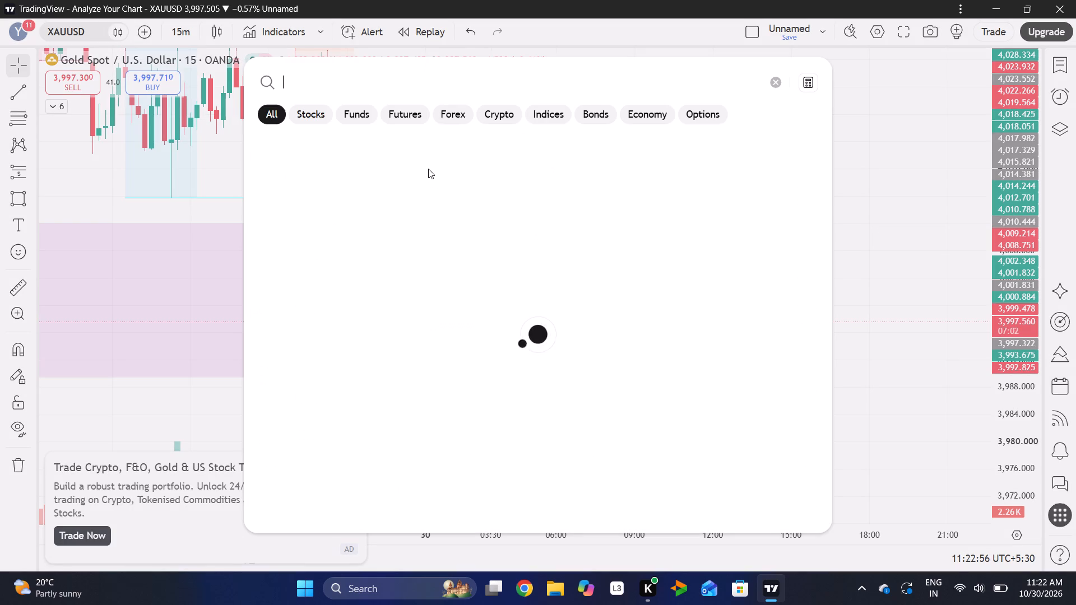
click(438, 191)
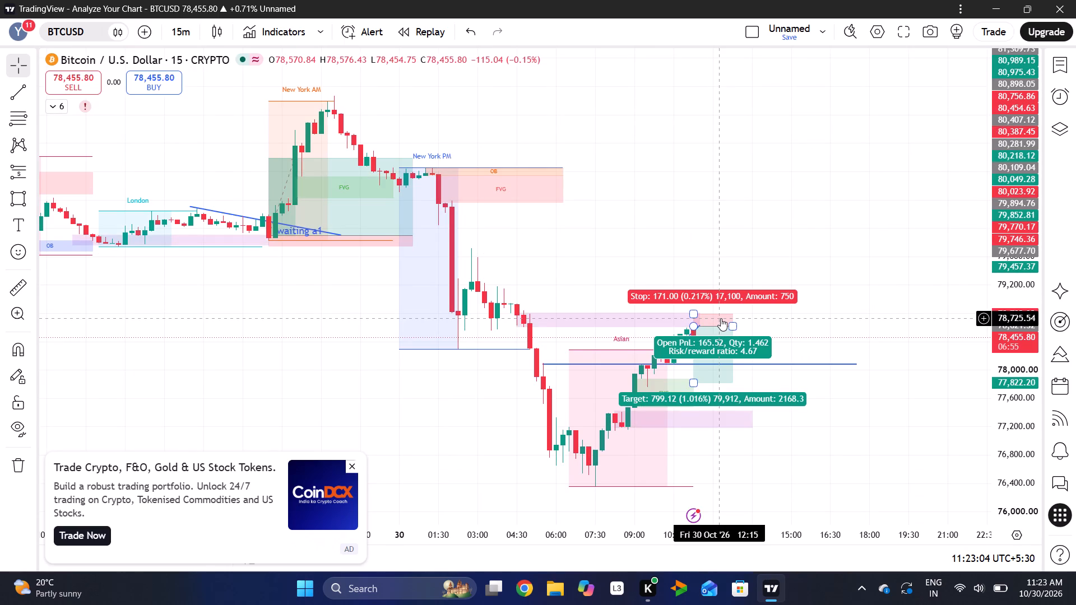
click(752, 337)
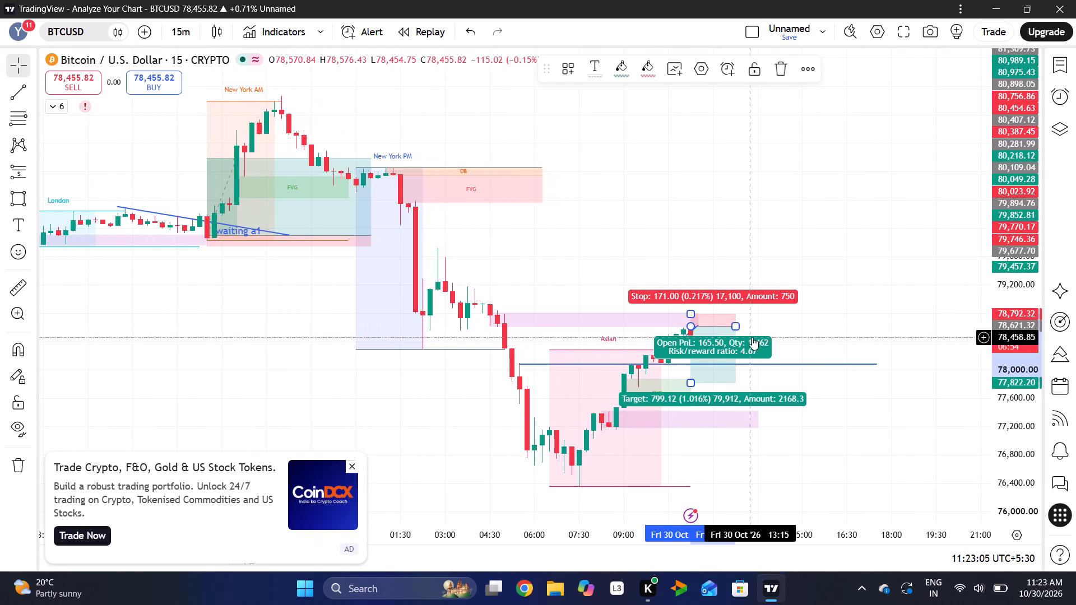
click(807, 347)
scroll(807, 347, left, 1)
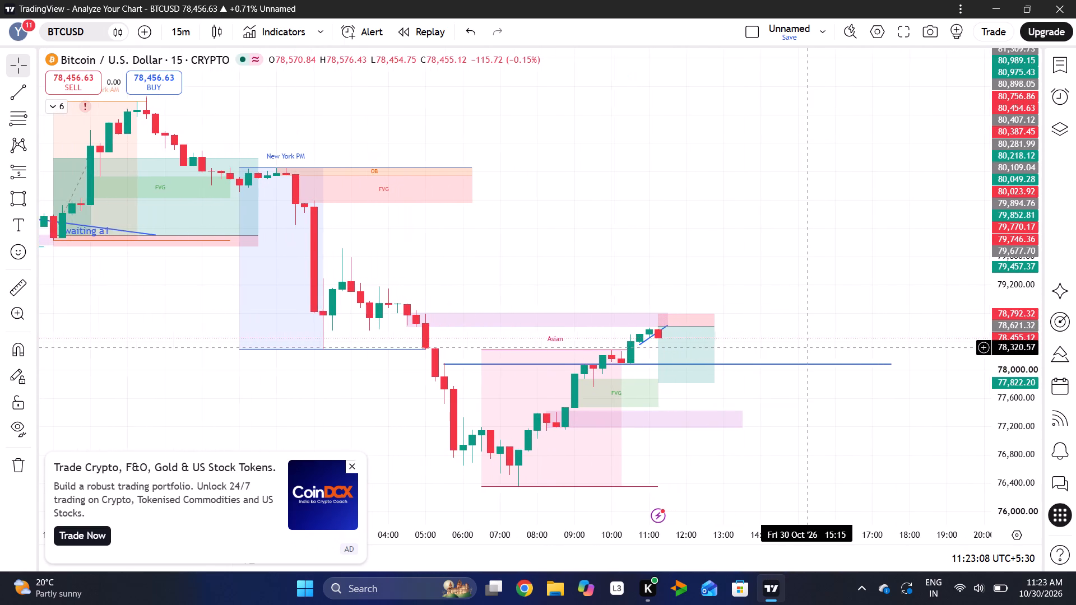
drag(1010, 375, 1023, 59)
drag(772, 427, 763, 295)
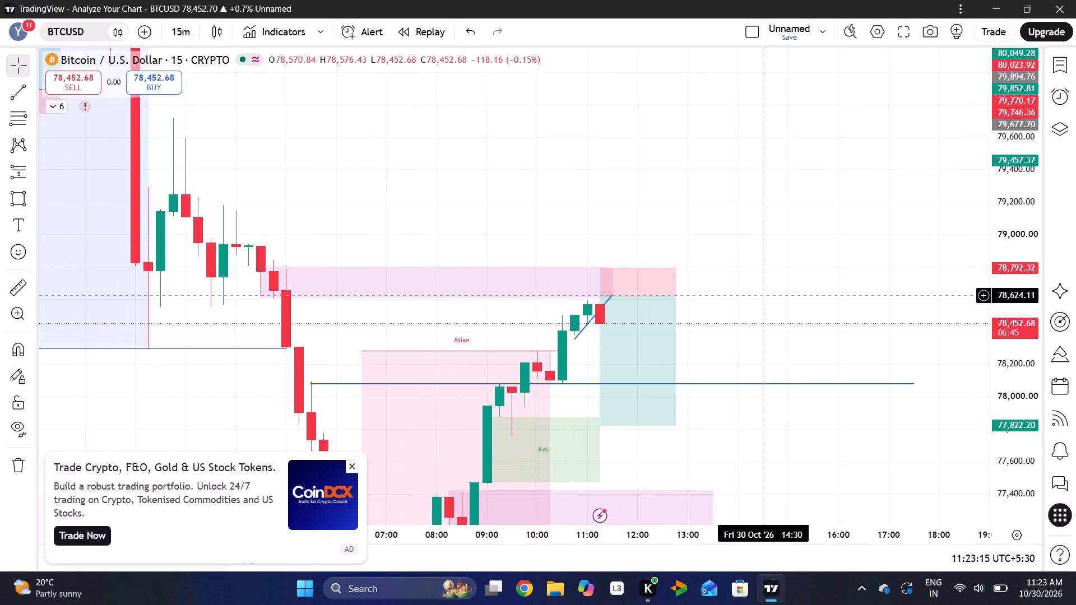
click(515, 196)
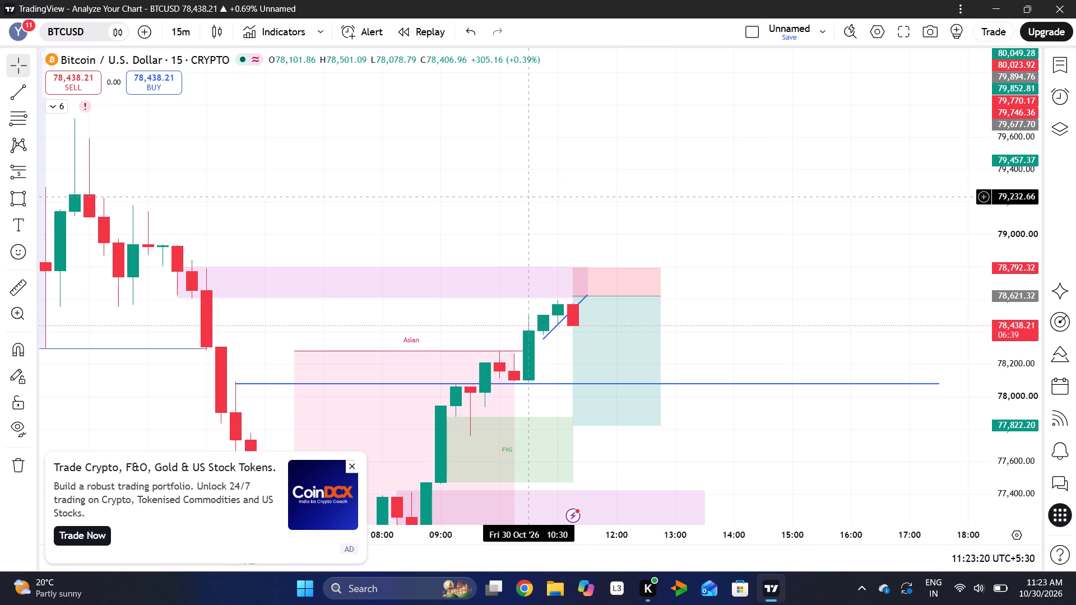
scroll(485, 232, left, 1)
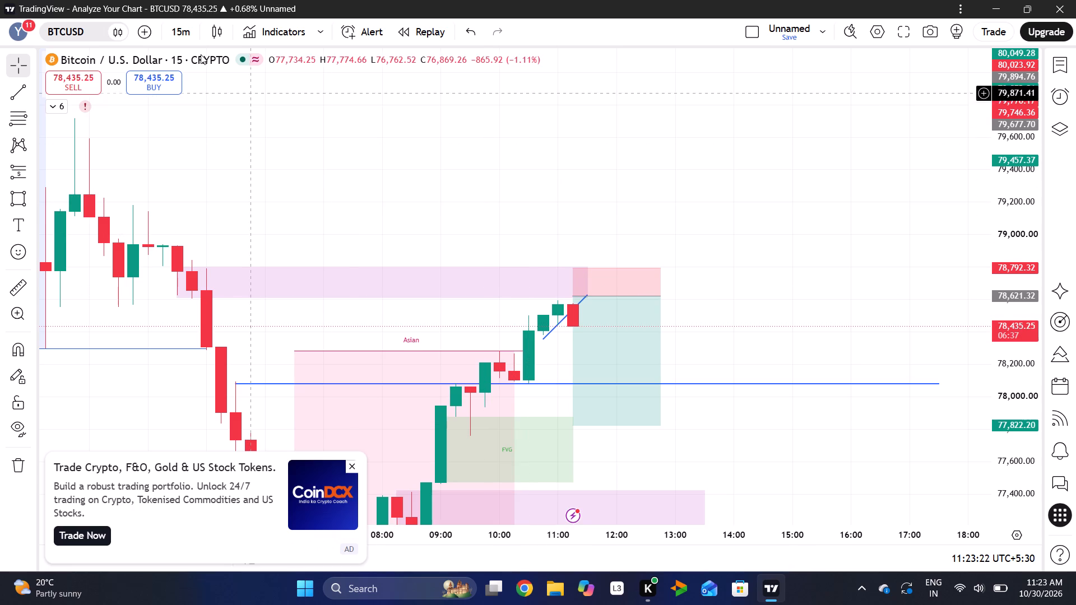
scroll(201, 54, left, 1)
Return BTCUSD to the 5-minute timeframe and examine the latest candles against the rising trend line and short position.
click(176, 30)
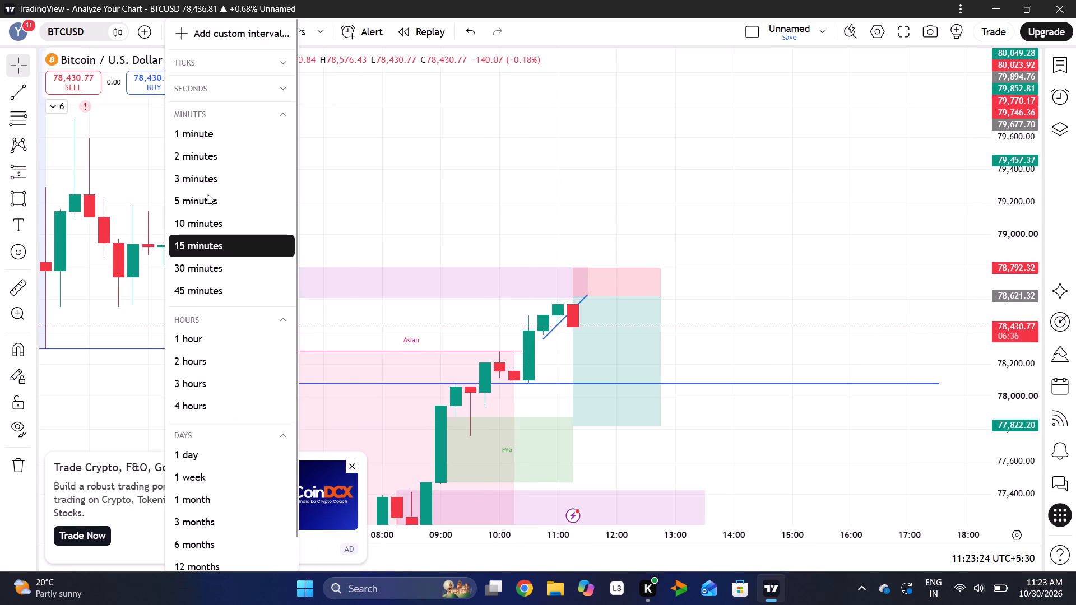
click(208, 209)
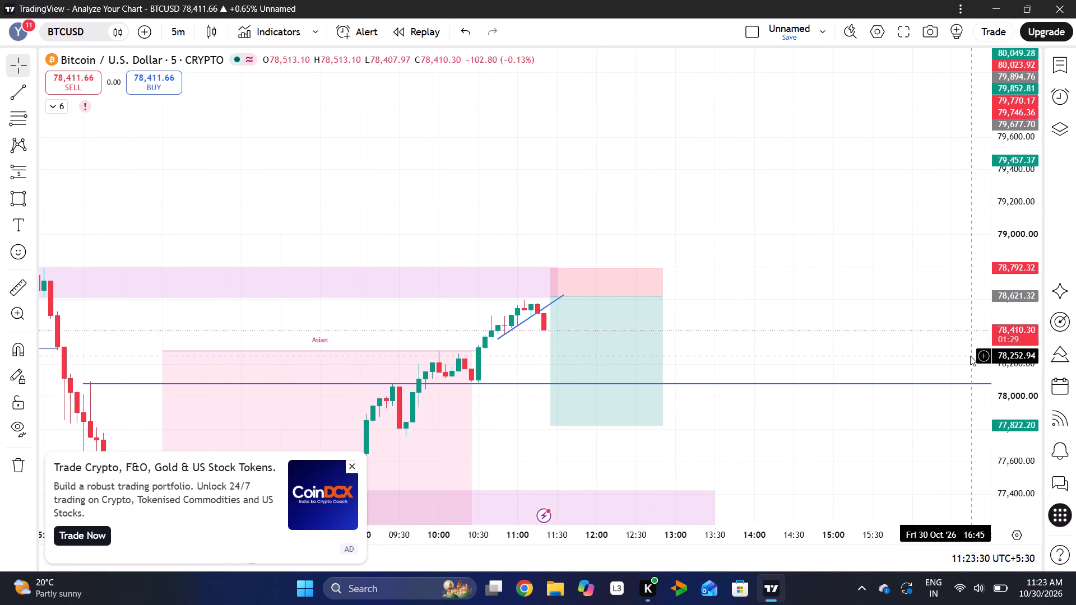
drag(1009, 358, 1013, 159)
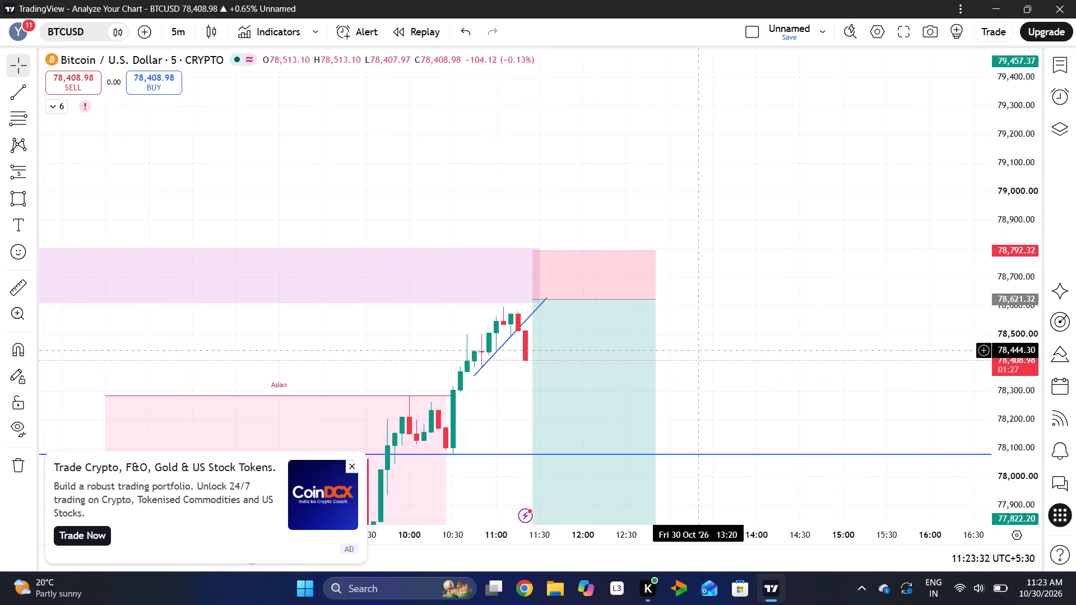
drag(699, 350, 755, 238)
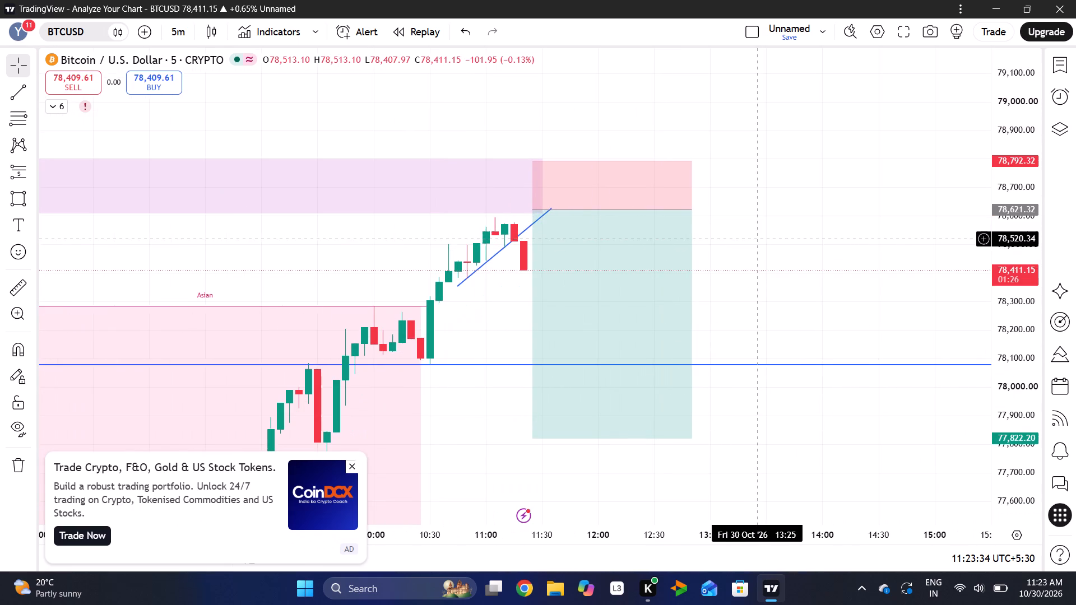
click(355, 465)
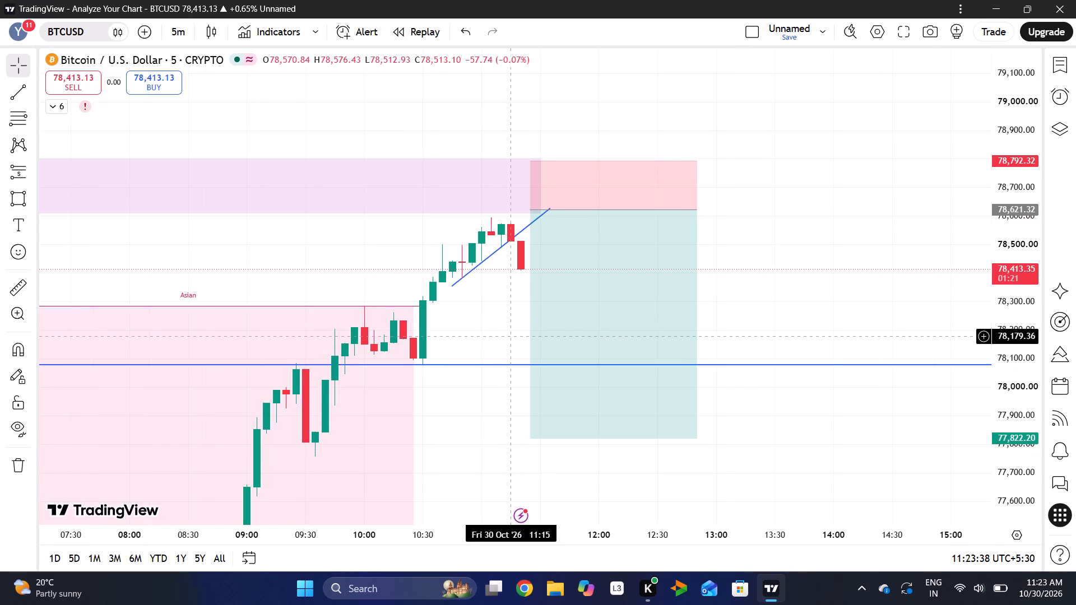
drag(511, 336, 480, 324)
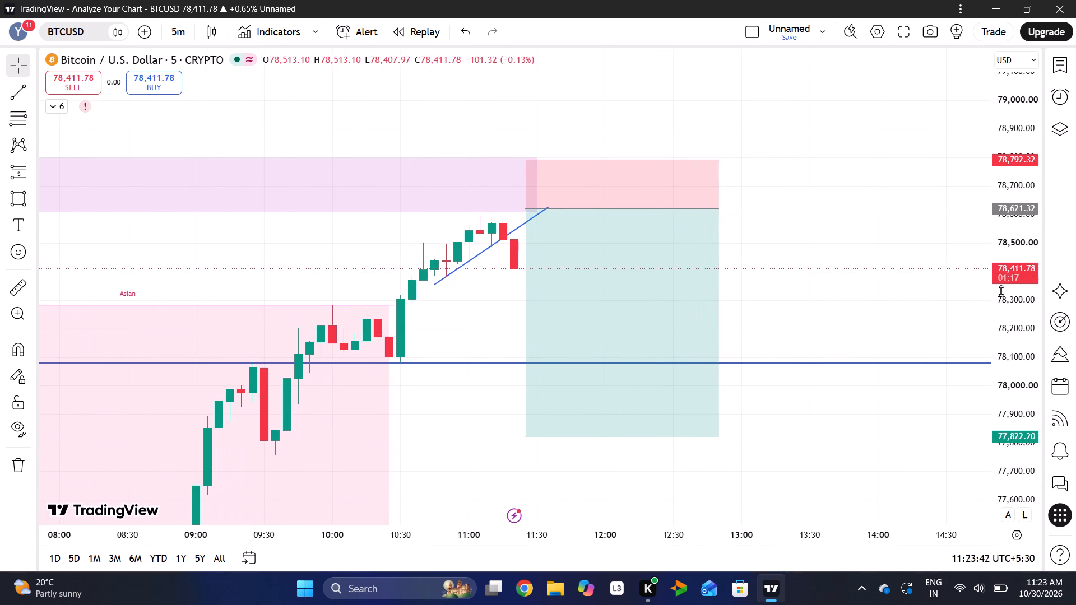
drag(1001, 291, 1026, 124)
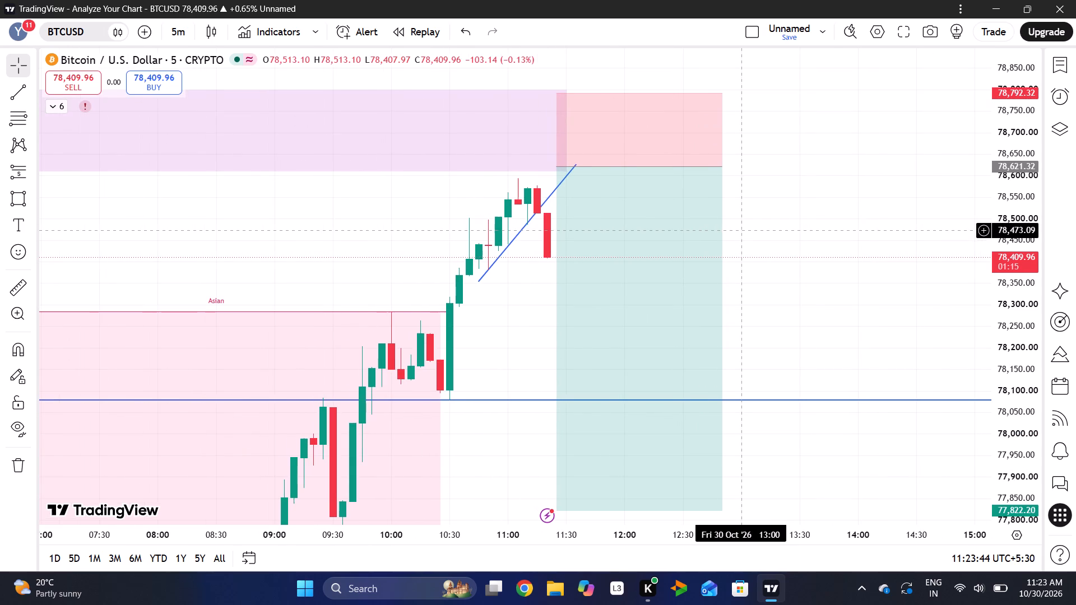
drag(1018, 167, 1016, 261)
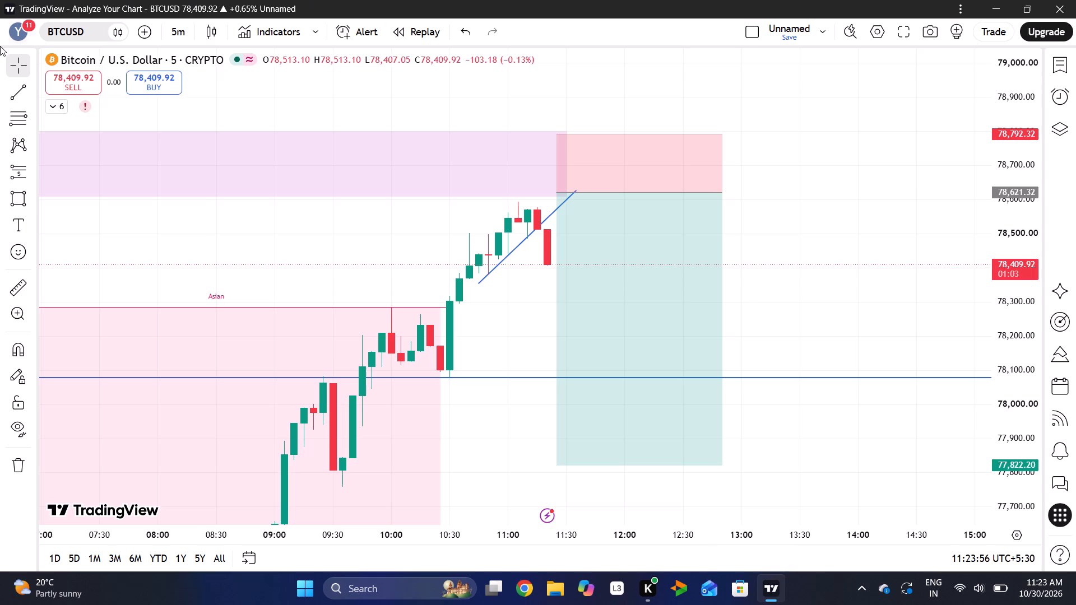
Switch the chart back to XAUUSD on the 5-minute timeframe.
click(89, 25)
key(space)
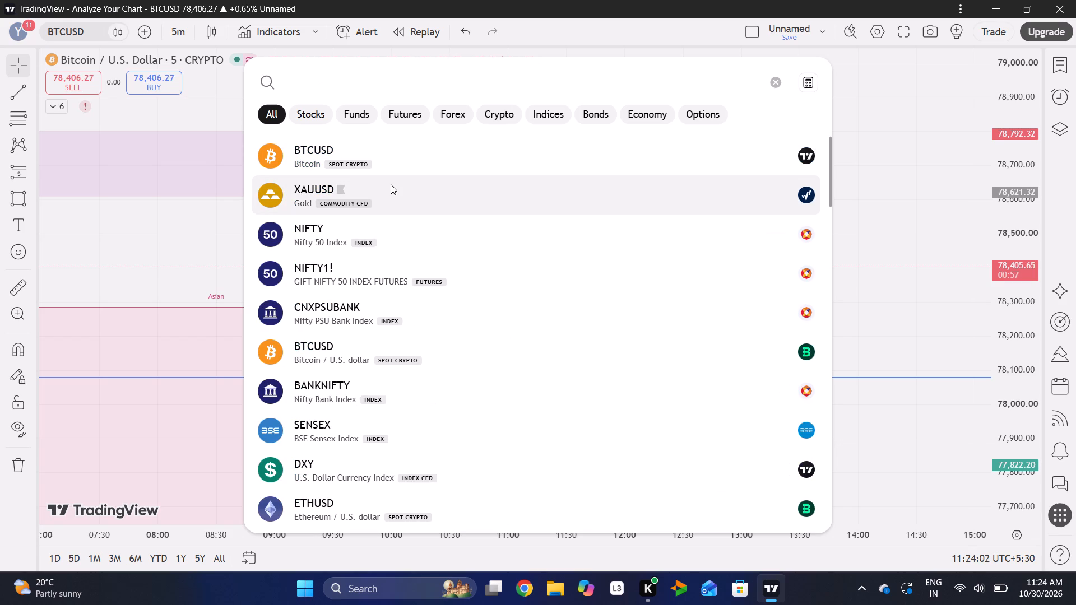
click(391, 184)
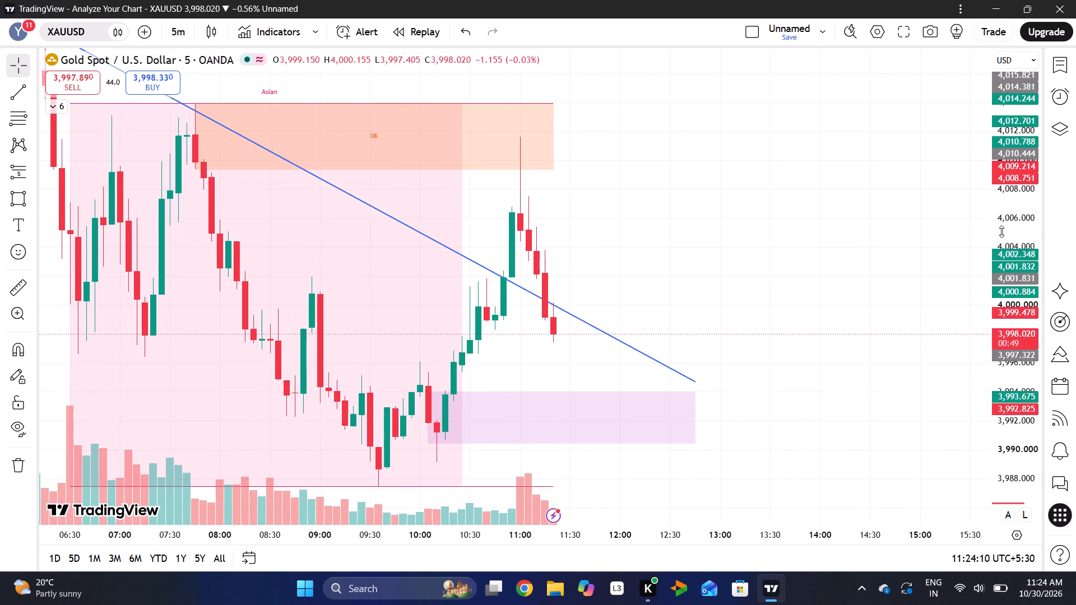
Examine the 5-minute XAUUSD candles against the descending trend line, orange OB zone and purple zone around the Asian session.
drag(1001, 231, 1004, 305)
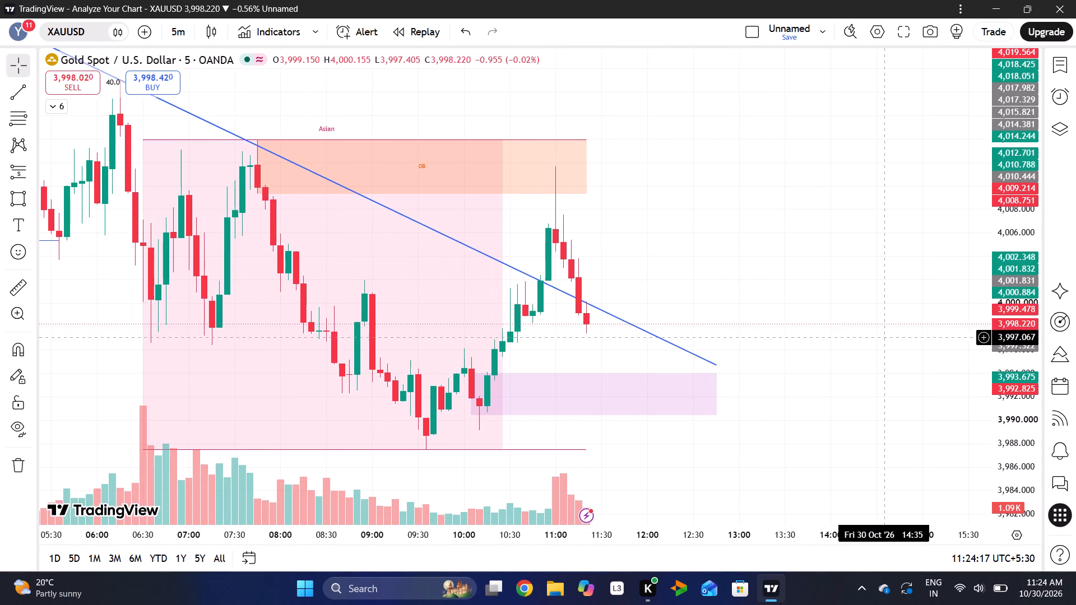
drag(1010, 238, 1010, 279)
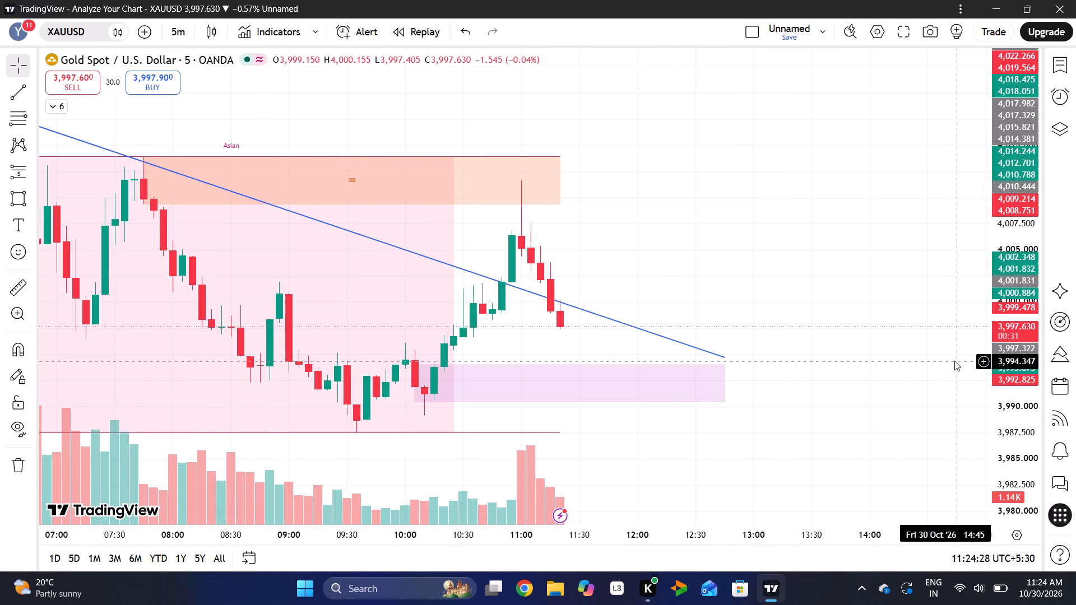
drag(1011, 317, 1004, 372)
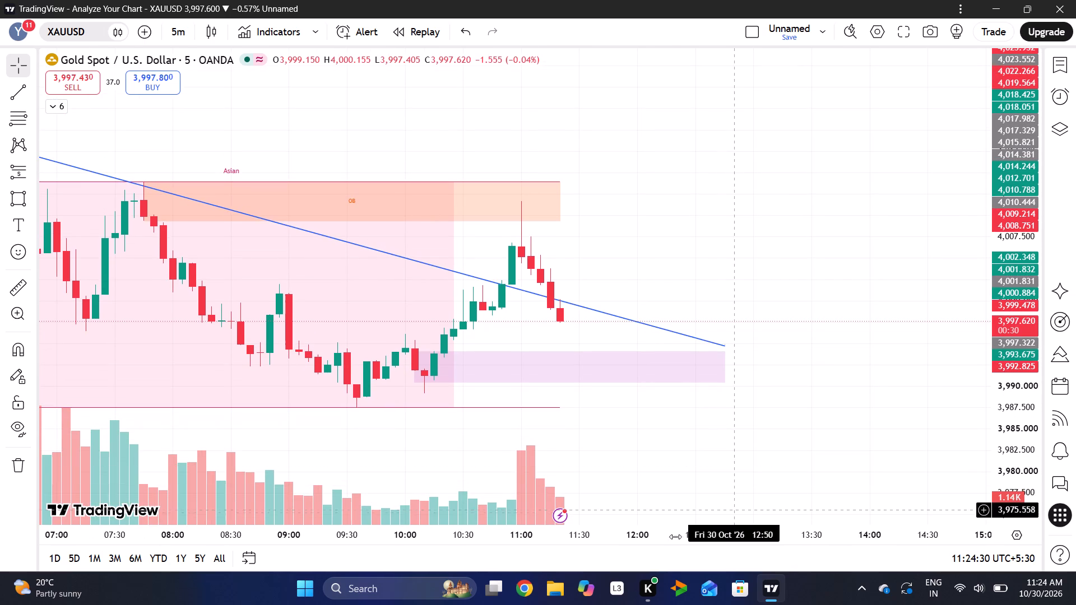
drag(660, 537, 692, 523)
drag(700, 238, 725, 275)
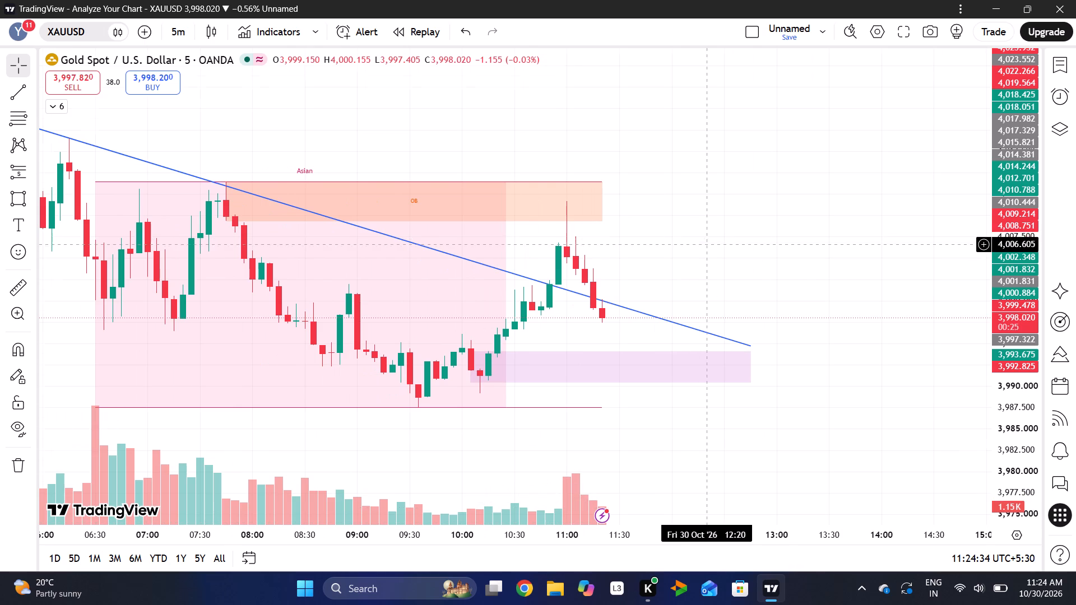
drag(725, 275, 744, 319)
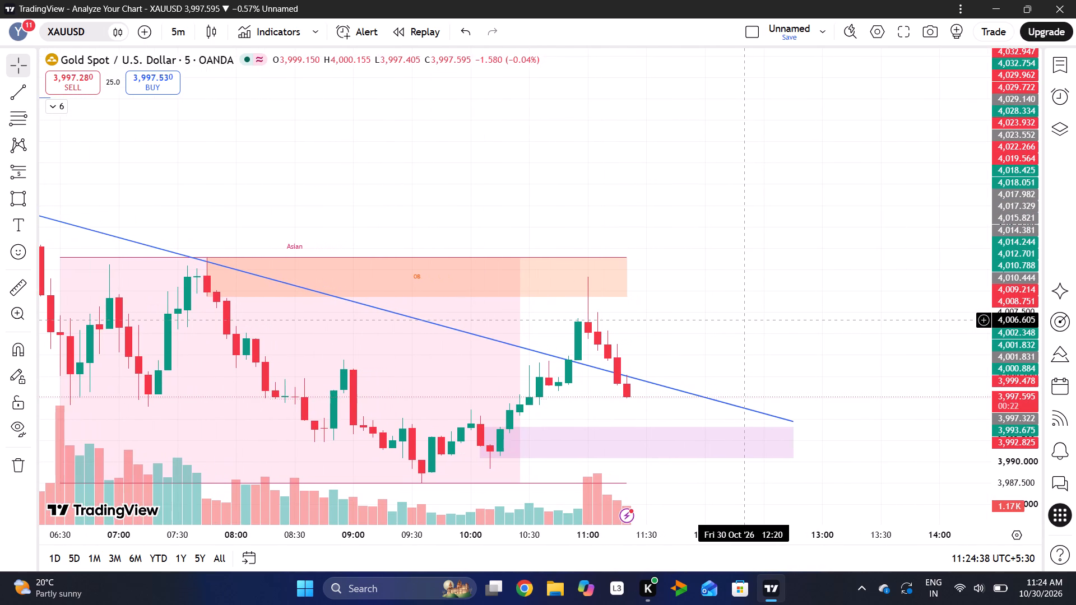
drag(1012, 367, 985, 278)
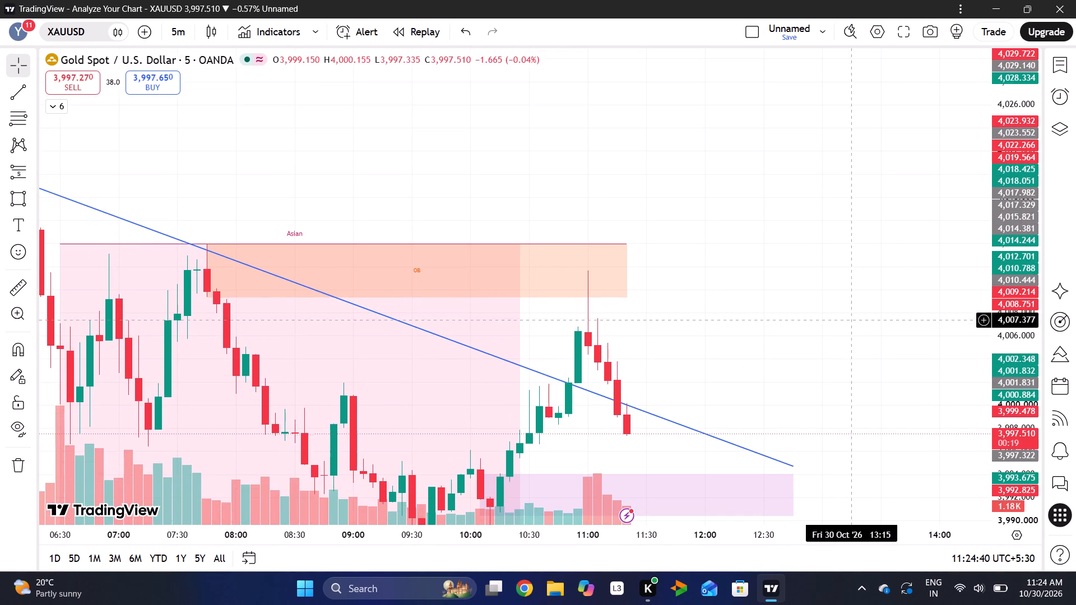
drag(822, 337, 862, 247)
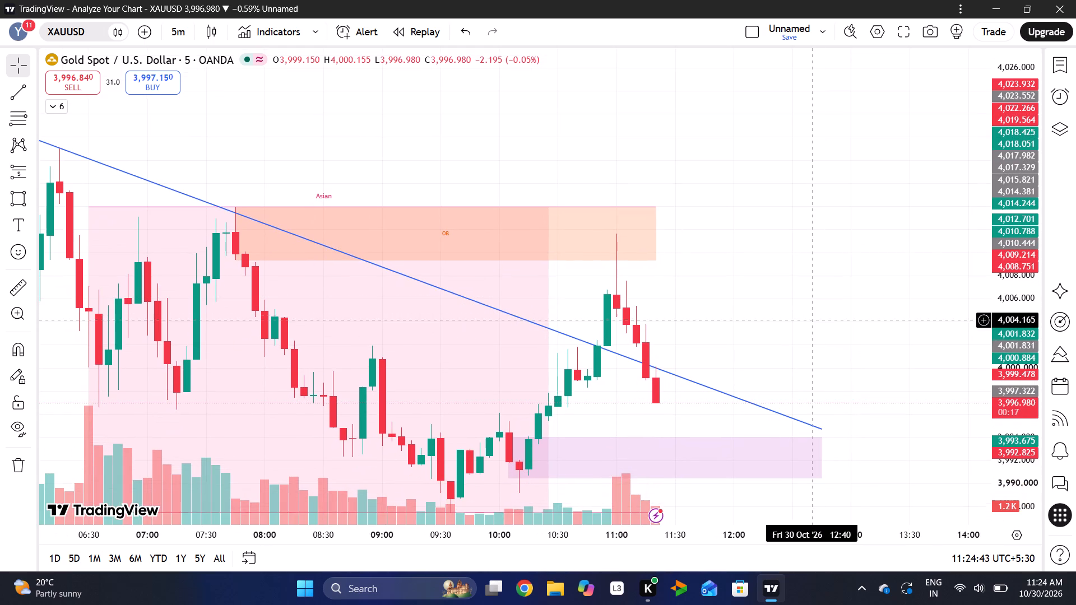
drag(810, 320, 818, 249)
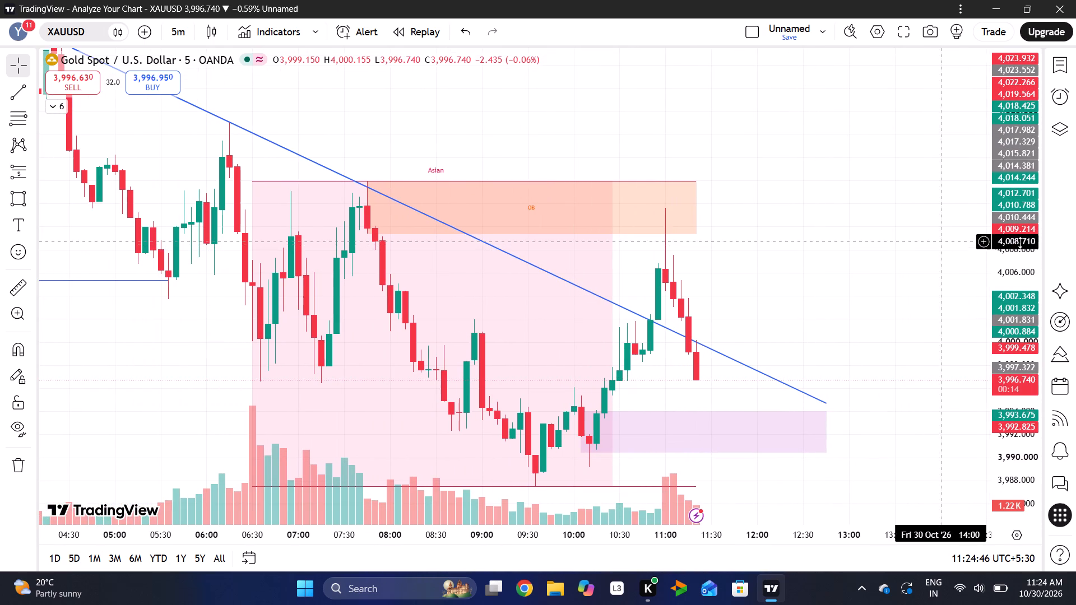
drag(1020, 243, 1015, 291)
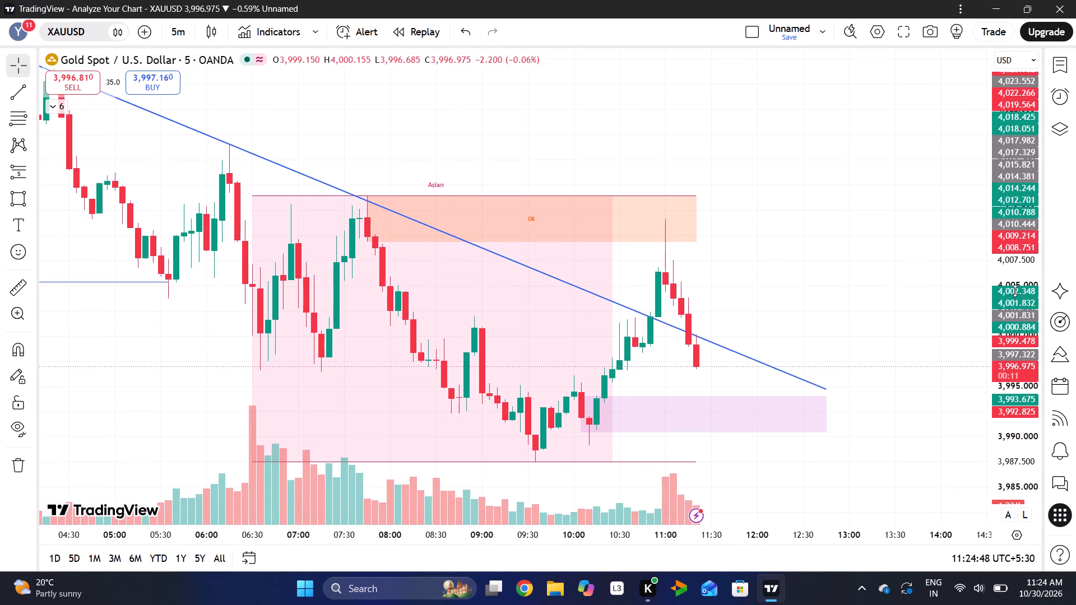
drag(999, 262, 999, 274)
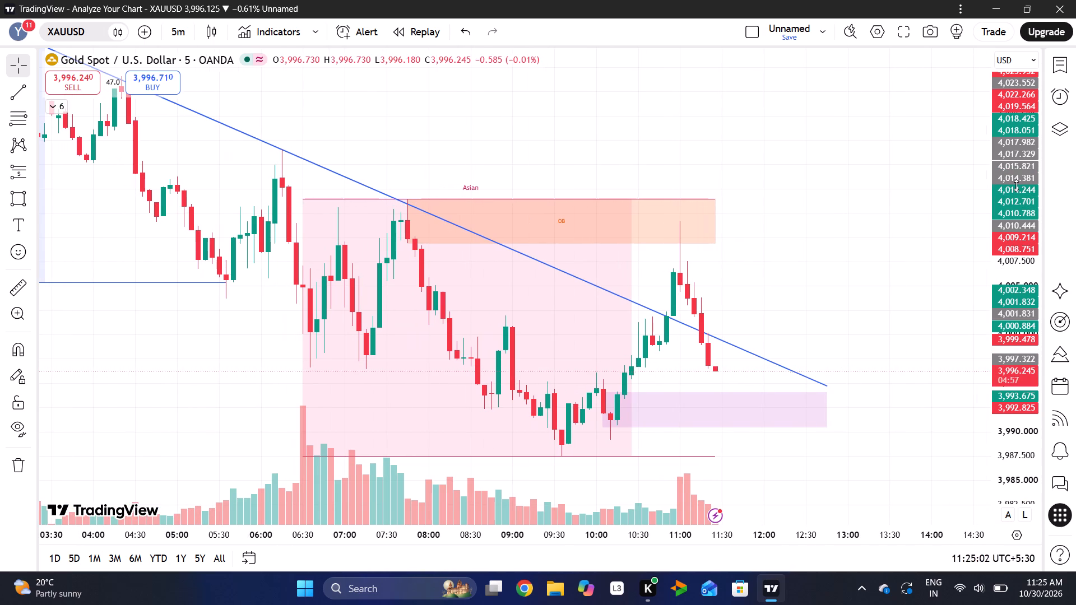
drag(1016, 185, 1007, 239)
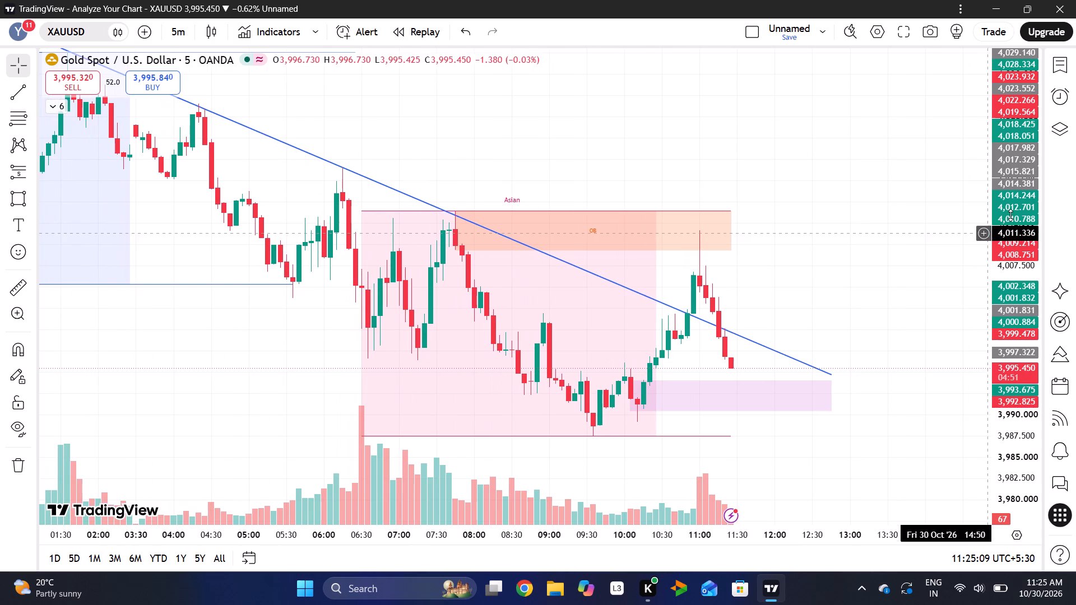
drag(1010, 215, 1014, 293)
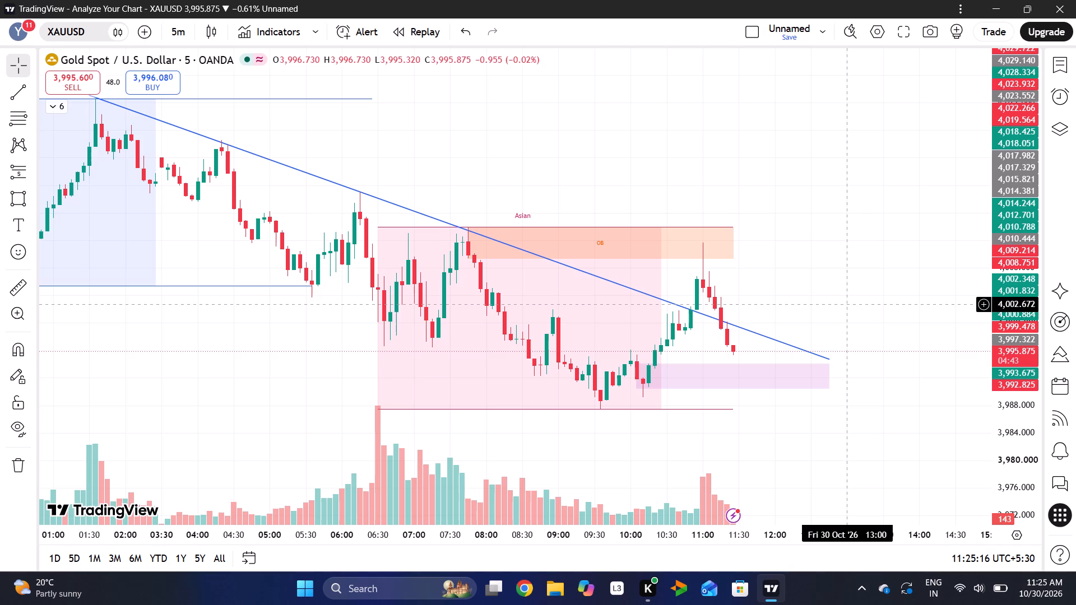
drag(847, 304, 826, 305)
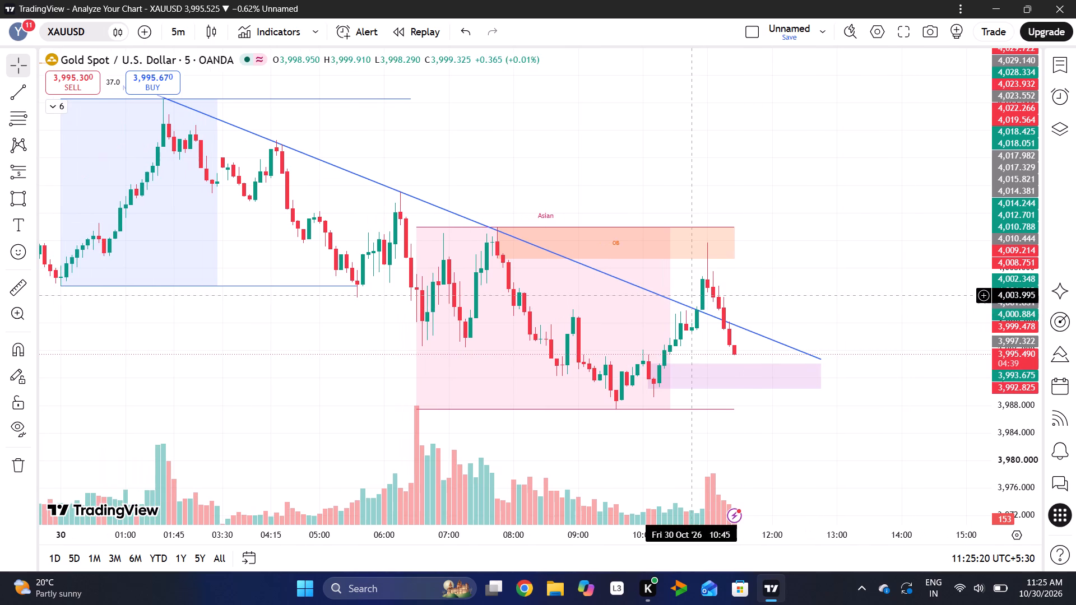
click(64, 25)
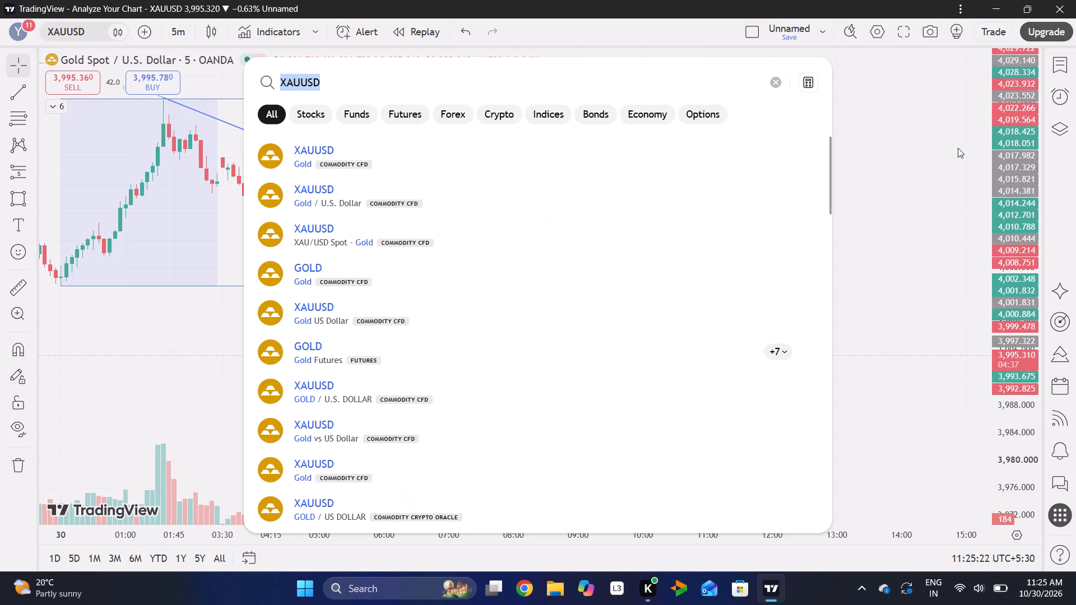
click(958, 148)
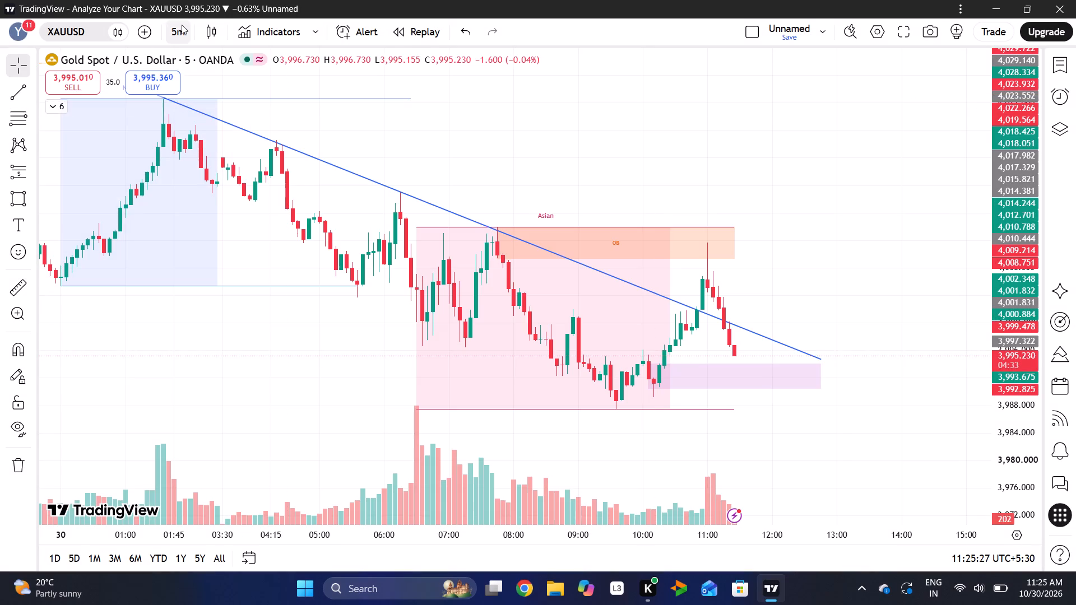
Switch XAUUSD to the 1-hour timeframe and examine the latest candles around the descending trend line and purple zones.
click(182, 25)
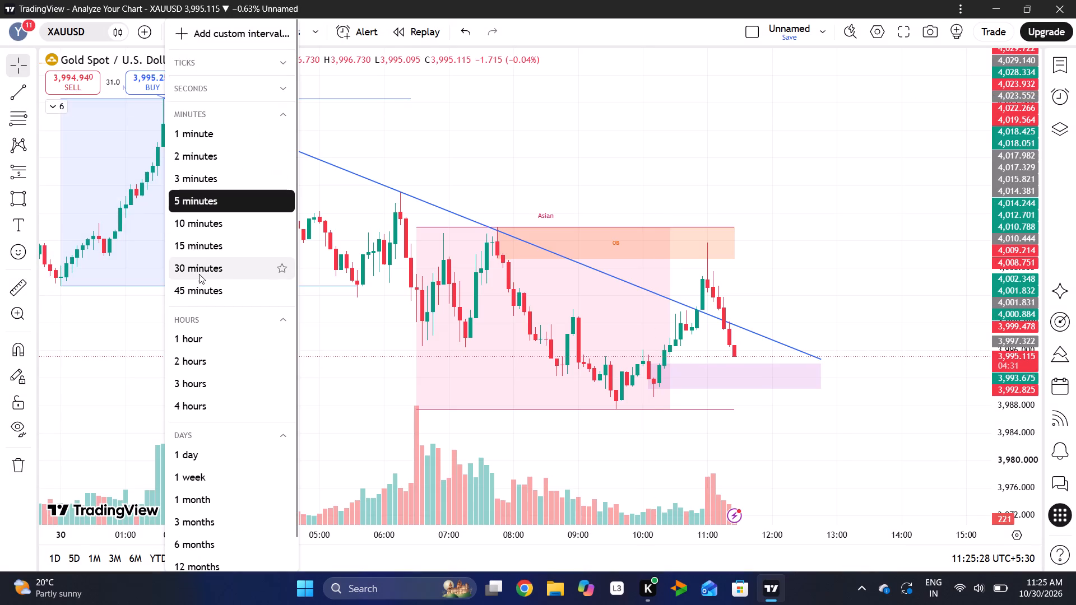
click(212, 335)
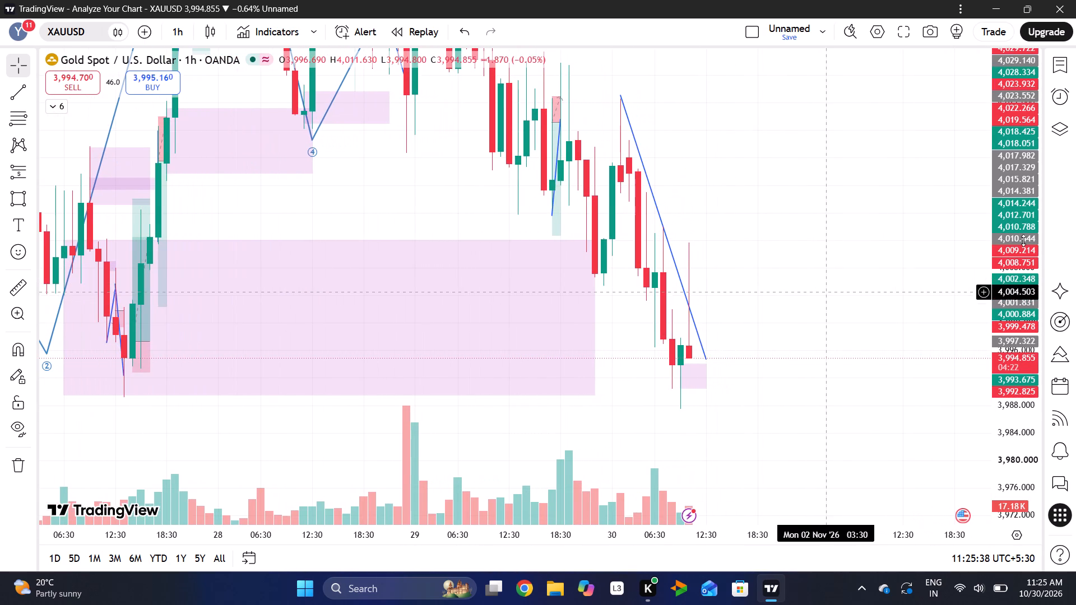
drag(1023, 205, 1009, 362)
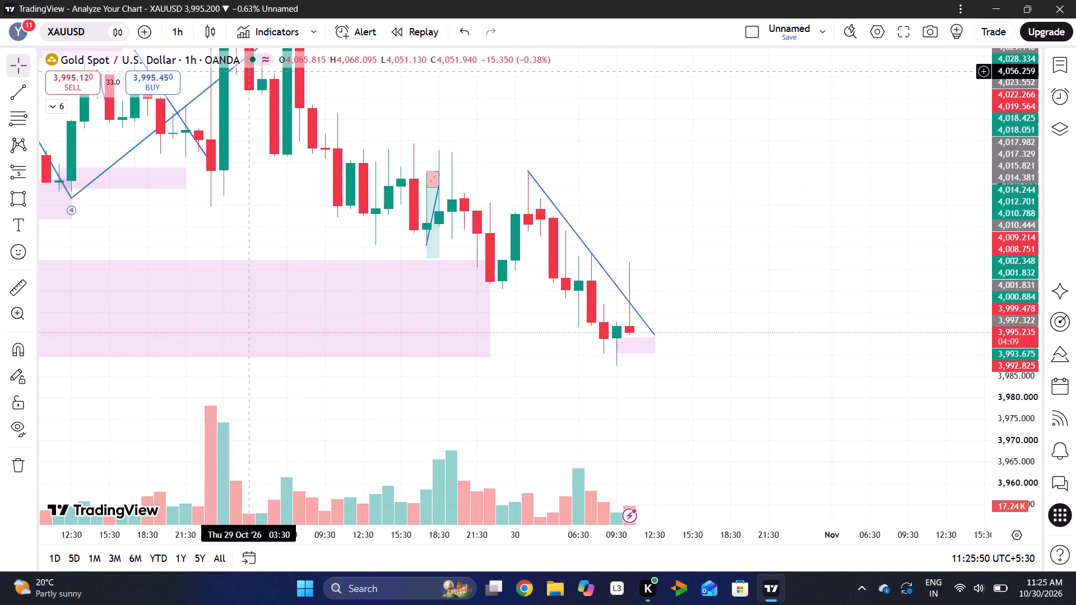
Switch XAUUSD to the 30-minute timeframe and examine the candles between the descending trend line and the small purple zone.
click(180, 32)
click(180, 265)
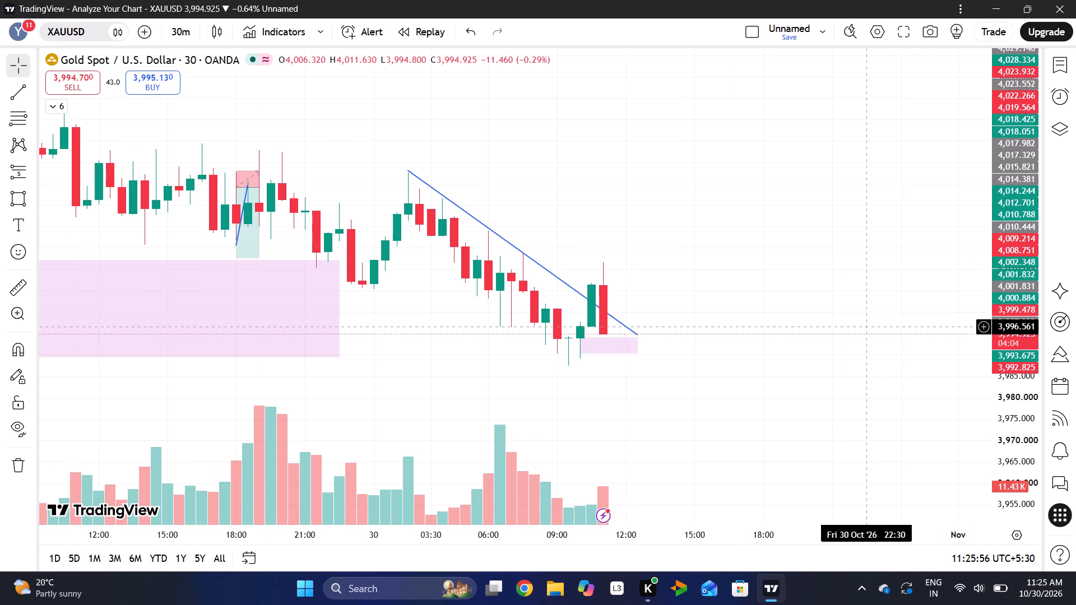
drag(1020, 372, 1027, 183)
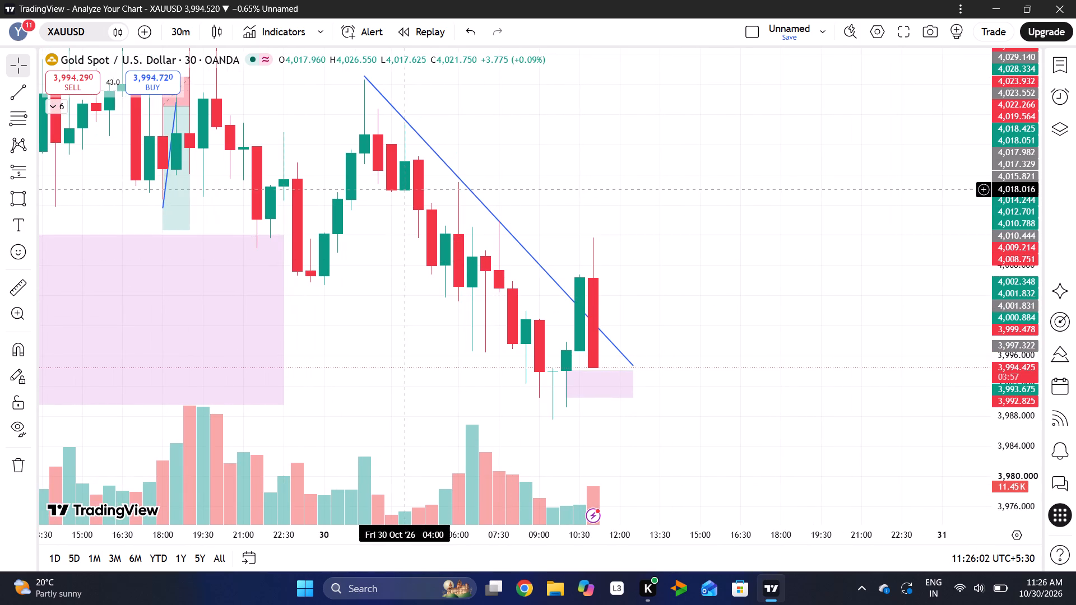
Switch XAUUSD to the 15-minute timeframe to check the latest candle against the trend line and purple zone.
click(192, 43)
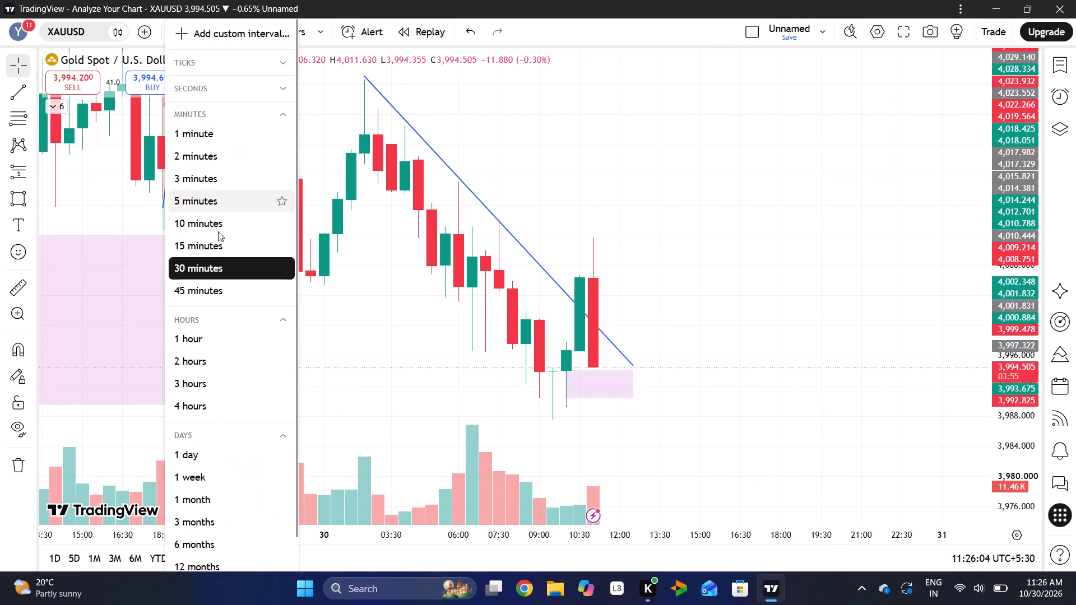
click(211, 243)
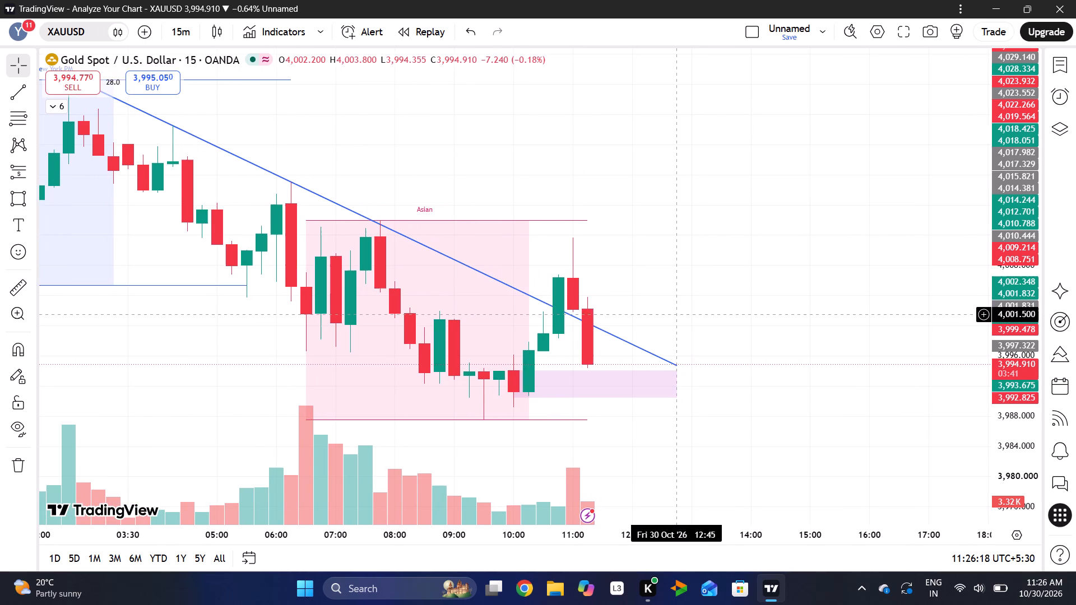
Check the XAUUSD candles on the weekly and daily timeframes.
click(183, 40)
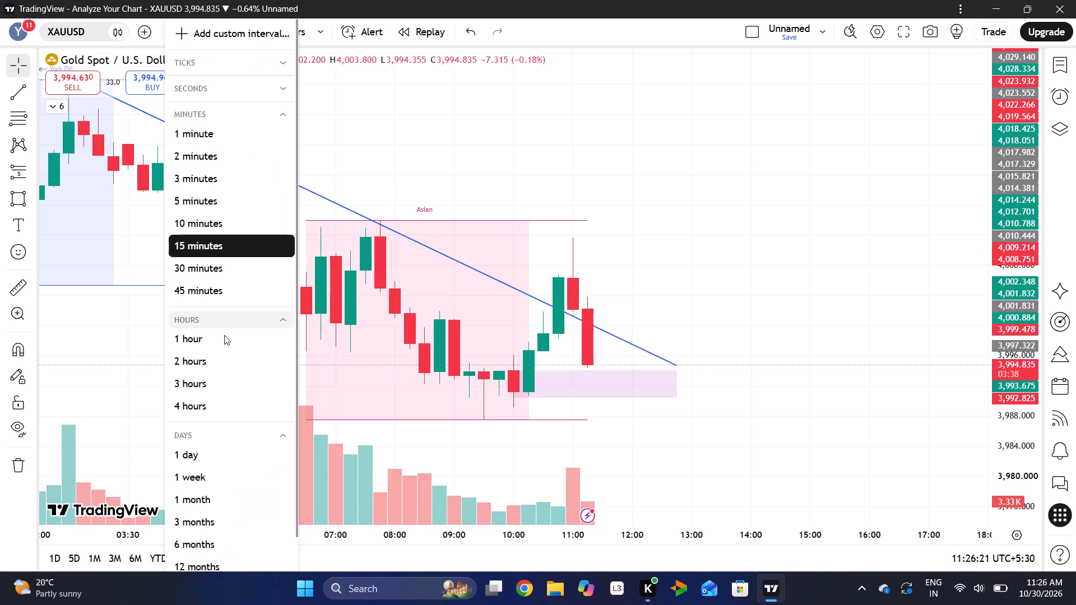
click(196, 466)
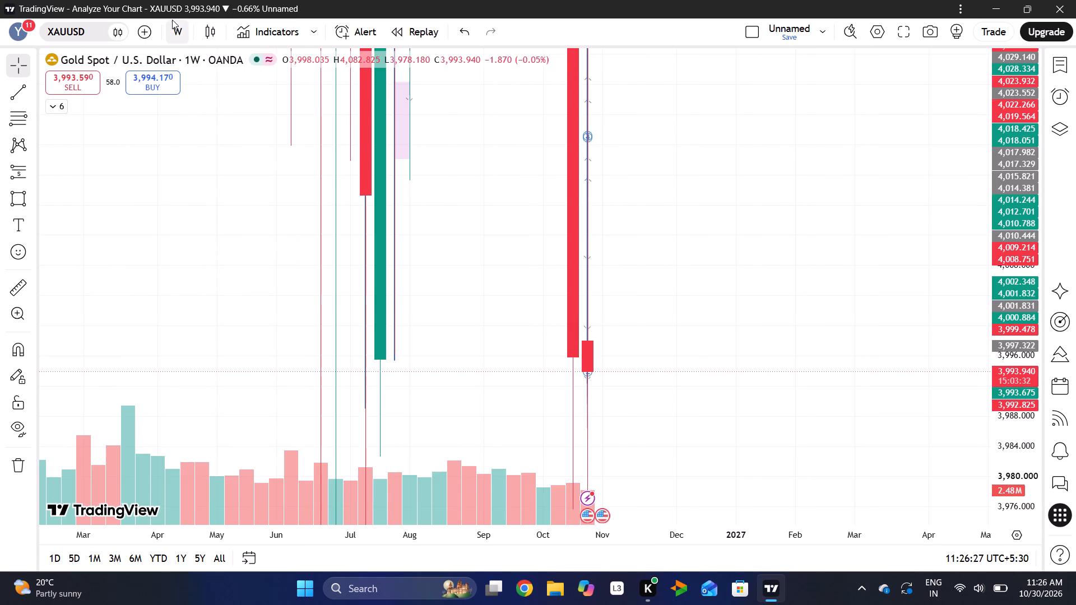
click(172, 20)
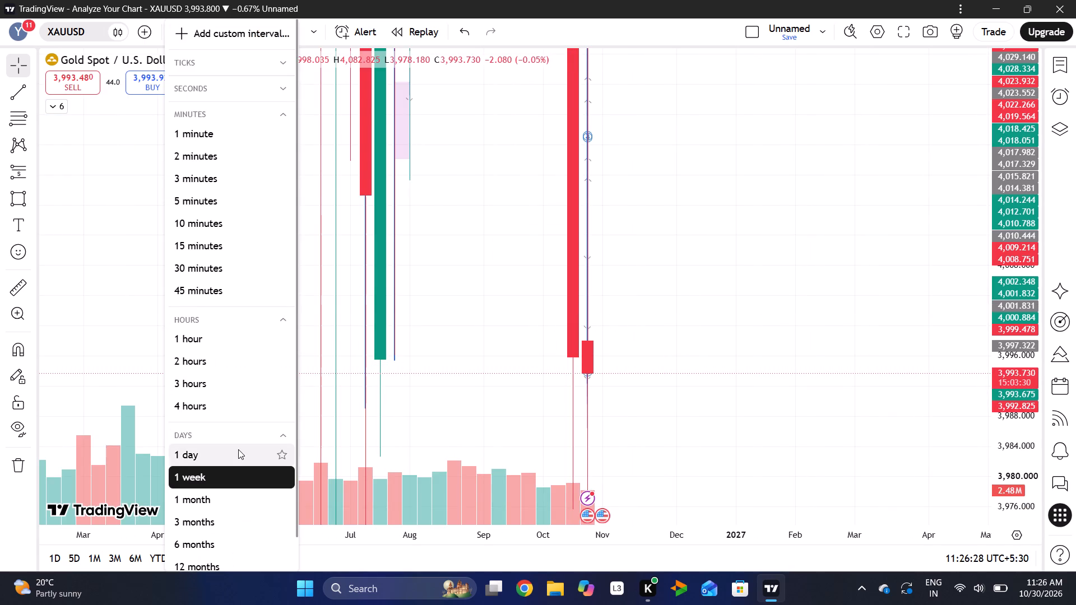
click(238, 449)
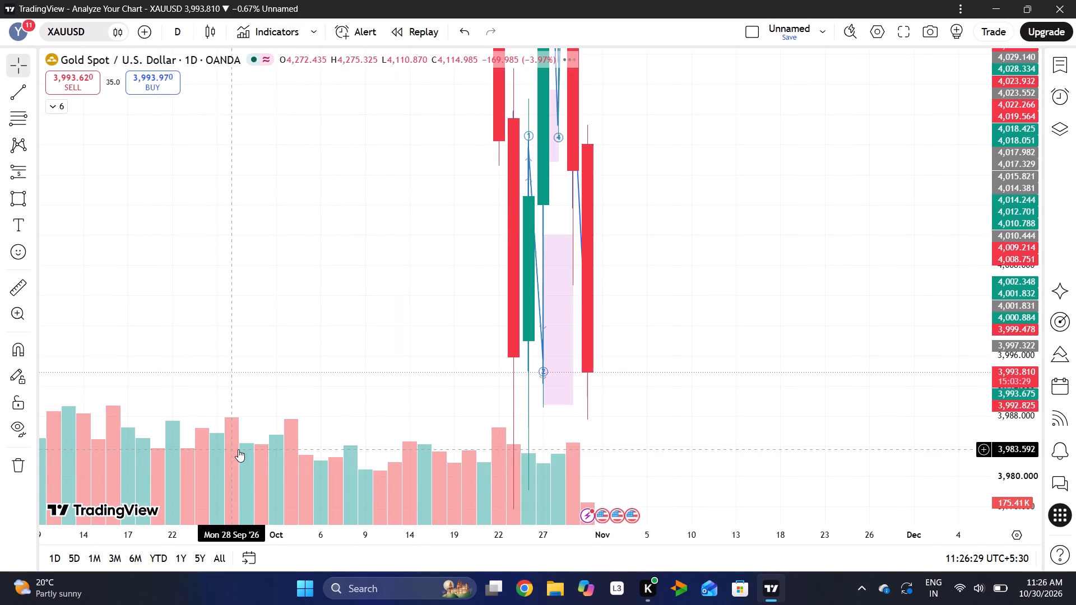
Return XAUUSD to the 5-minute timeframe and examine the latest candle against the purple zone and the Asian session low.
click(169, 20)
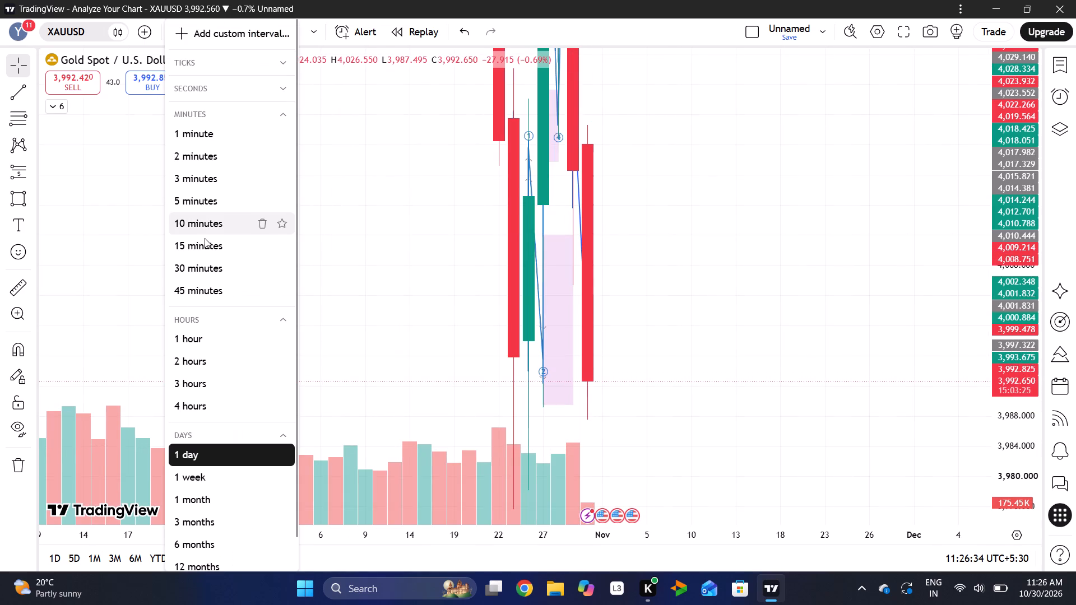
click(201, 207)
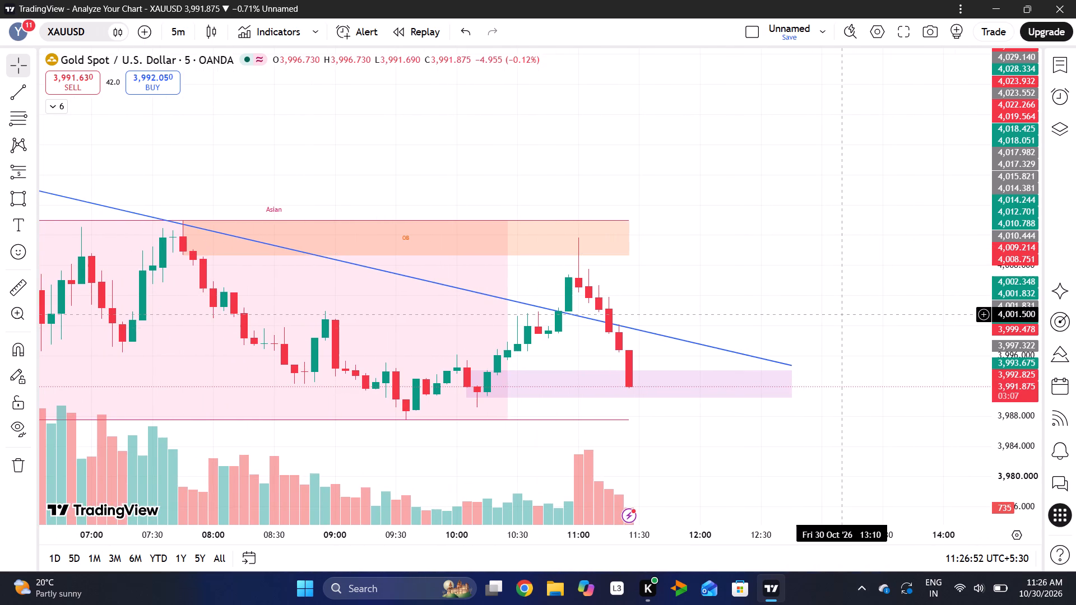
drag(1006, 392, 998, 319)
drag(827, 301, 763, 196)
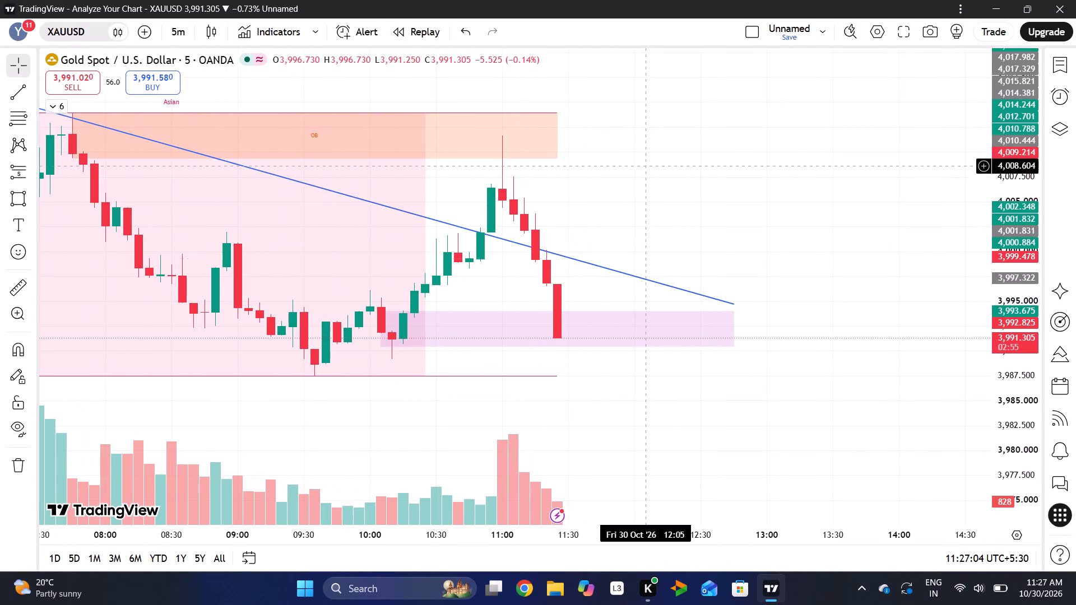
drag(1015, 350, 1009, 165)
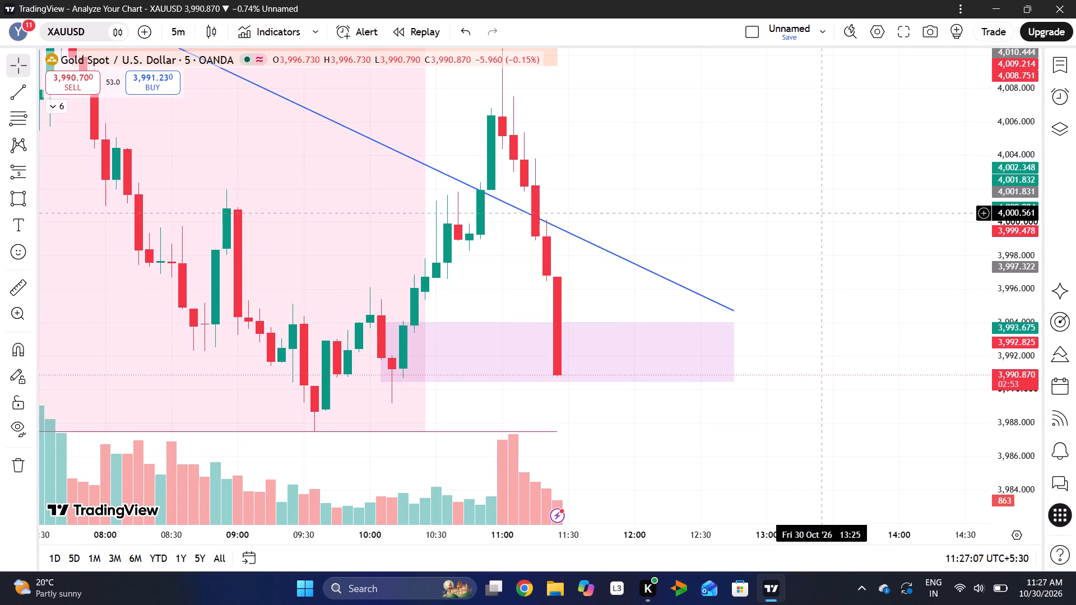
drag(818, 212, 711, 159)
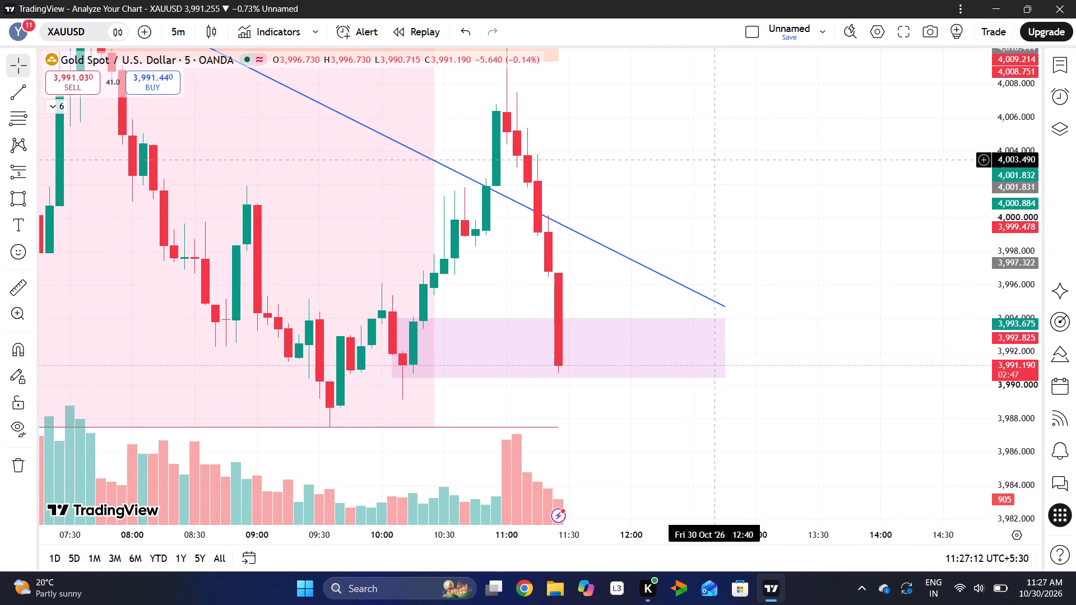
drag(1005, 210, 994, 338)
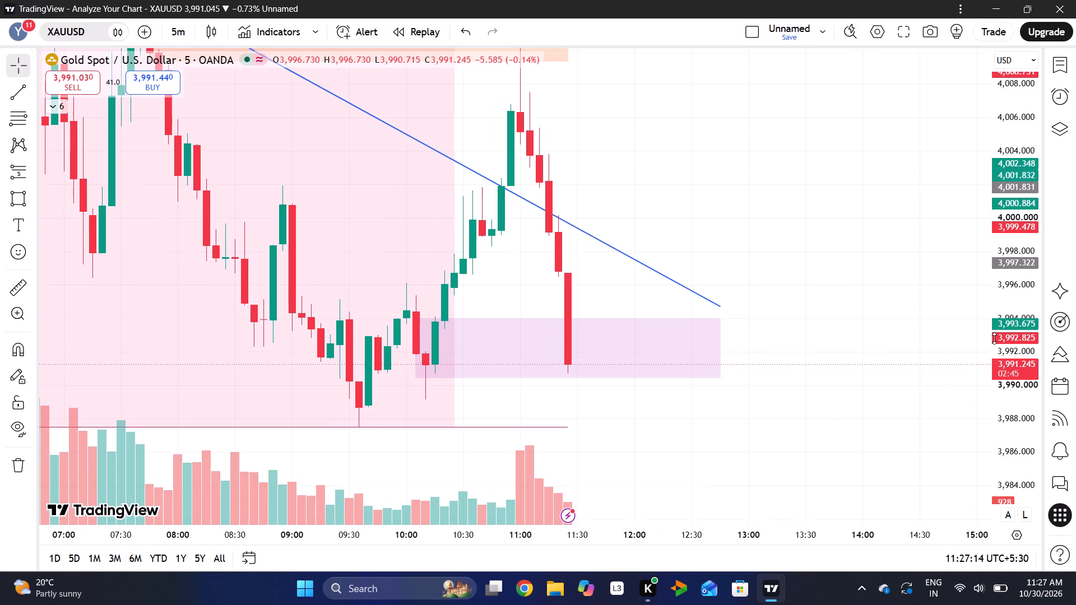
drag(994, 338, 990, 350)
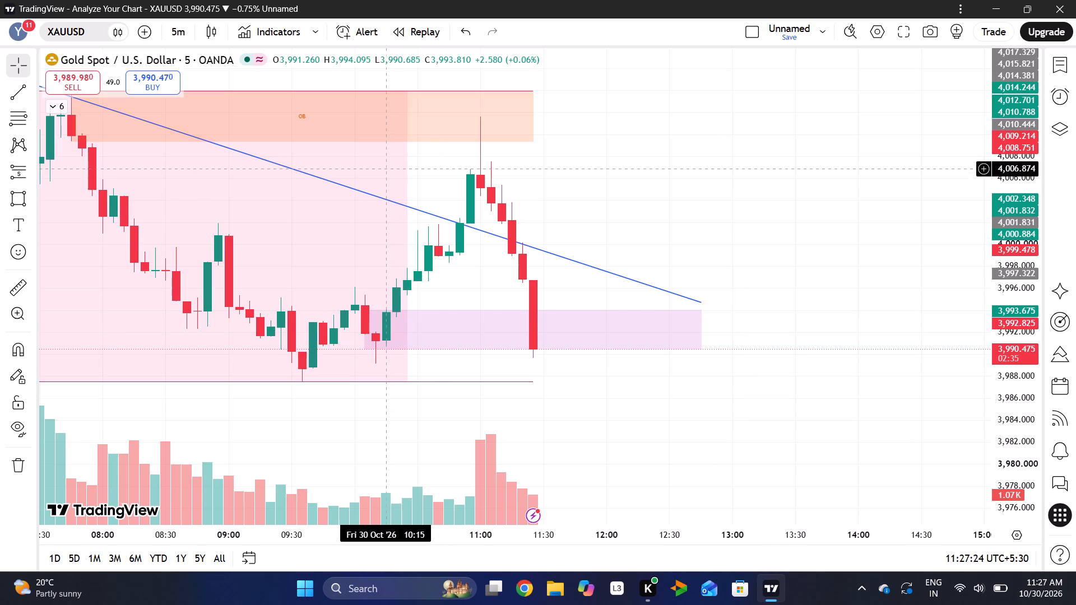
Switch XAUUSD to the 15-minute timeframe.
click(182, 32)
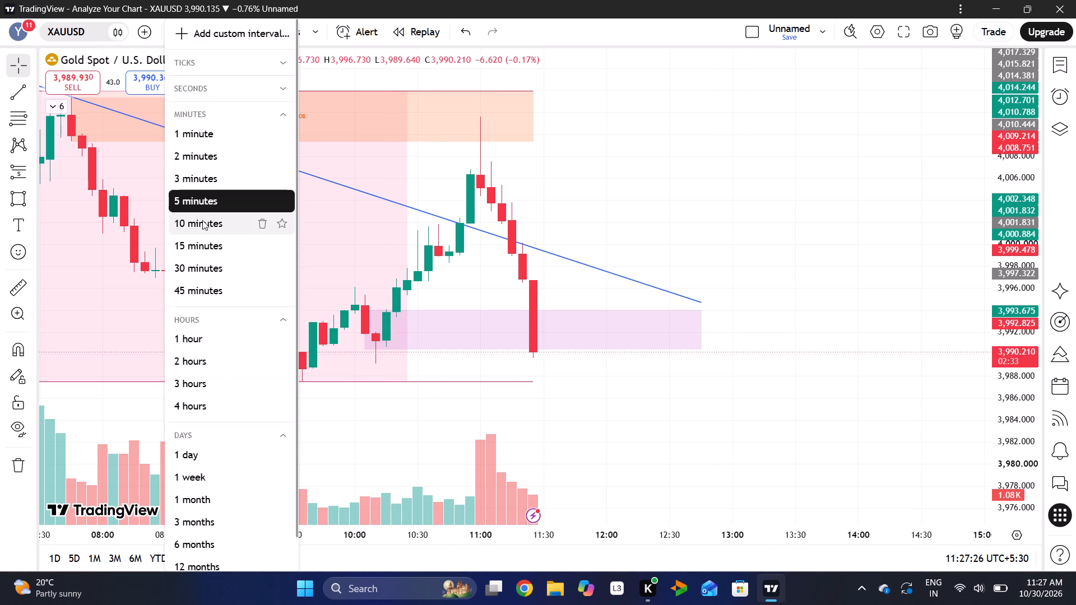
click(202, 245)
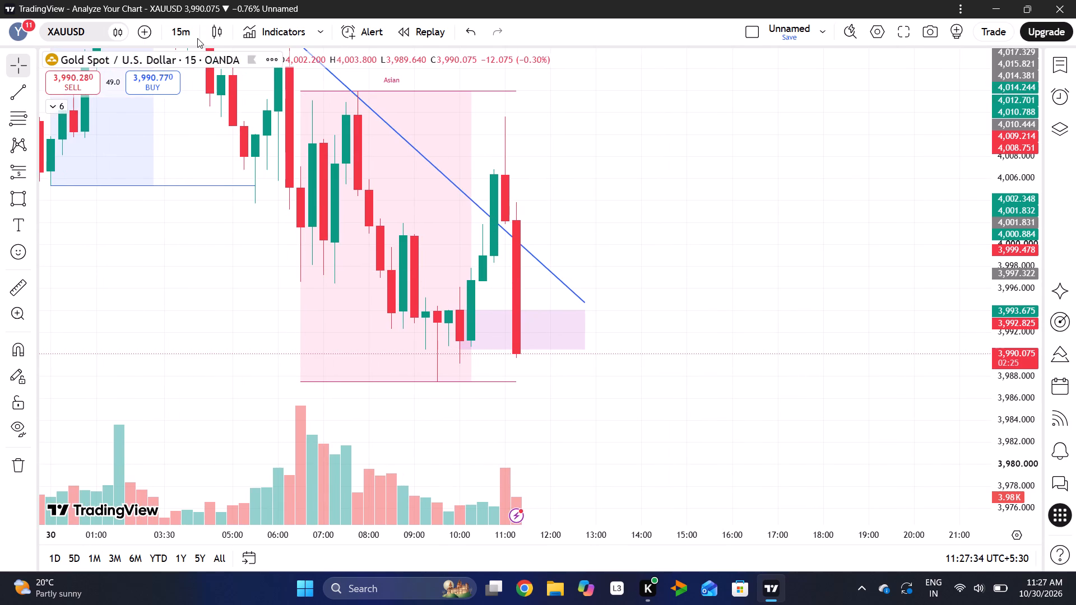
Return XAUUSD to the 5-minute timeframe to check the latest candle against the purple zone and Asian session low.
click(183, 36)
click(194, 208)
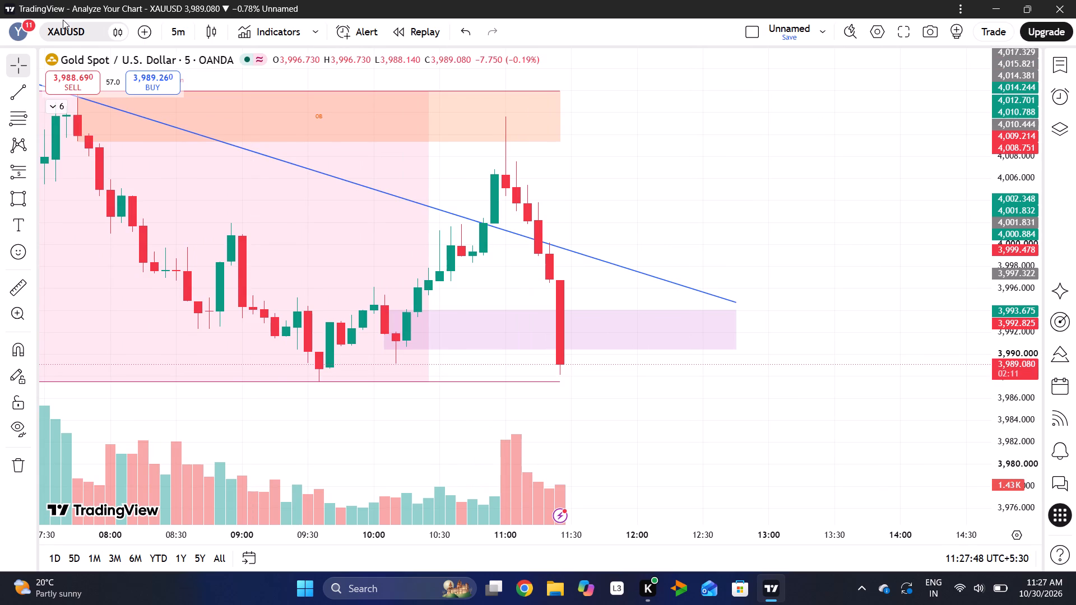
Switch to BTCUSD and examine the latest 5-minute candles against the planned short and the short rising trend line.
click(69, 32)
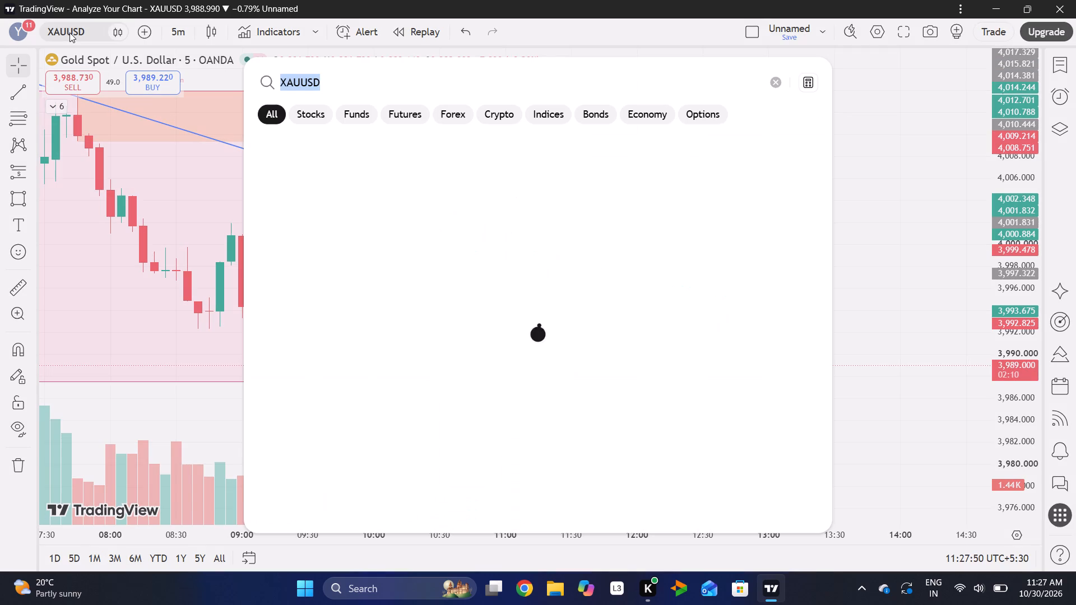
key(space)
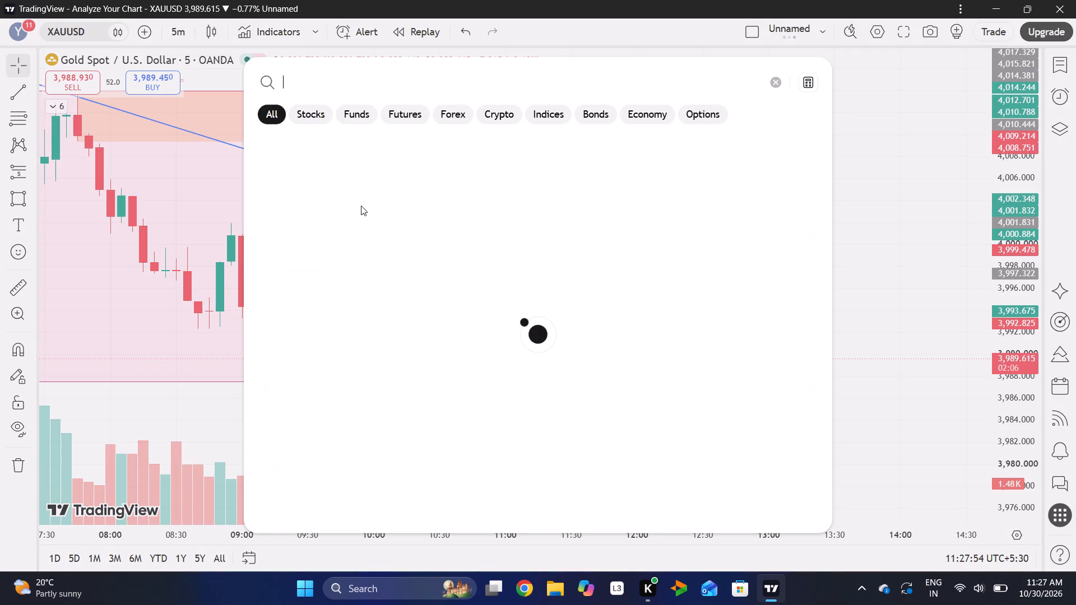
click(403, 208)
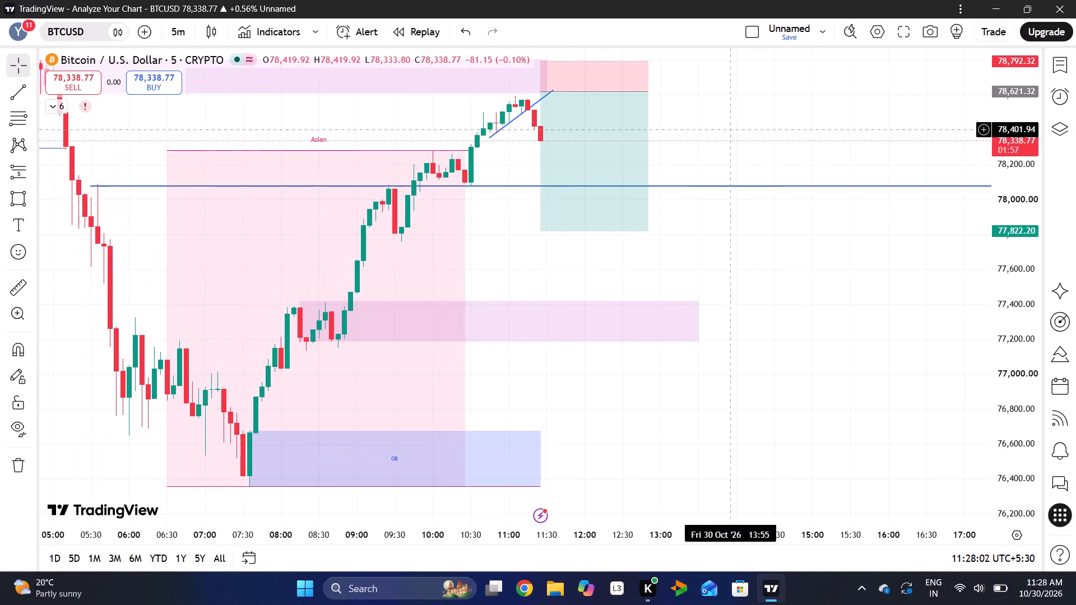
drag(738, 129, 687, 197)
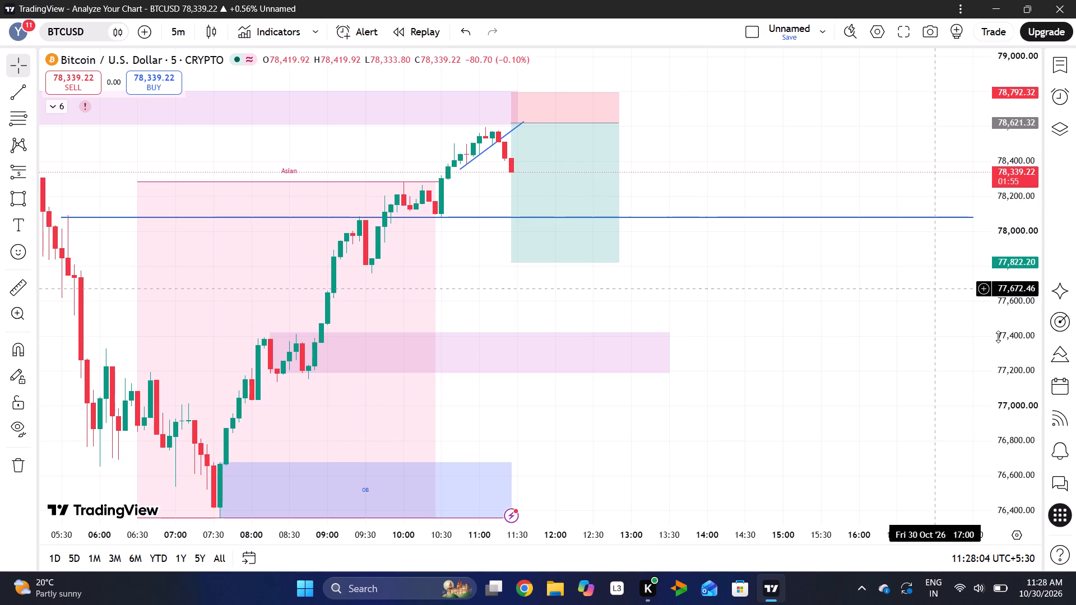
click(998, 337)
drag(1010, 336, 1012, 312)
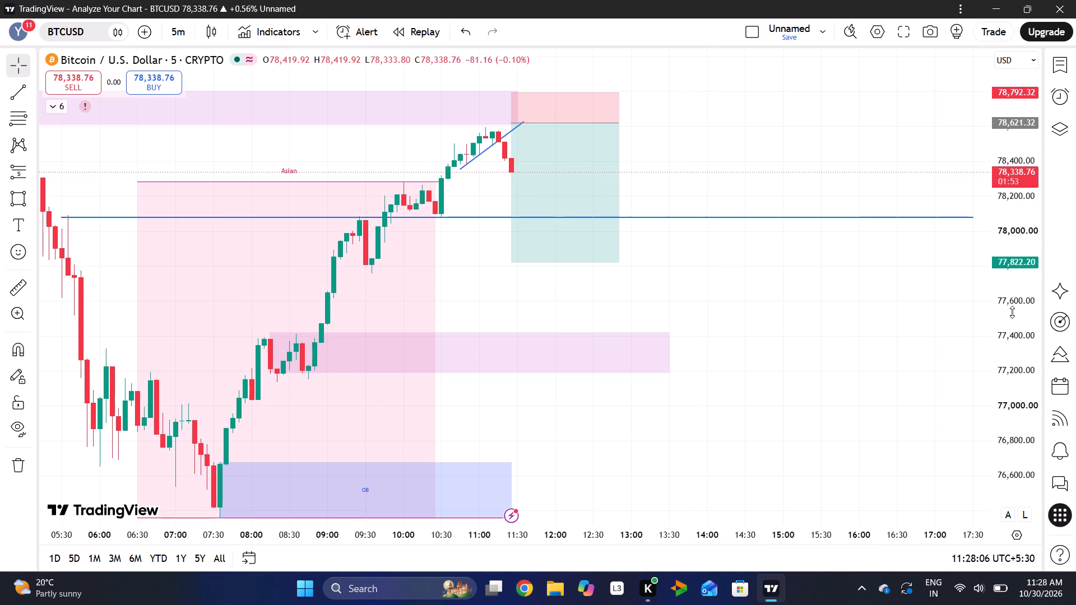
drag(1012, 312, 1008, 253)
drag(688, 533, 730, 530)
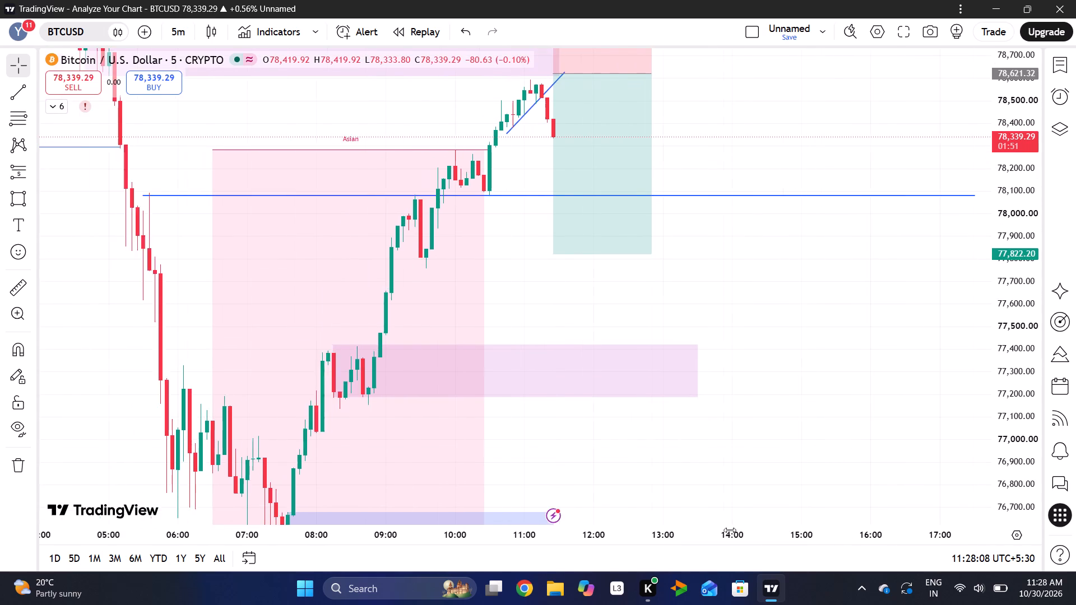
drag(730, 530, 735, 530)
drag(1008, 148, 1004, 204)
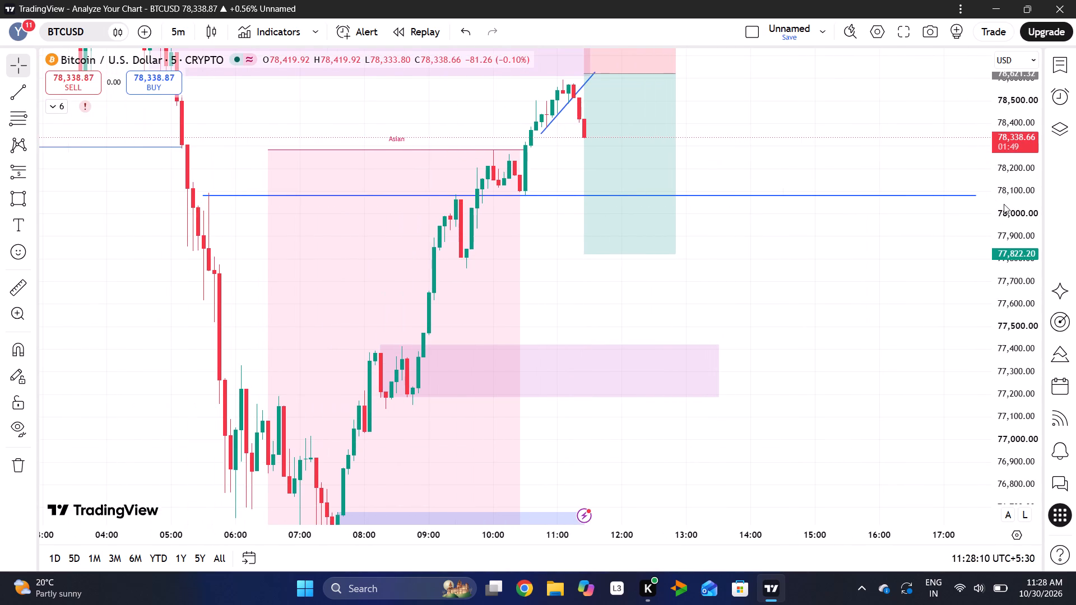
drag(771, 158, 772, 197)
click(675, 192)
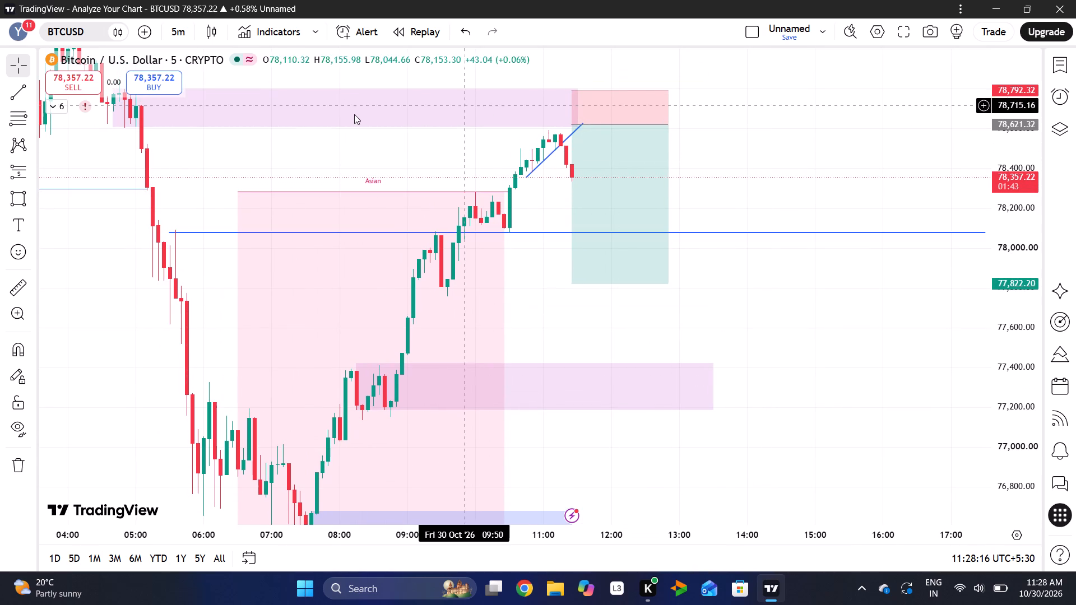
Switch back to XAUUSD and examine the latest 5-minute candle against the purple zone, trend line and Asian session low.
click(101, 27)
key(space)
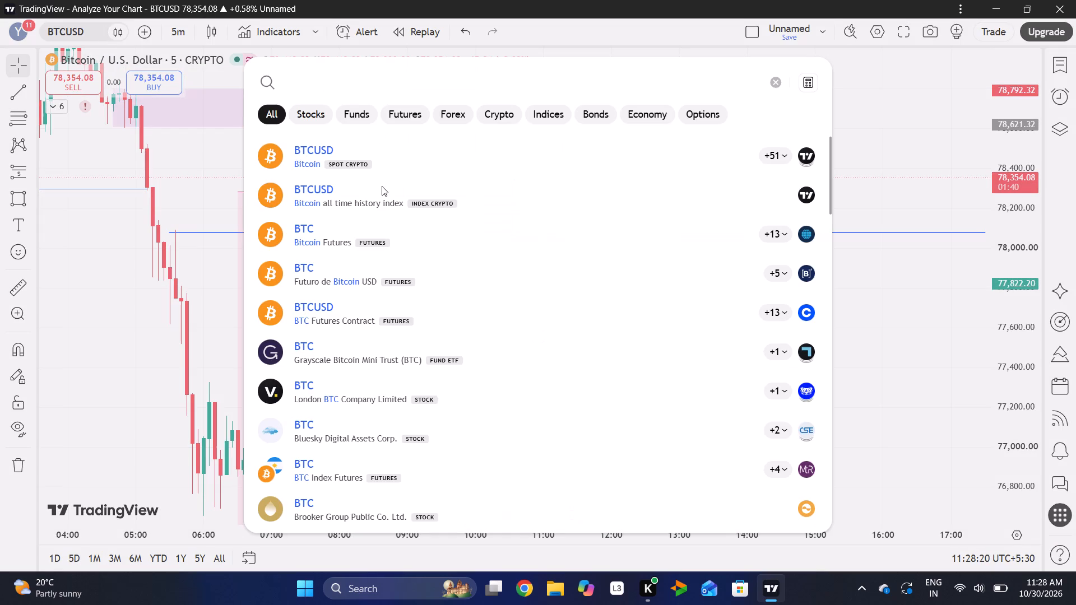
click(417, 187)
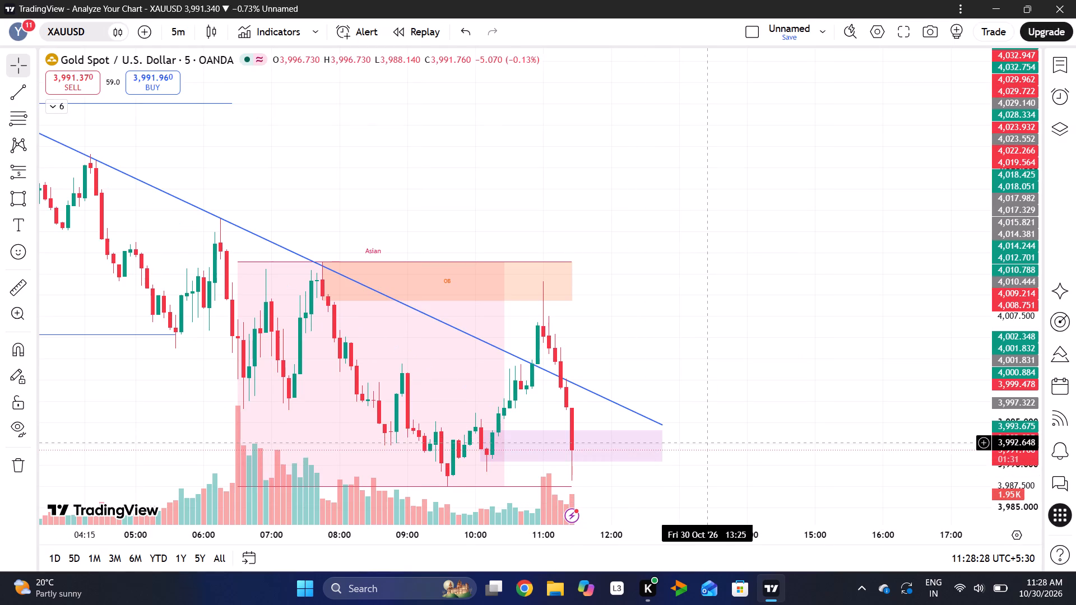
drag(708, 442, 689, 324)
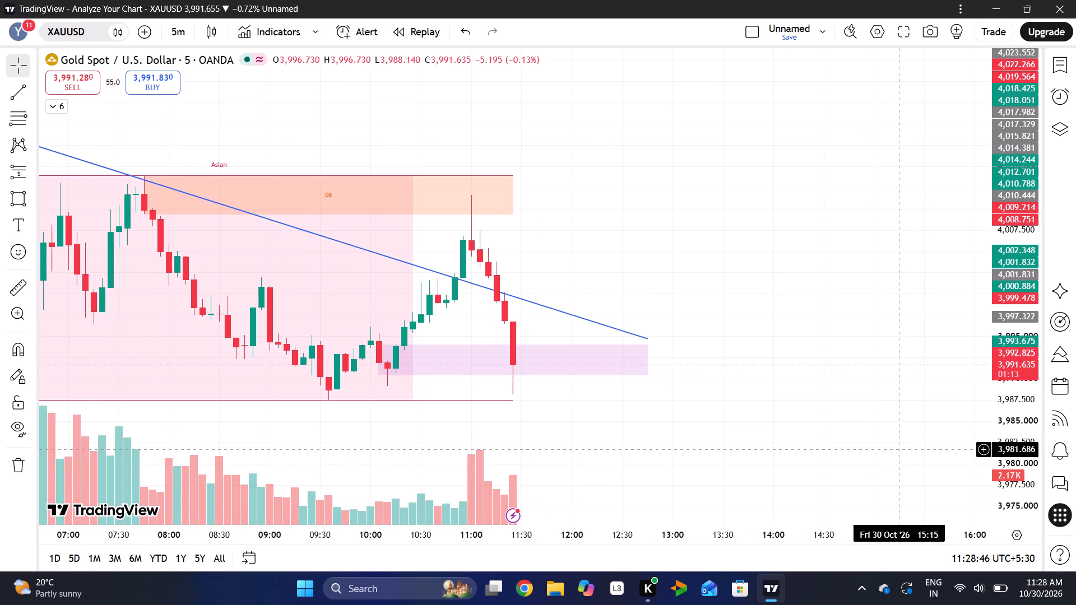
drag(1013, 405, 1015, 315)
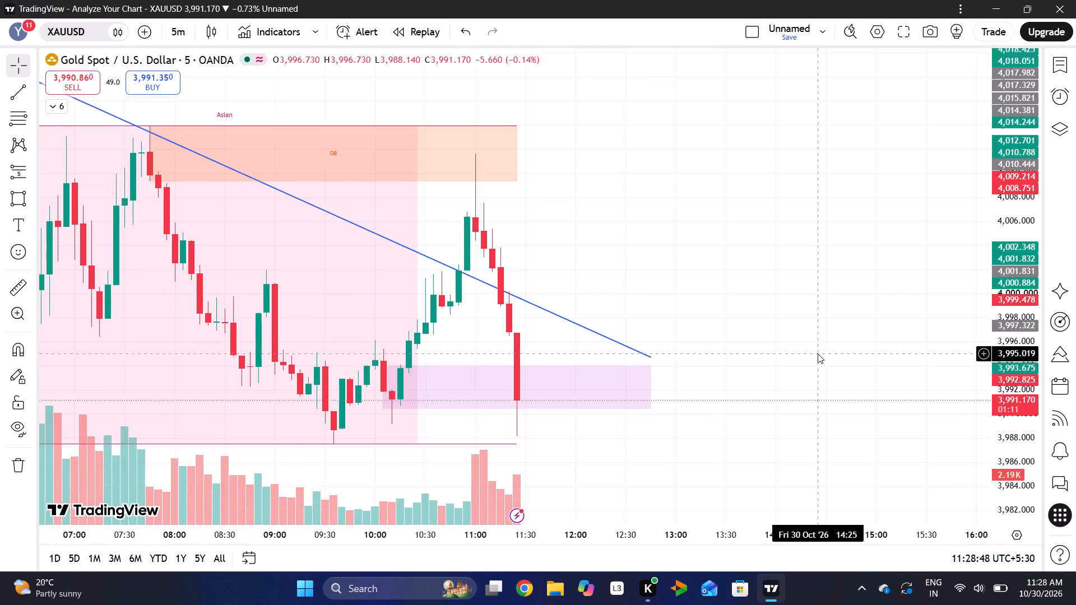
drag(1012, 234, 1016, 306)
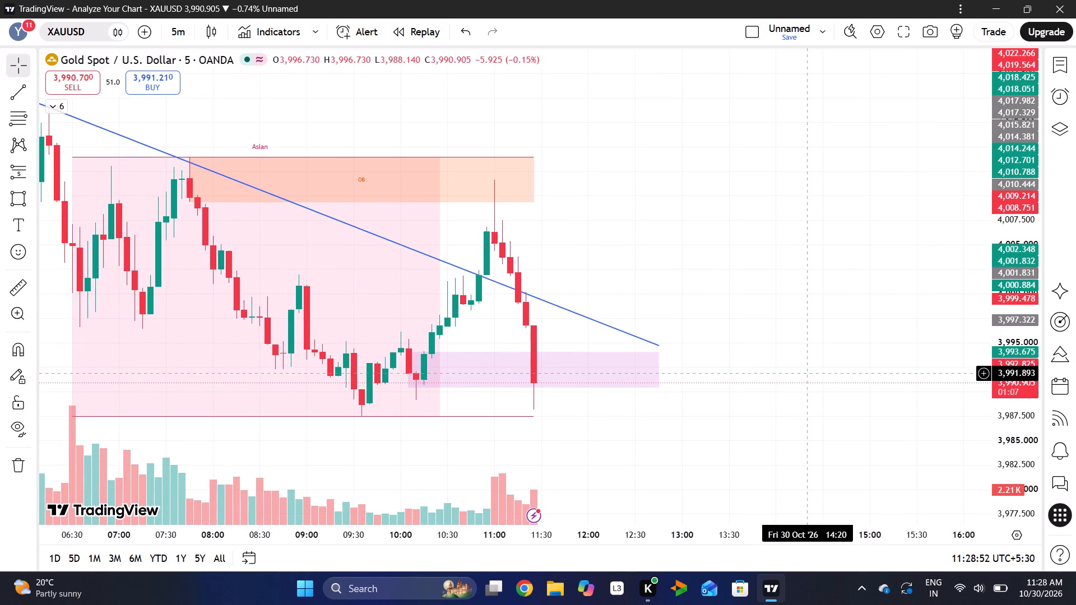
drag(1004, 233, 1008, 269)
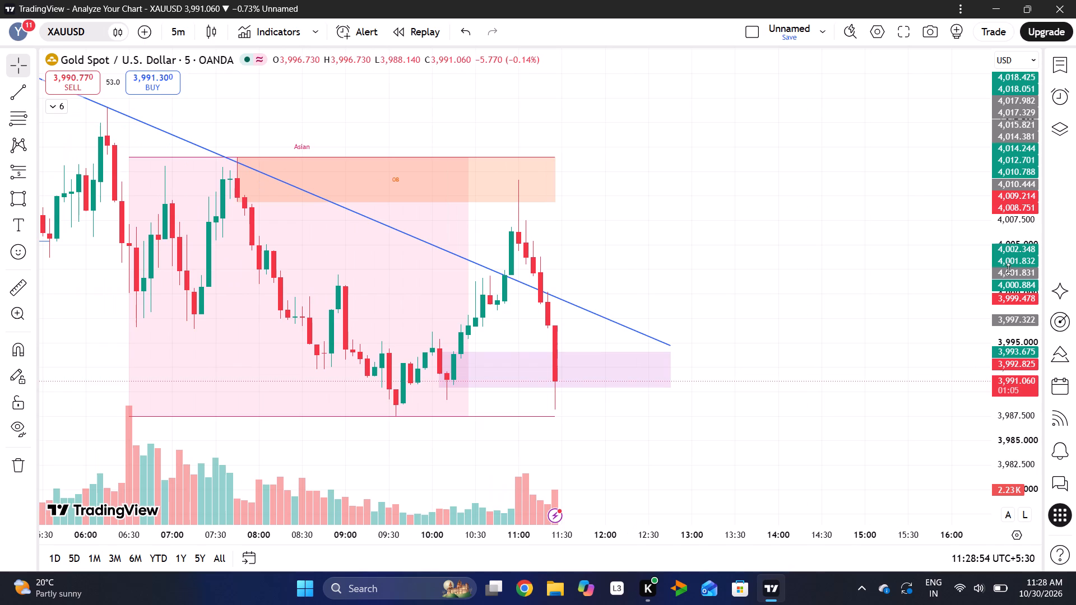
drag(1008, 269, 1017, 306)
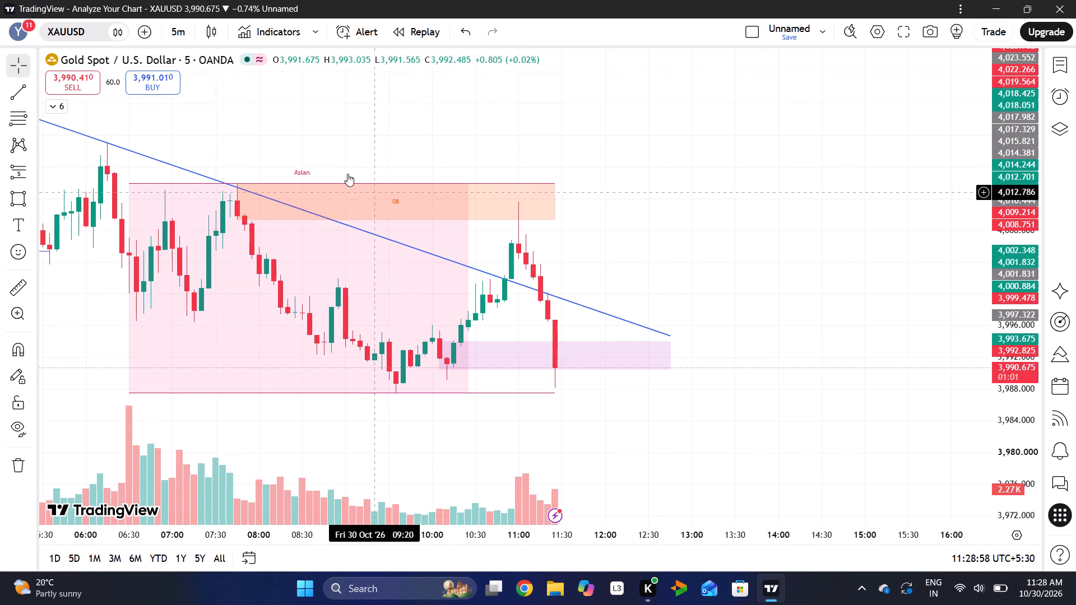
On the 15-minute XAUUSD chart, draw a rectangle zone from about 4,001.9 to 4,006, spanning 10:45 to 12:45.
click(178, 40)
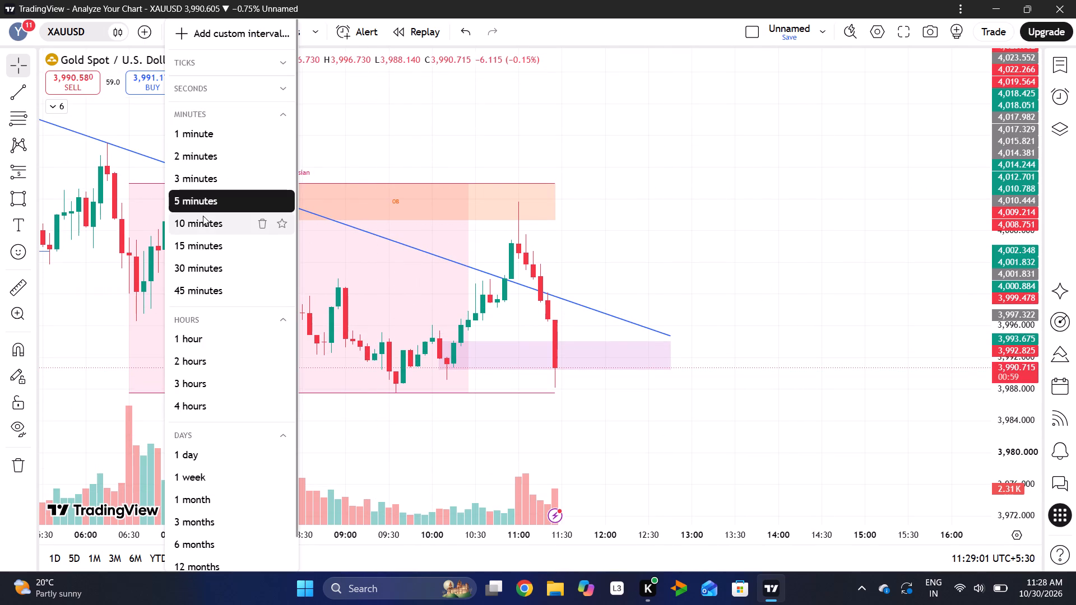
click(201, 239)
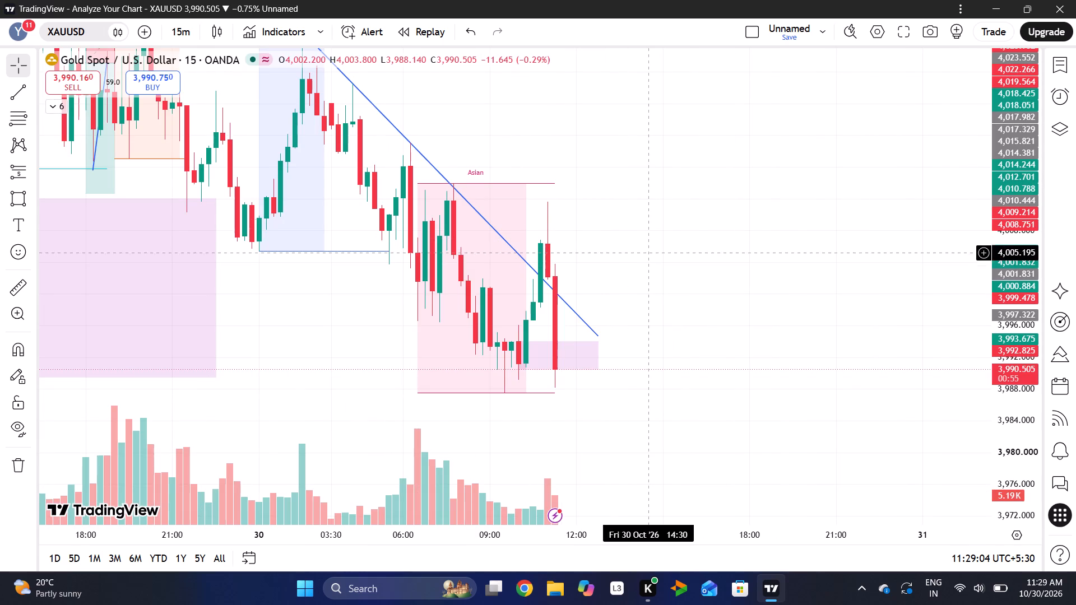
drag(1015, 185, 1012, 294)
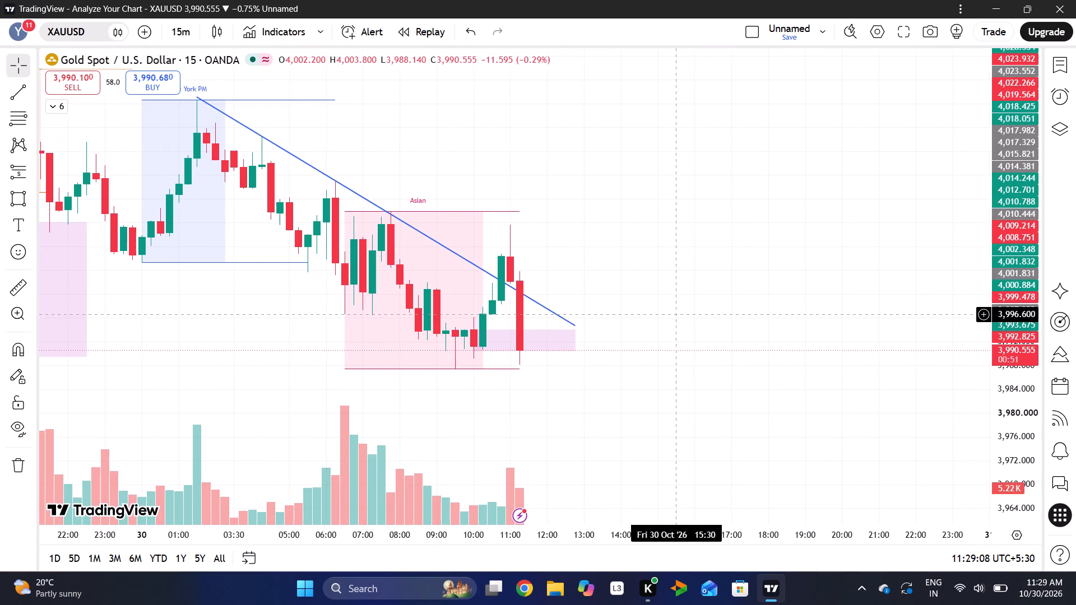
scroll(676, 314, up, 1)
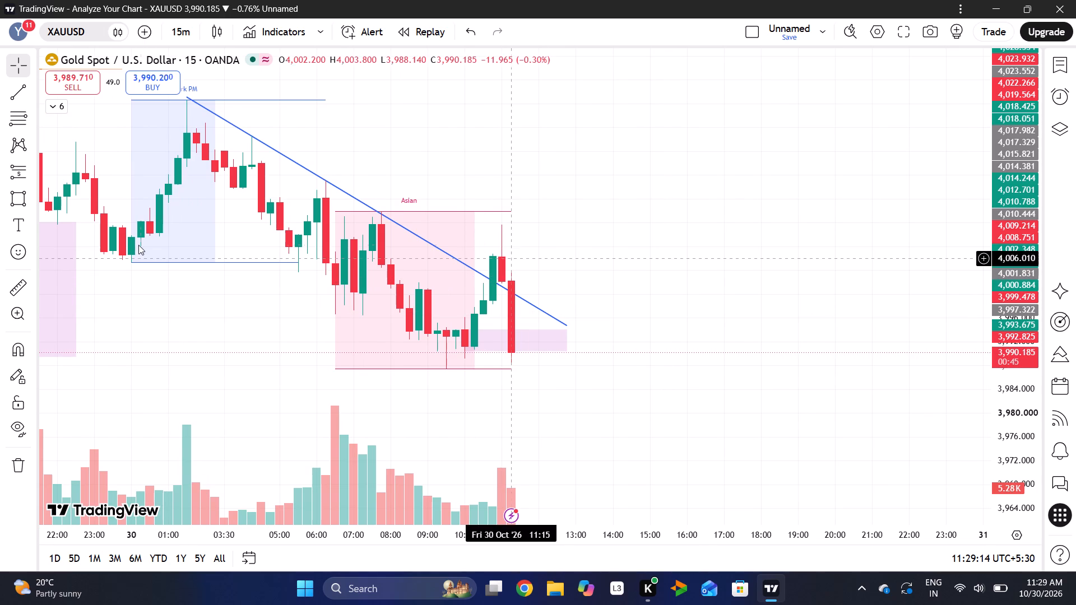
click(21, 199)
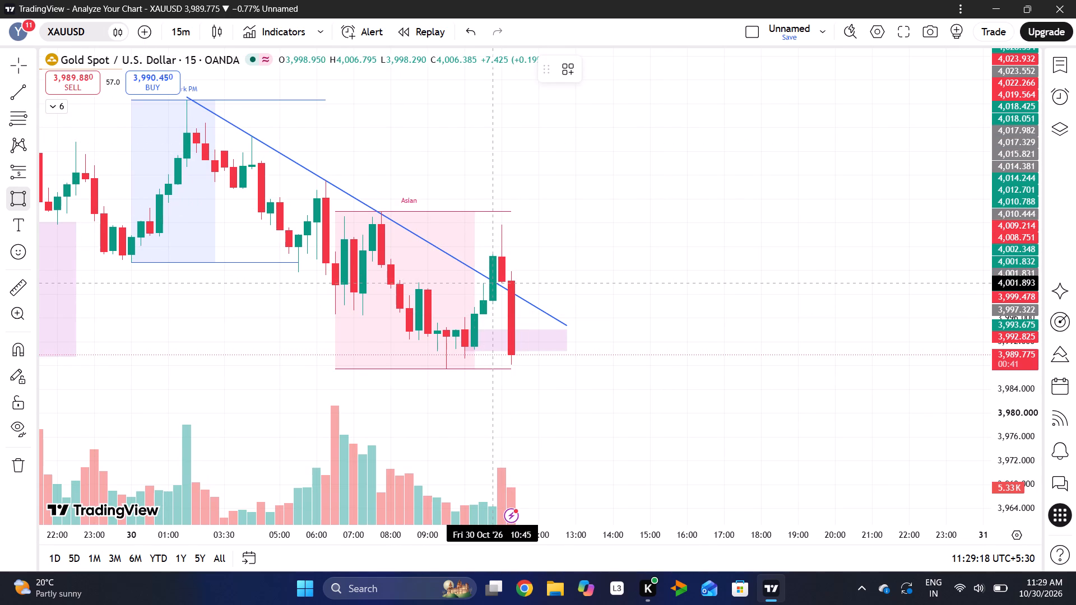
drag(497, 282, 565, 253)
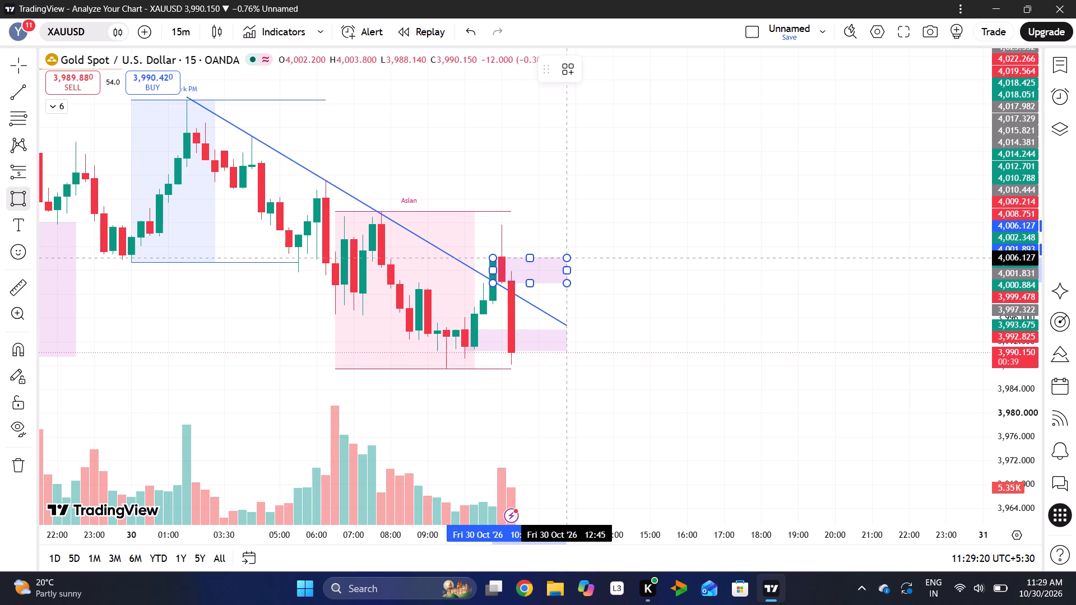
drag(565, 253, 567, 255)
click(567, 255)
click(574, 221)
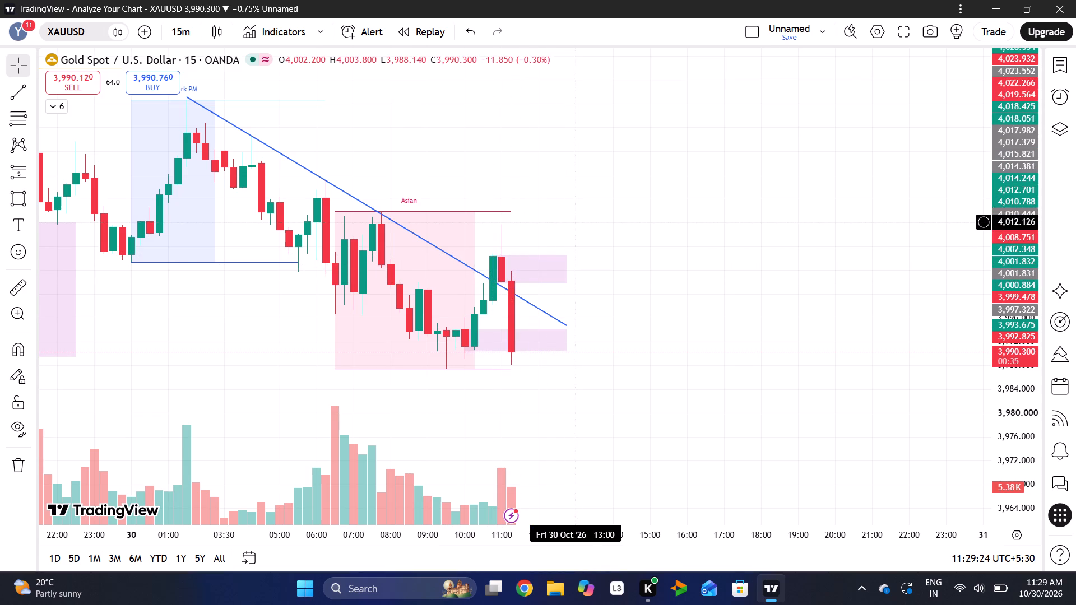
On the 5-minute timeframe, resize the new upper purple zone to start at about 11:05 with its top near 4,005.7.
click(184, 30)
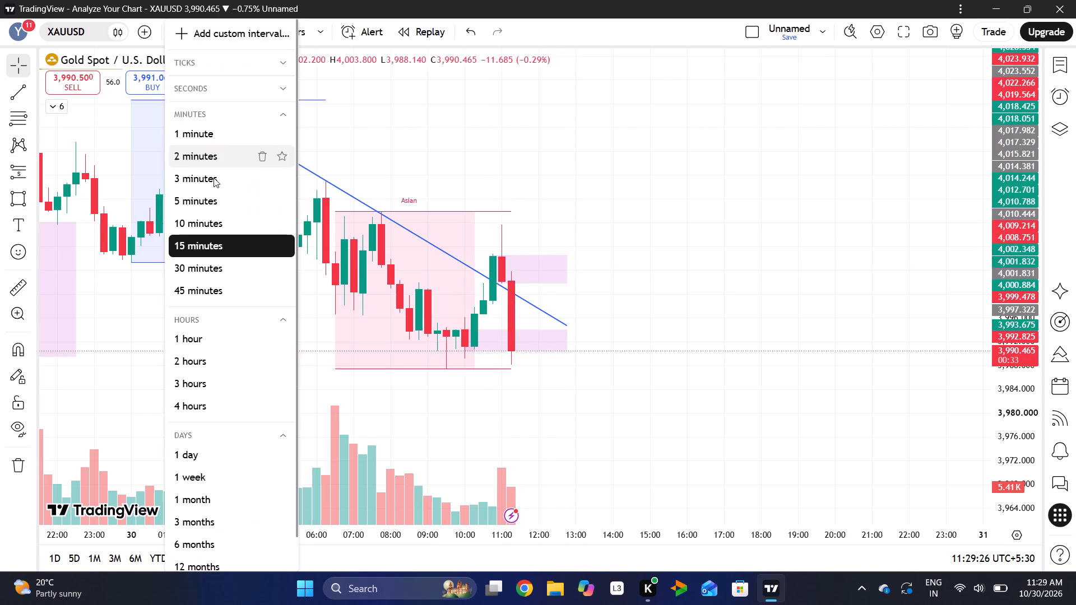
click(215, 206)
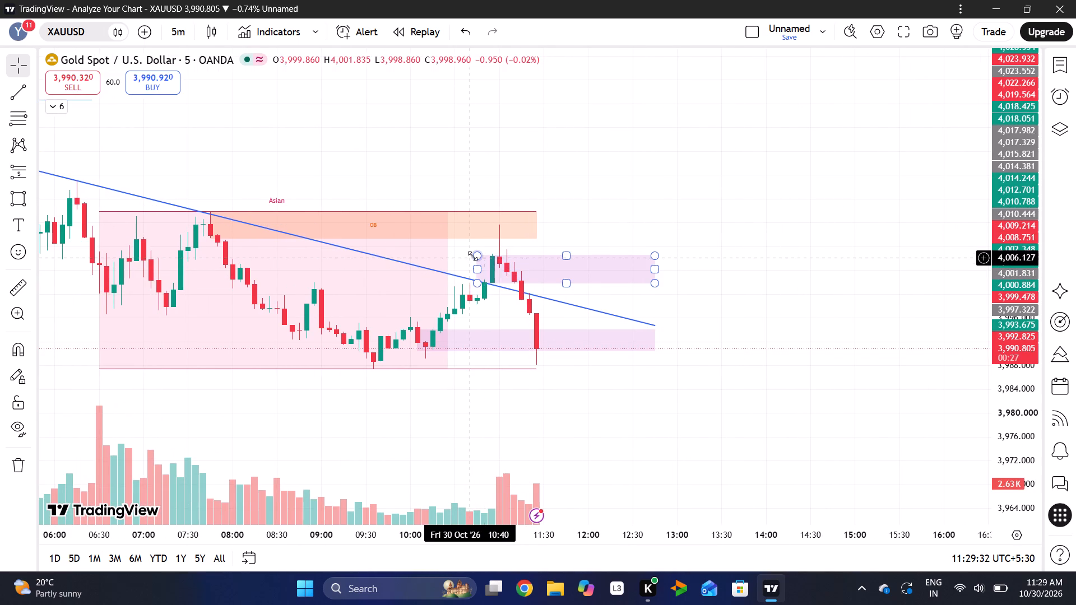
drag(472, 256, 503, 260)
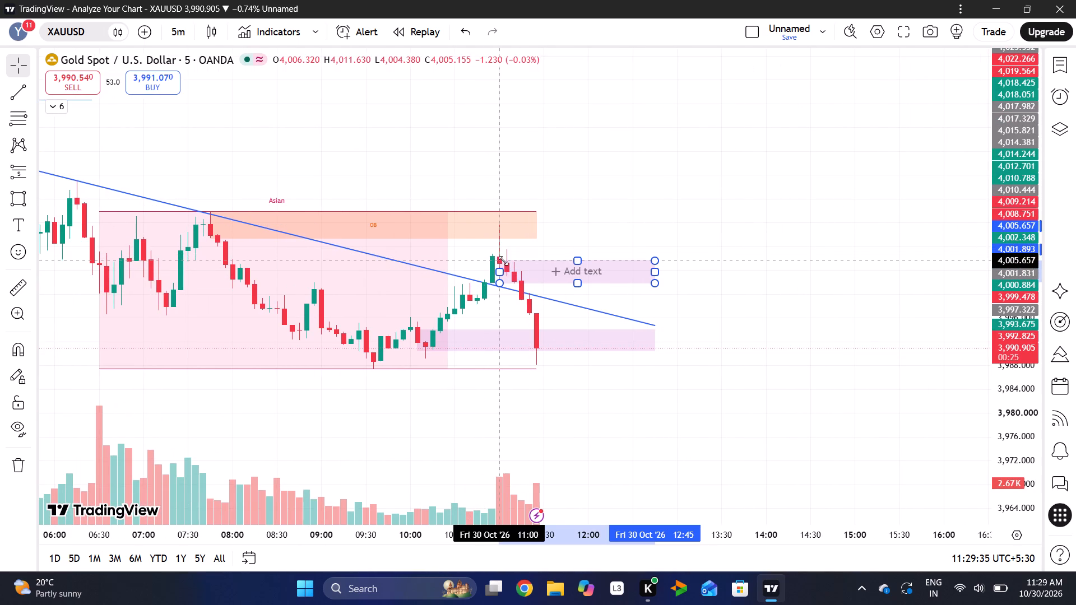
drag(503, 260, 505, 260)
click(619, 224)
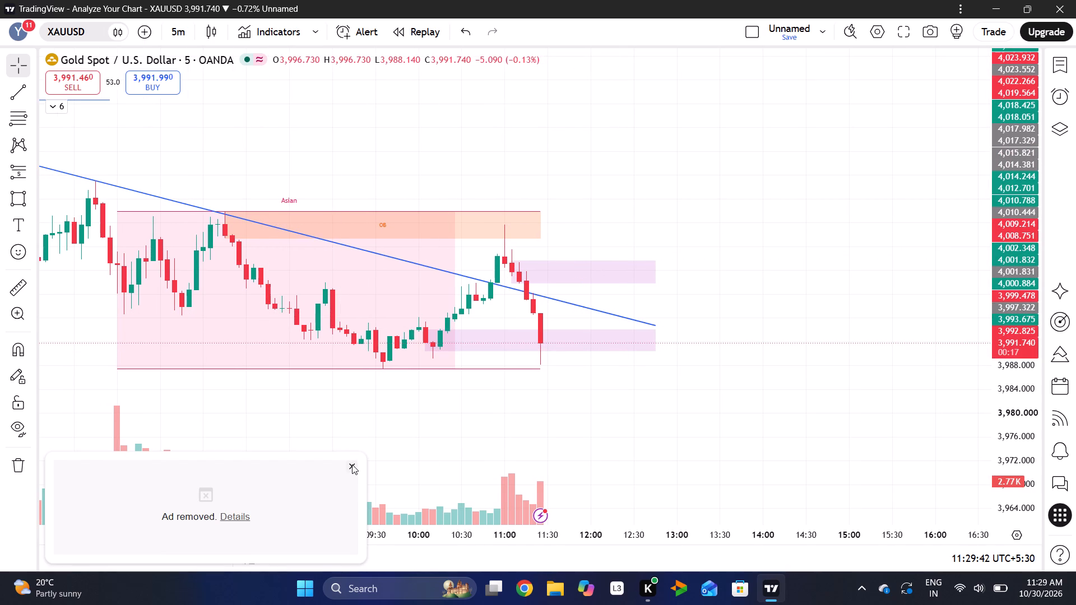
Dismiss the advertisement and examine the latest XAUUSD candles against both purple zones and the Asian session low.
click(351, 464)
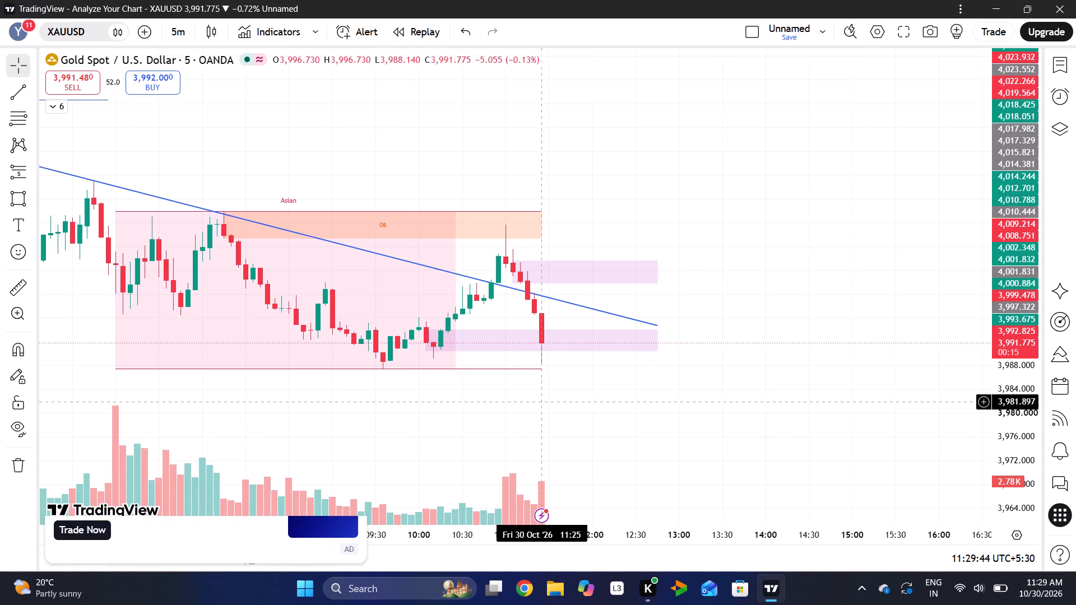
click(542, 402)
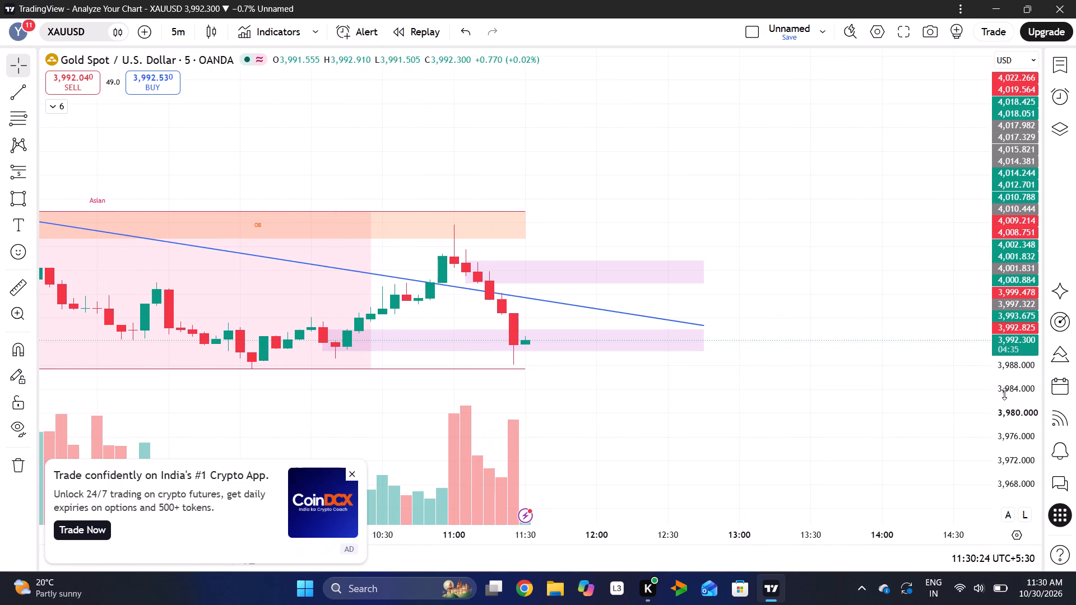
drag(1004, 394, 1009, 253)
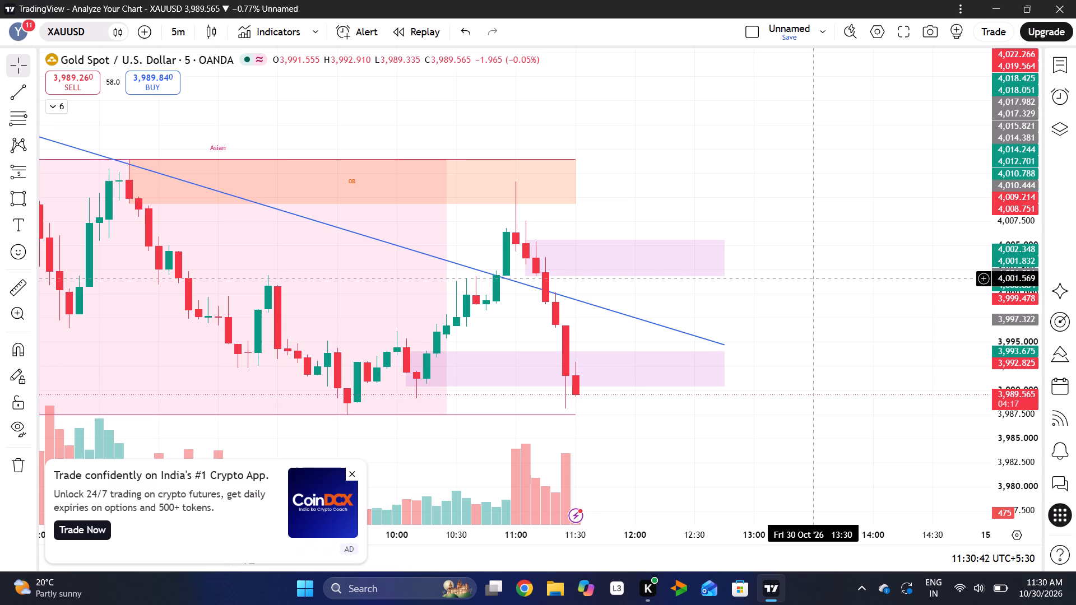
drag(995, 175, 995, 262)
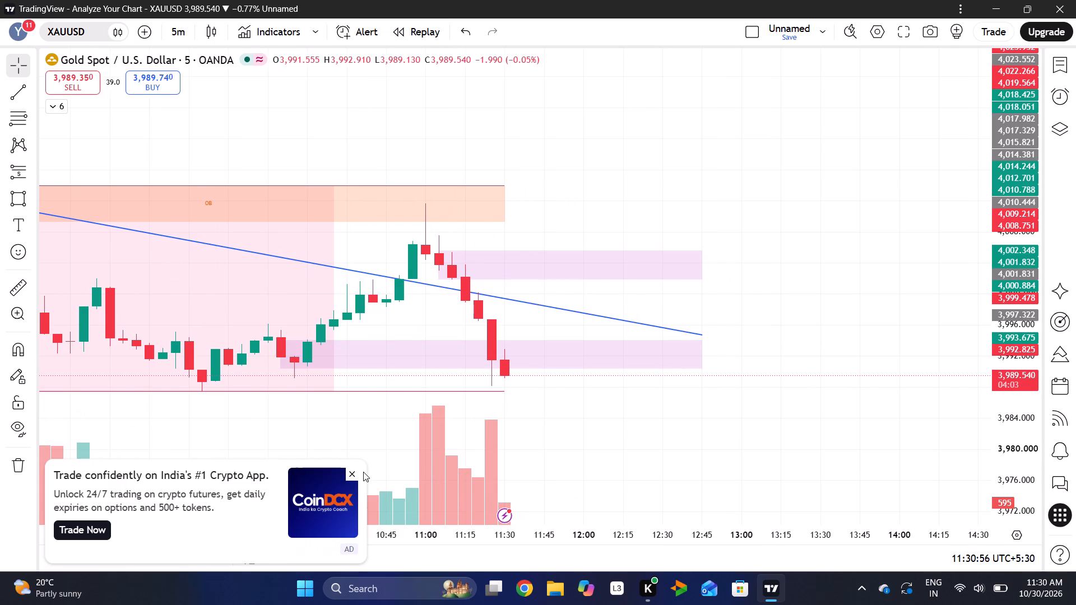
click(349, 474)
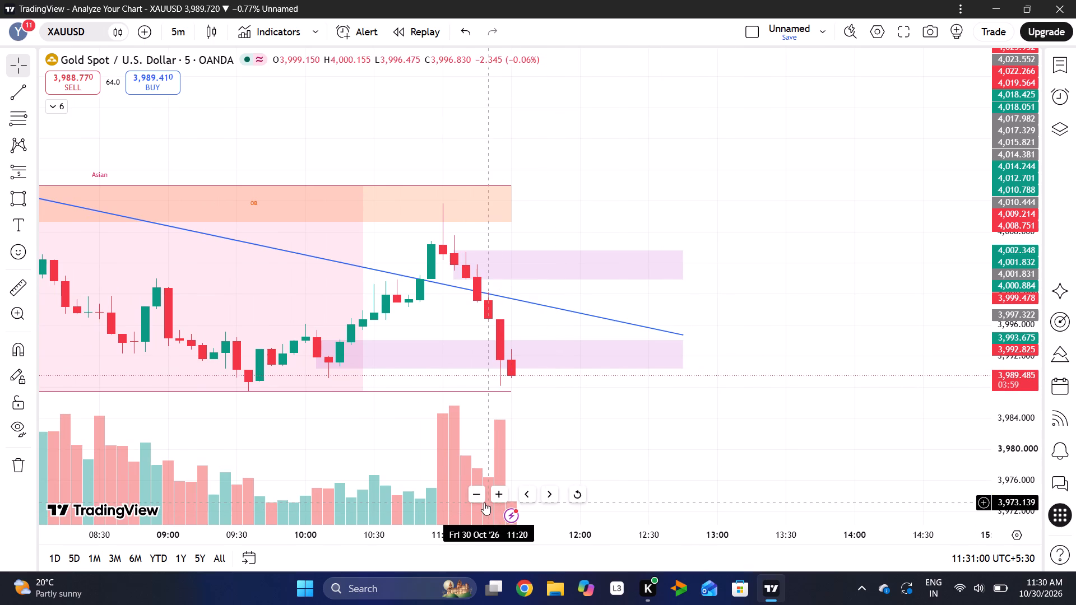
click(530, 499)
click(530, 499)
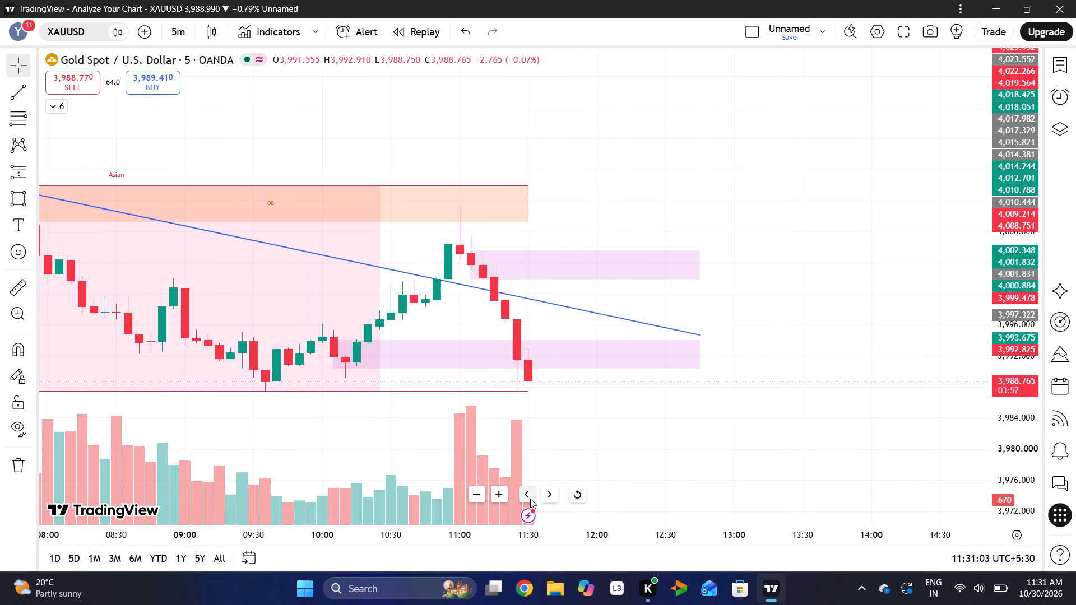
triple_click(530, 499)
click(530, 499)
triple_click(530, 499)
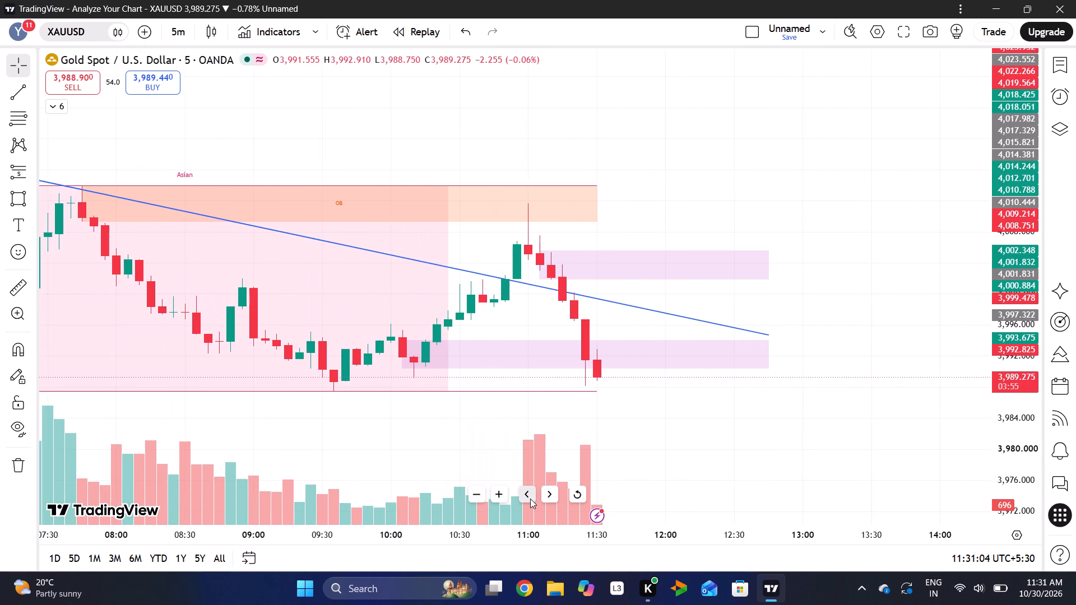
Switch to BTCUSD and examine the latest 5-minute candles against the planned short, the short trend line and the Asian session high.
click(64, 38)
key(space)
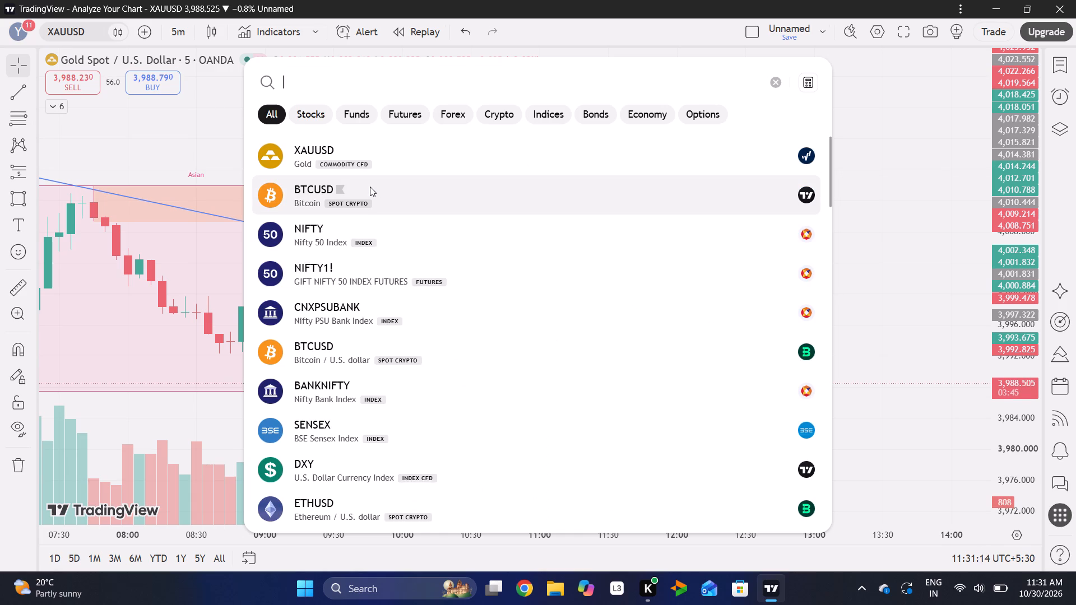
click(429, 182)
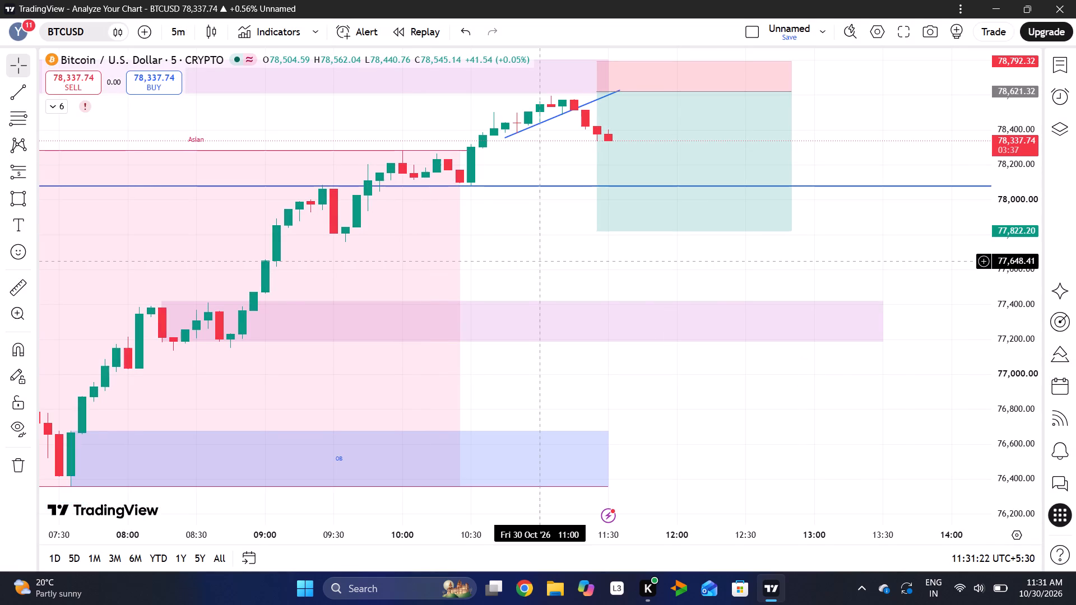
drag(541, 260, 542, 397)
scroll(567, 351, left, 1)
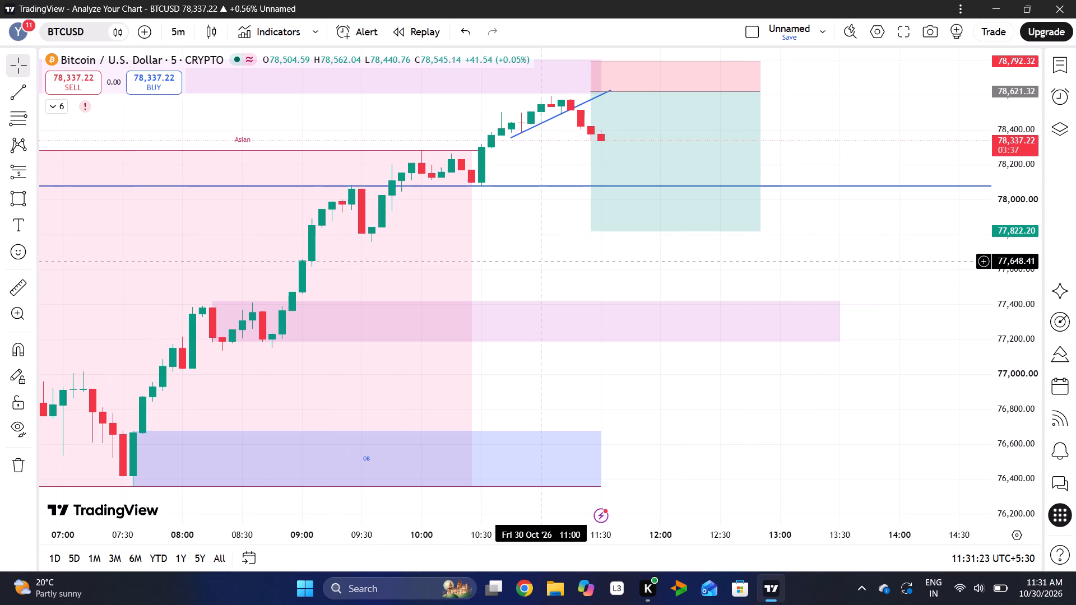
drag(1024, 367, 1059, 73)
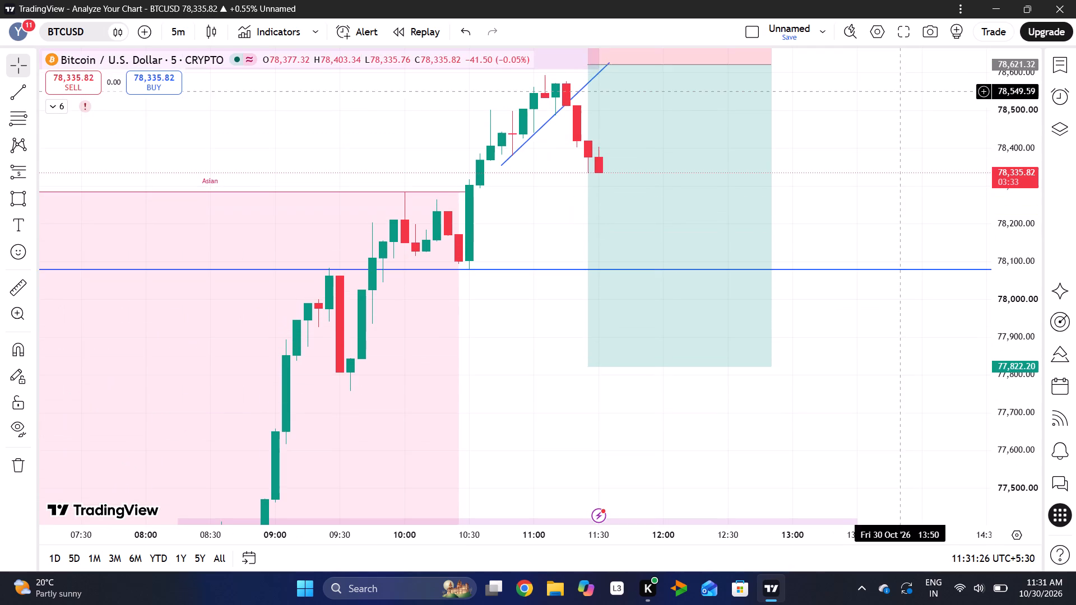
drag(845, 107, 796, 168)
drag(796, 168, 794, 235)
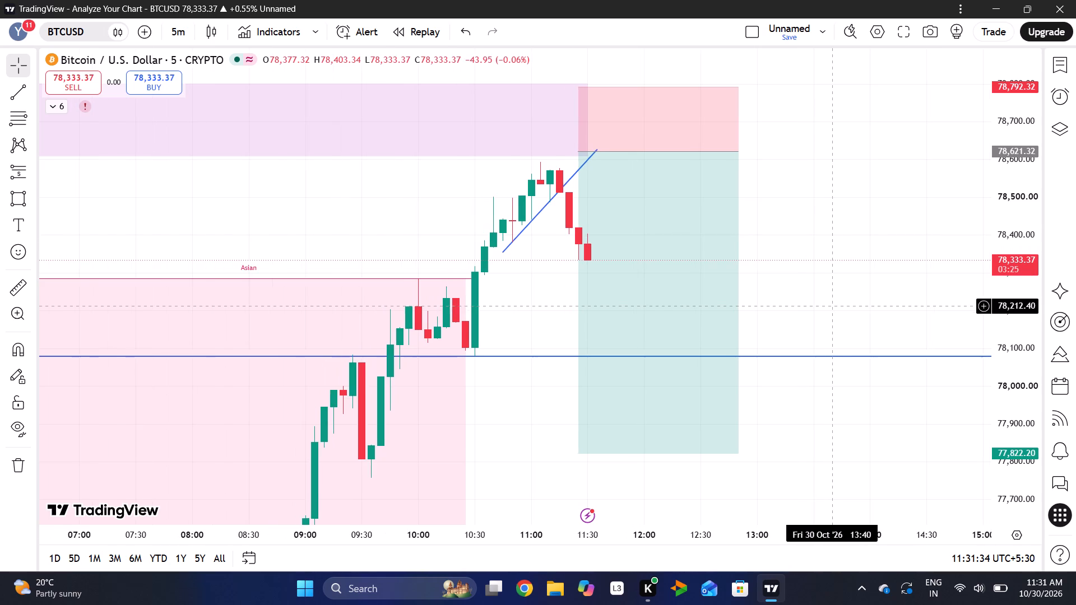
drag(1022, 218, 1018, 182)
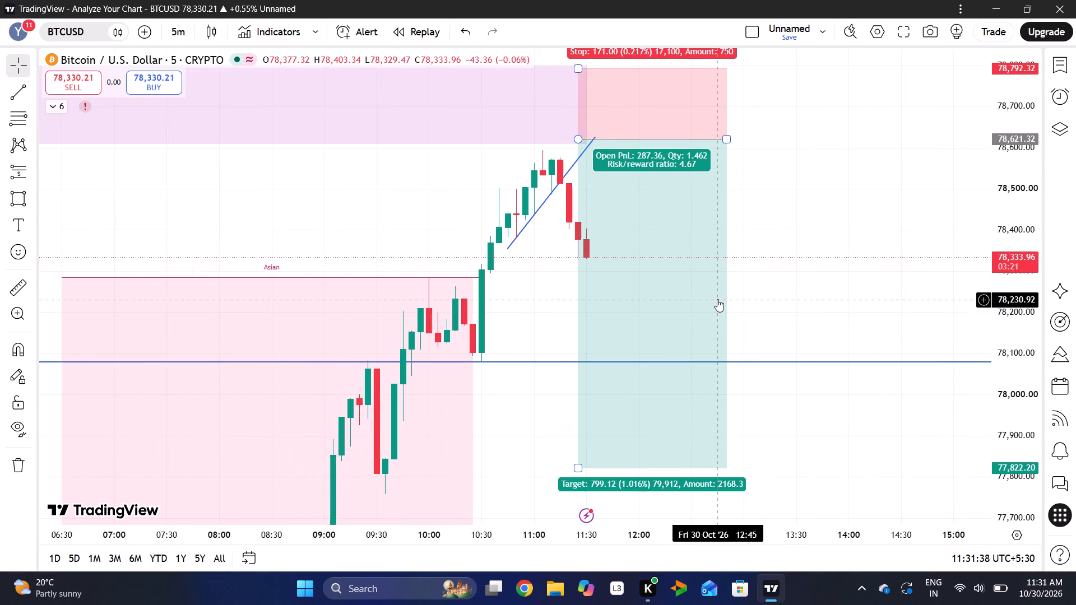
drag(1009, 138, 998, 241)
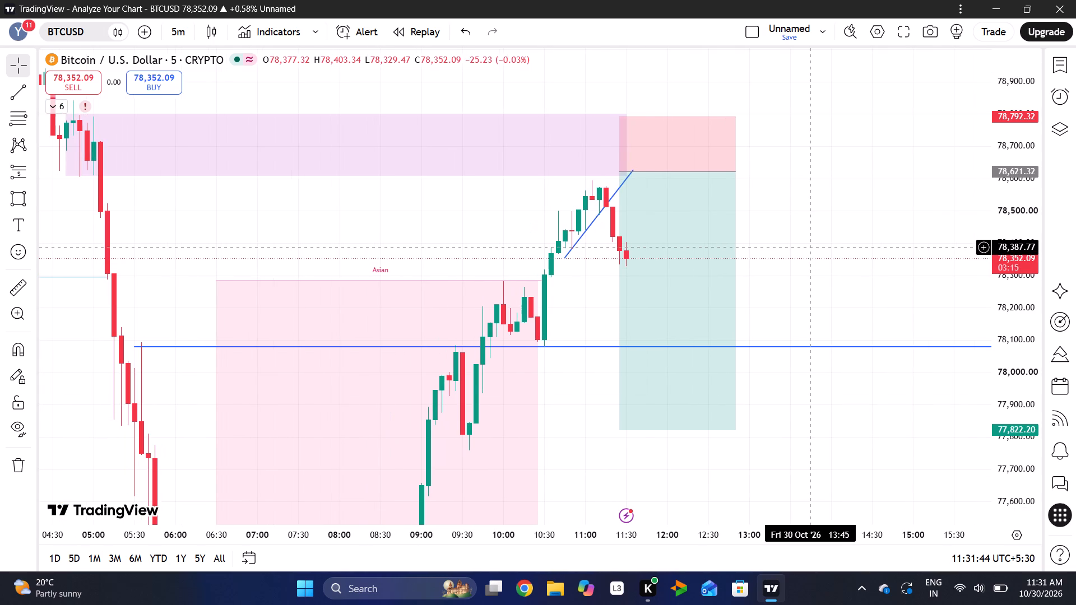
Shift the planned BTCUSD short to an entry of about 78,612.65, starting at 11:30, keeping its stop and target distances.
click(736, 245)
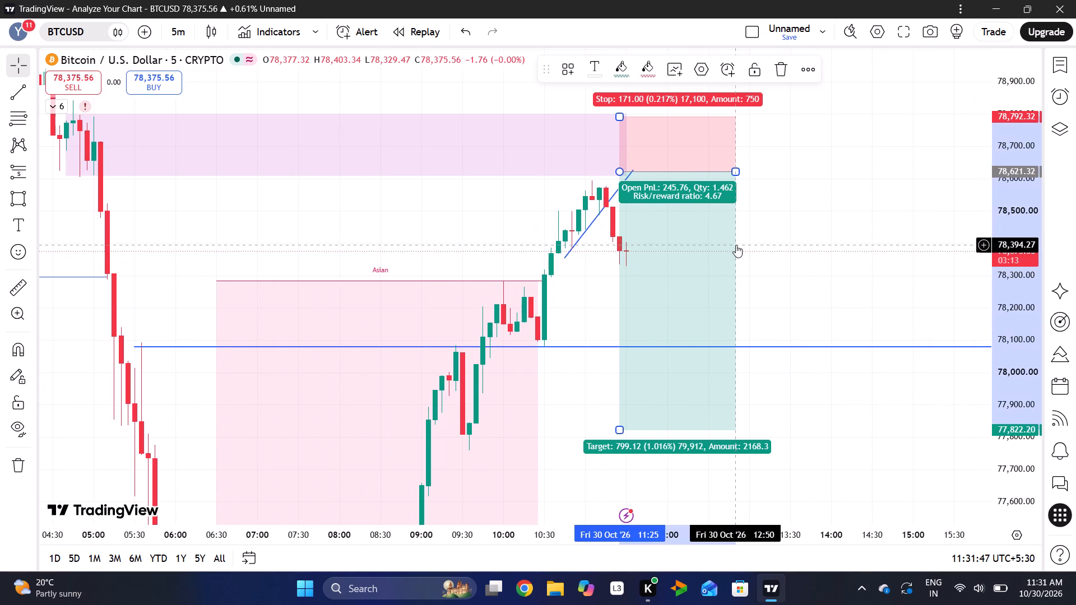
click(718, 245)
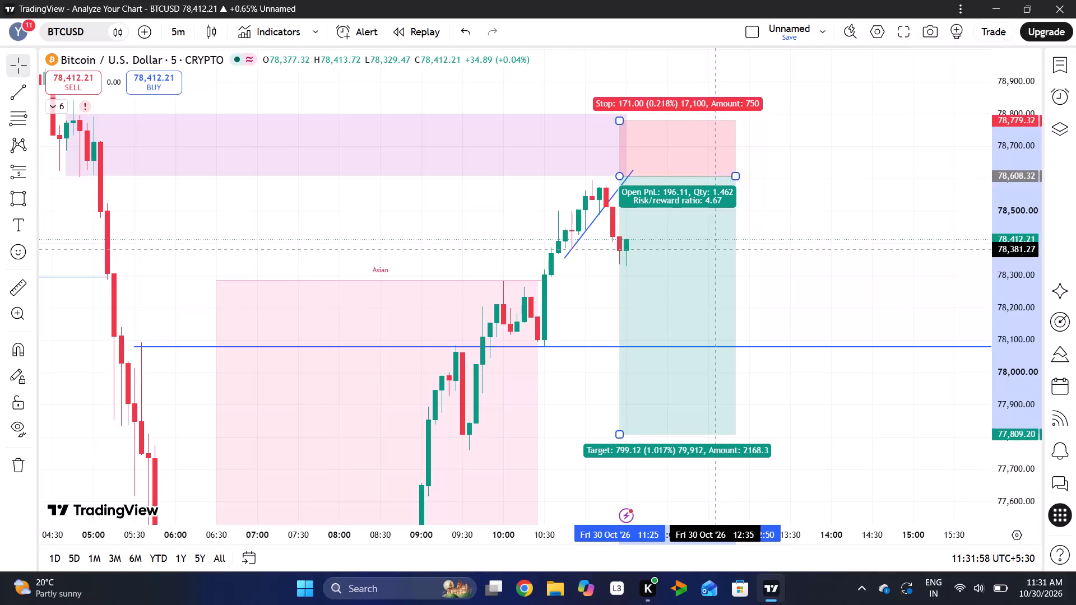
click(806, 246)
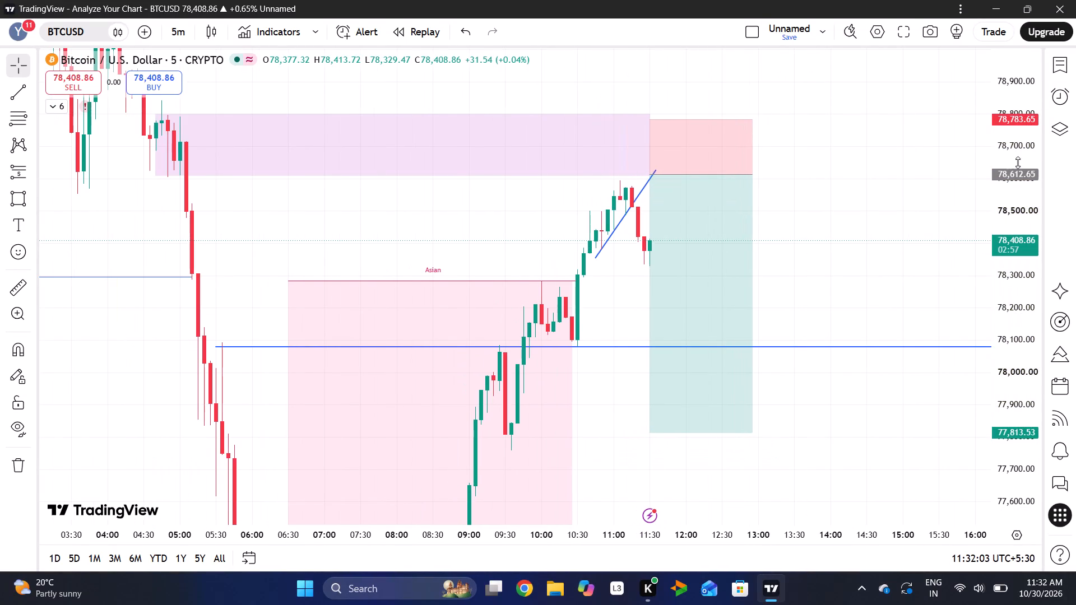
Draw a triangle beside the planned short with corners at about 78,613 and 78,085 at 13:05, and 78,085 at 14:00.
drag(1018, 162, 1004, 231)
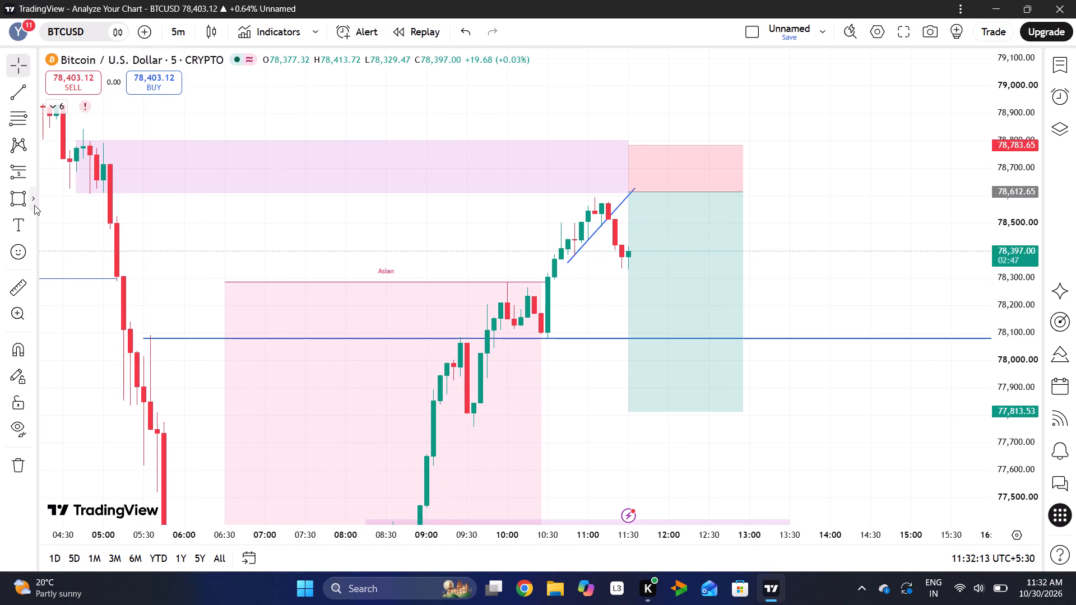
click(34, 204)
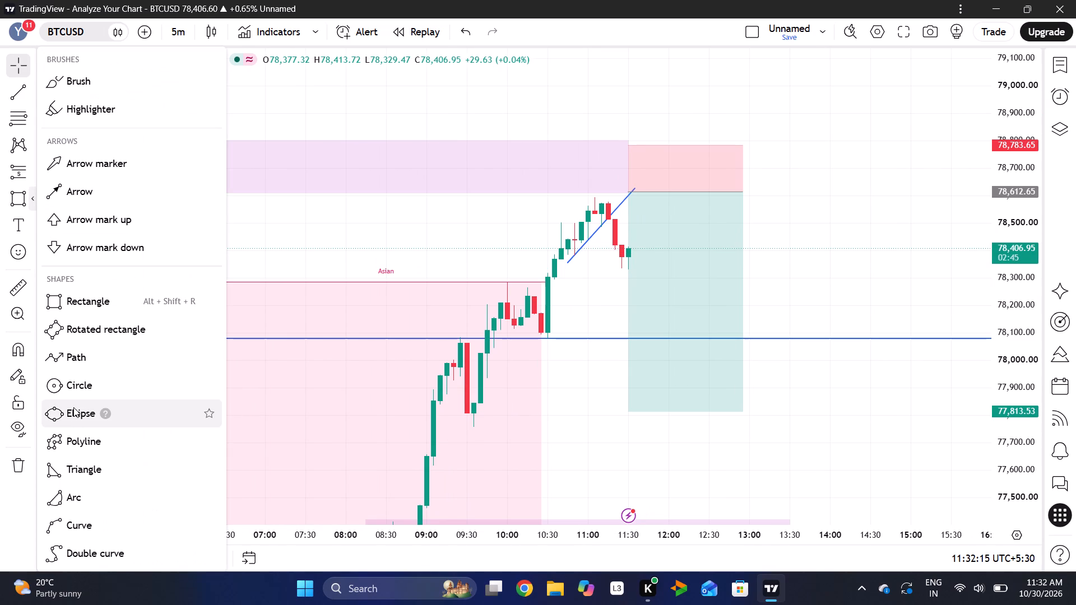
click(63, 476)
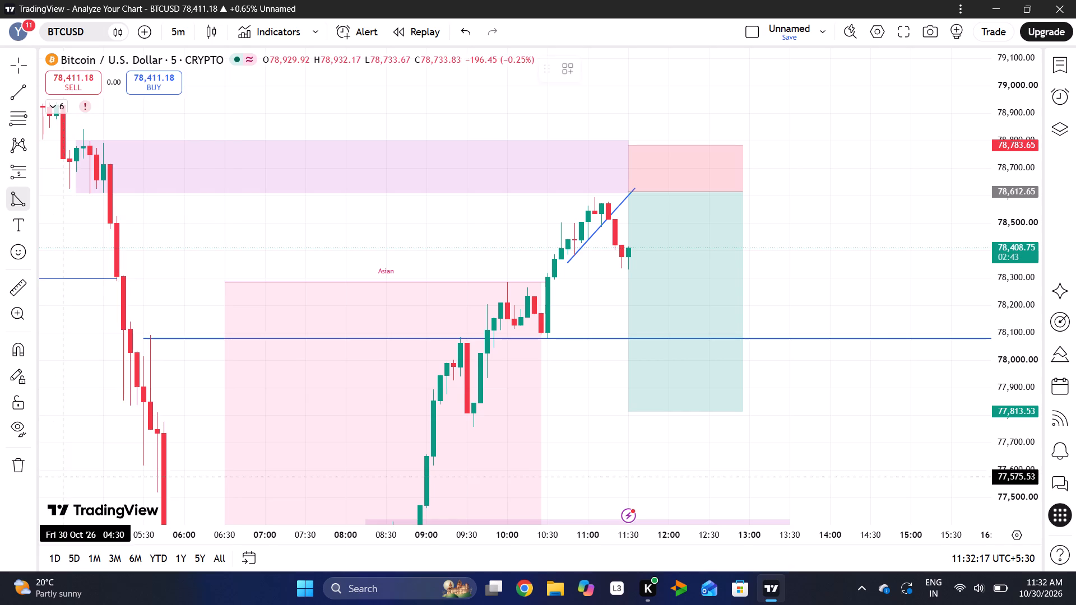
click(759, 192)
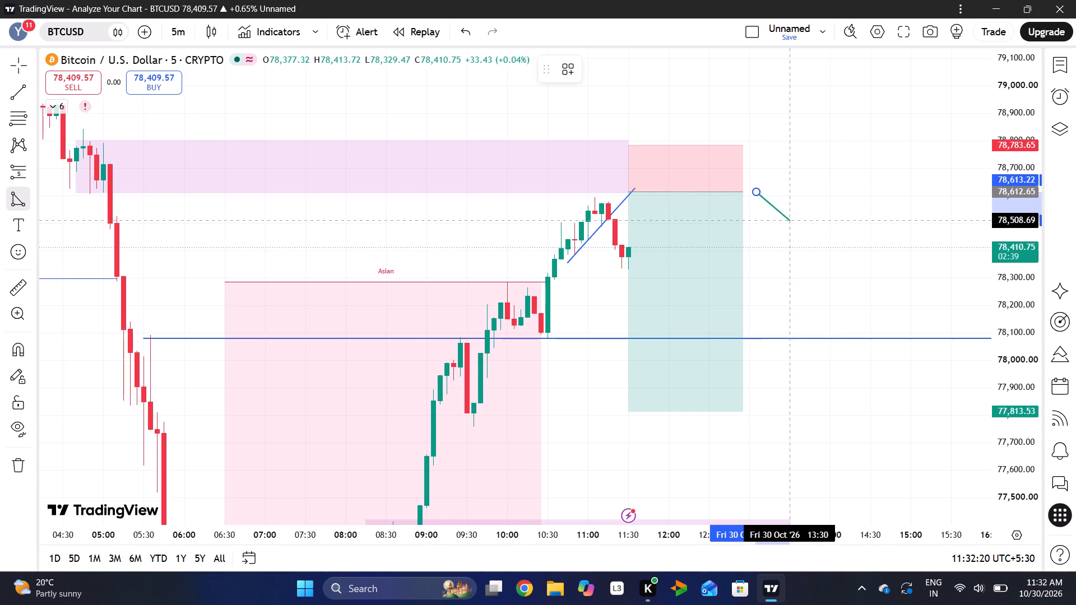
click(754, 337)
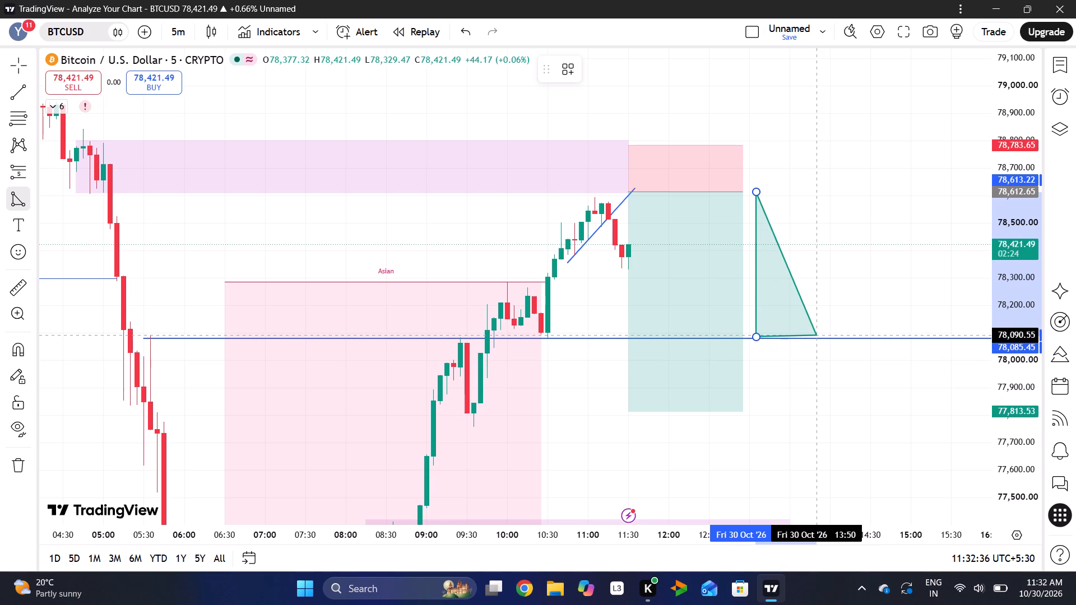
click(828, 336)
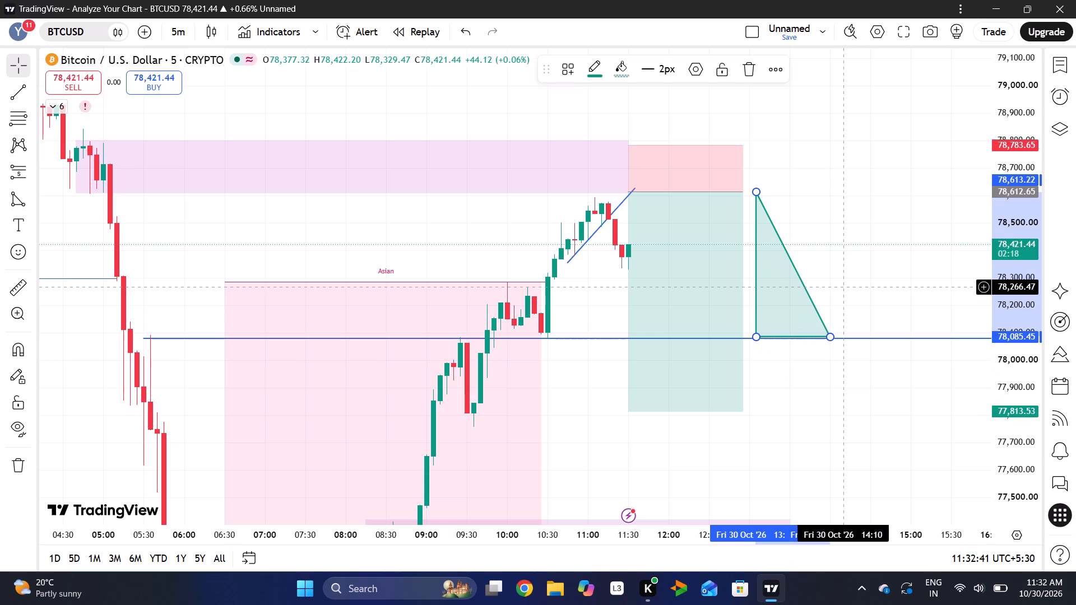
click(862, 208)
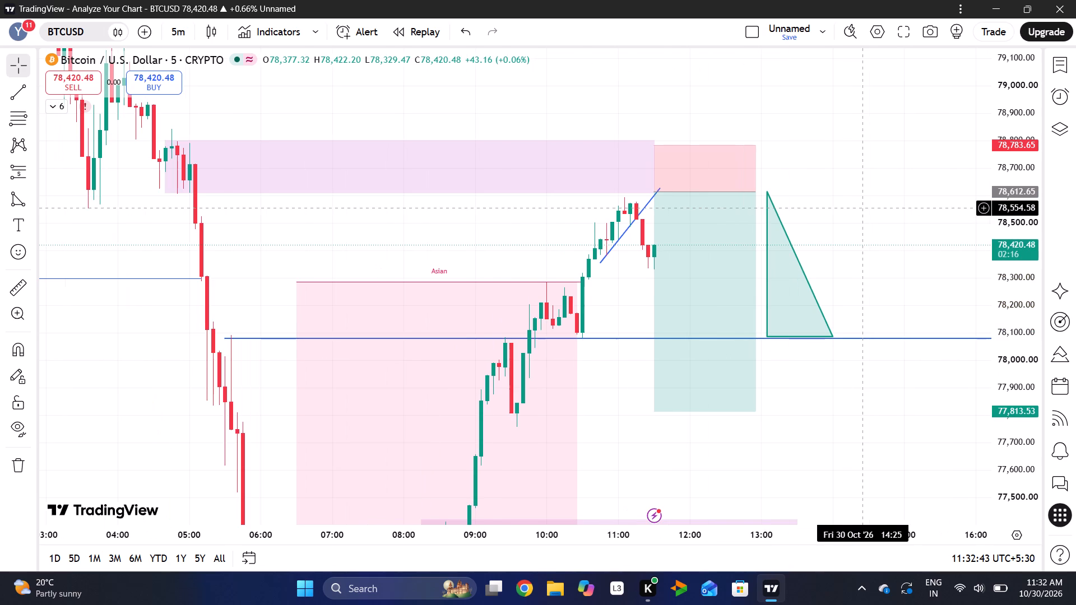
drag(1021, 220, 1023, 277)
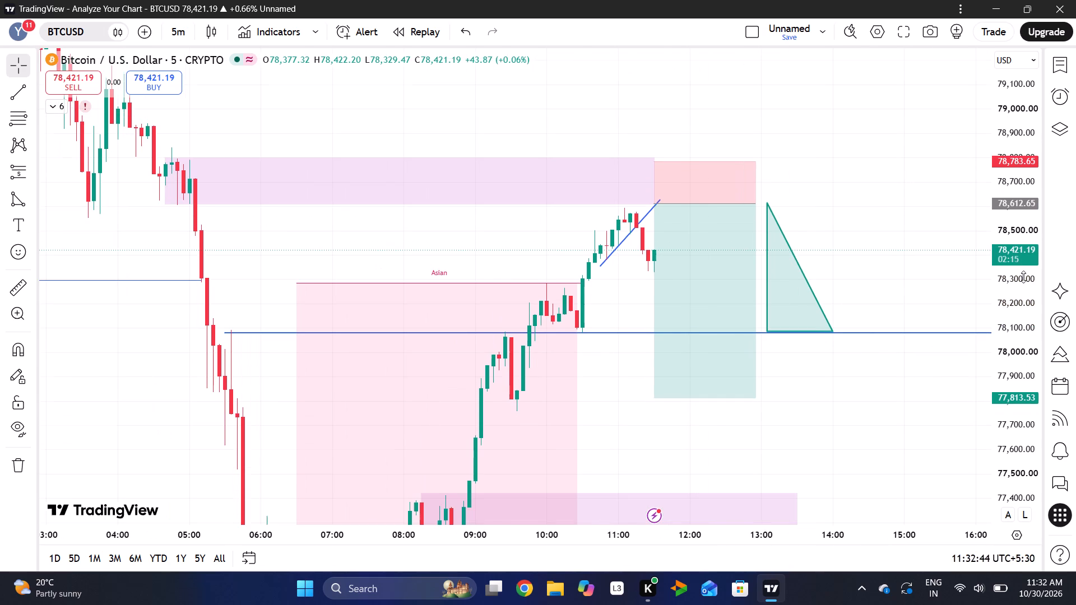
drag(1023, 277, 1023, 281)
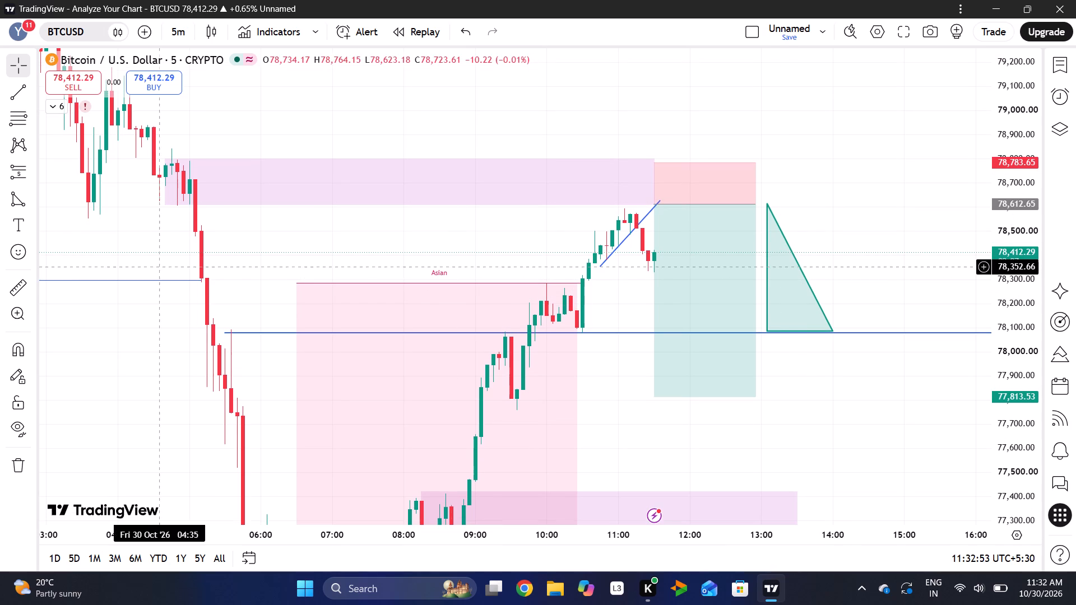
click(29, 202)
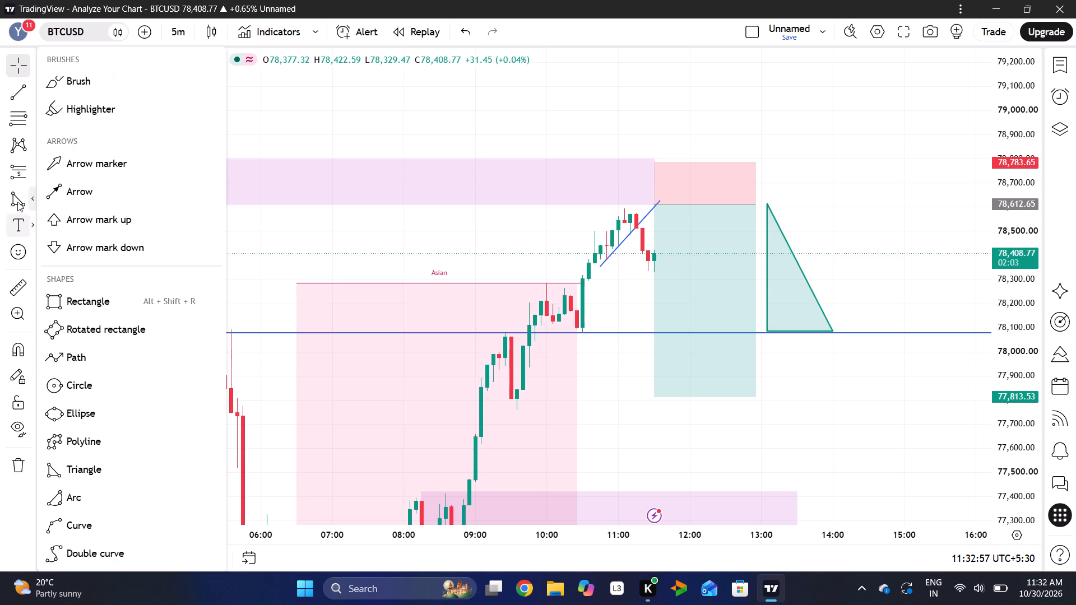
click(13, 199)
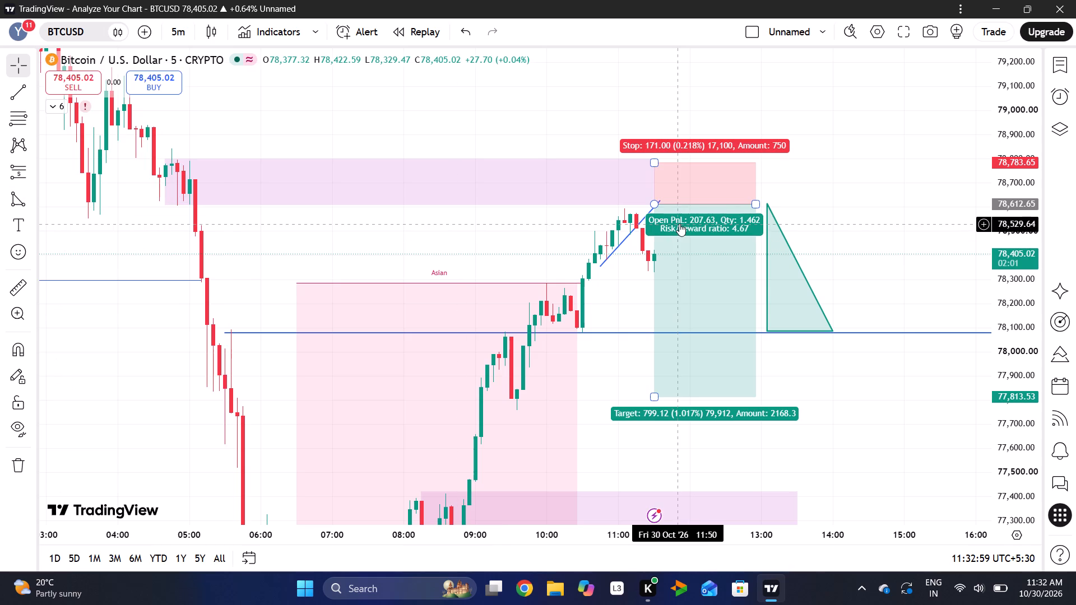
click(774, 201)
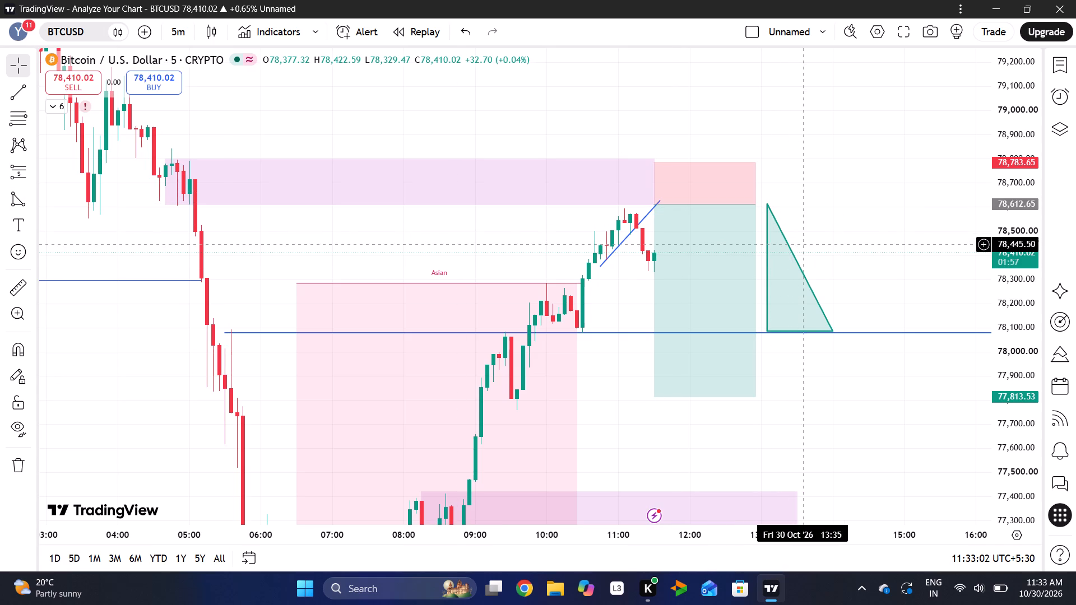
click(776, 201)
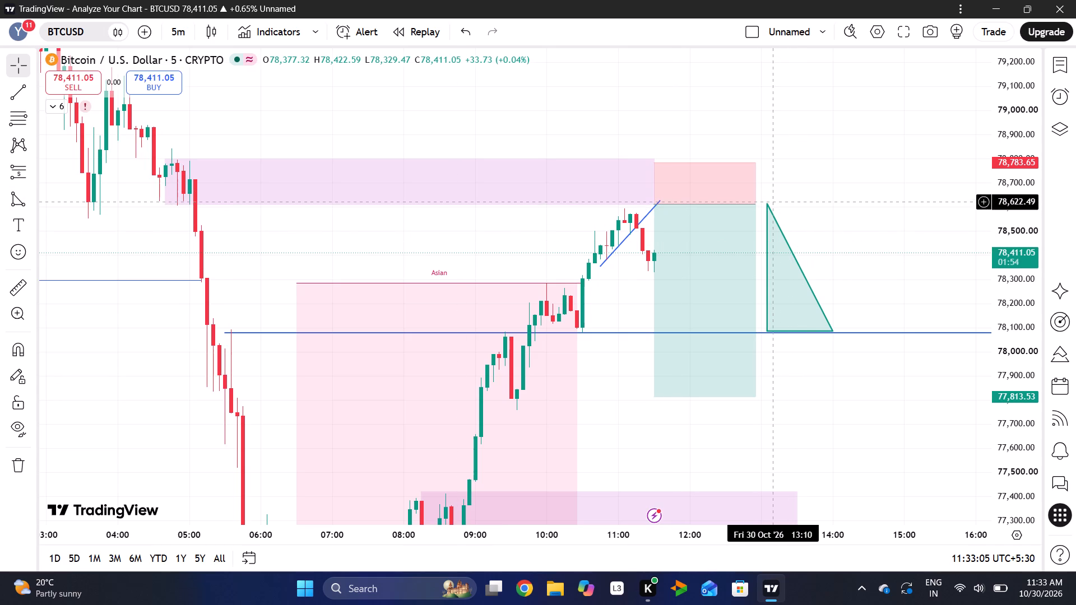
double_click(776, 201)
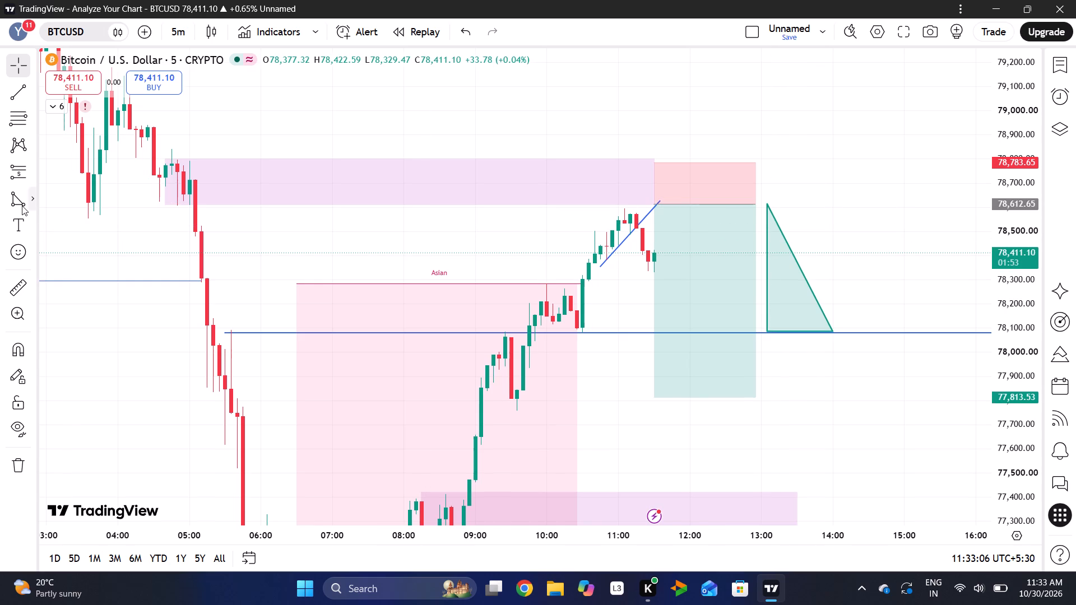
Draw a second triangle beside the first, with corners at about 78,632 at 13:10, 78,087 at 14:05 and 78,313 at 14:40.
click(20, 206)
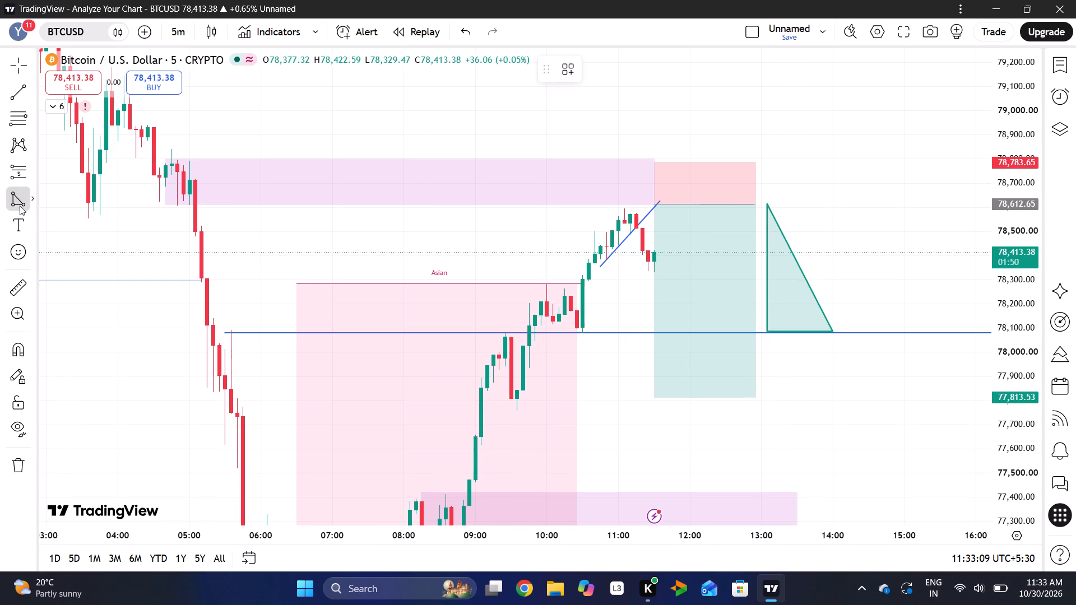
click(20, 206)
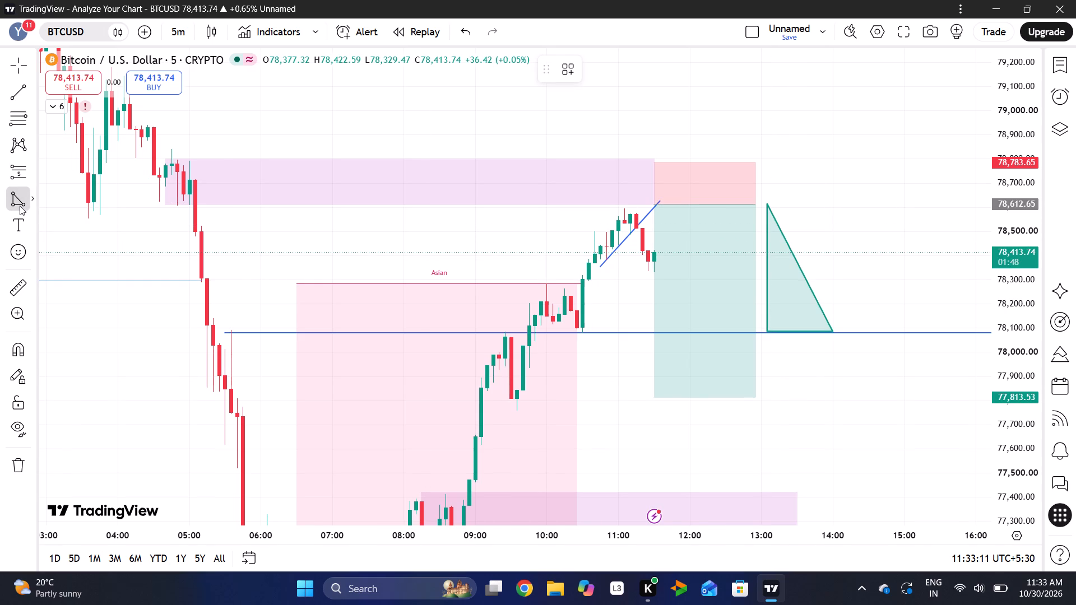
click(773, 199)
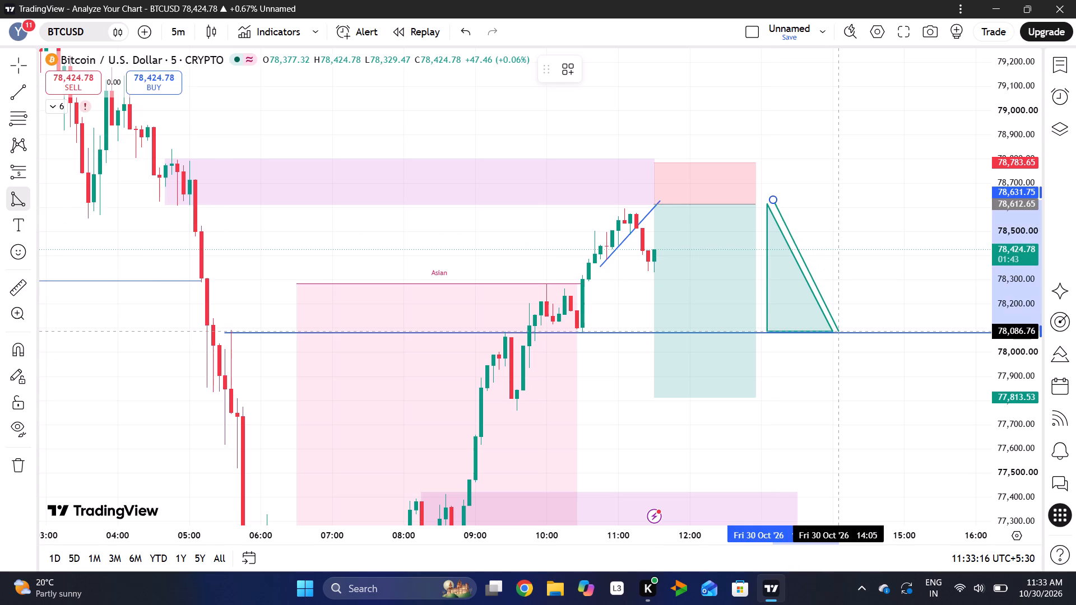
click(842, 331)
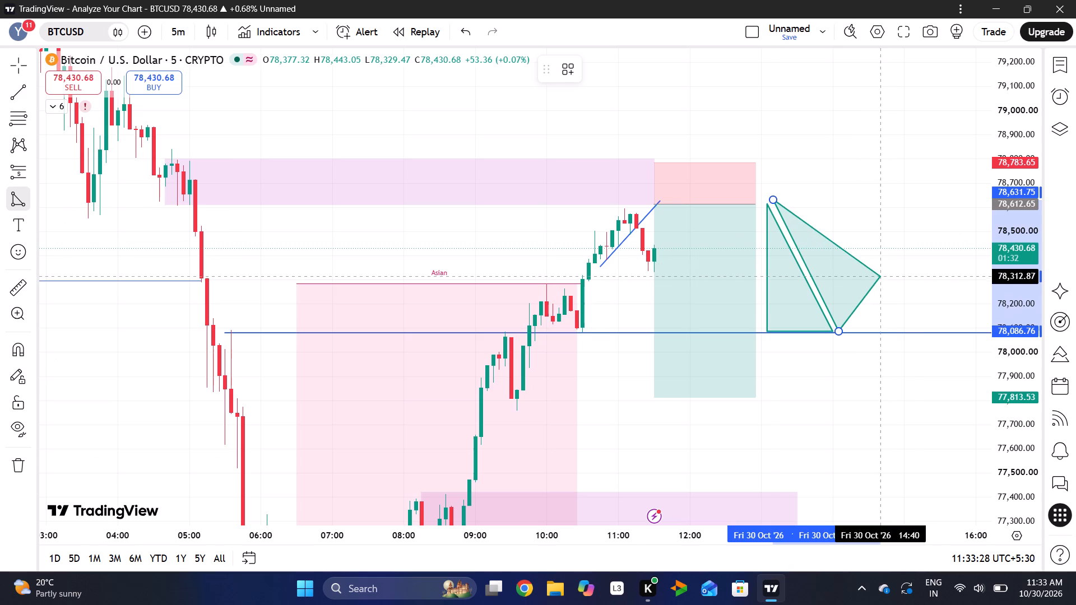
click(879, 276)
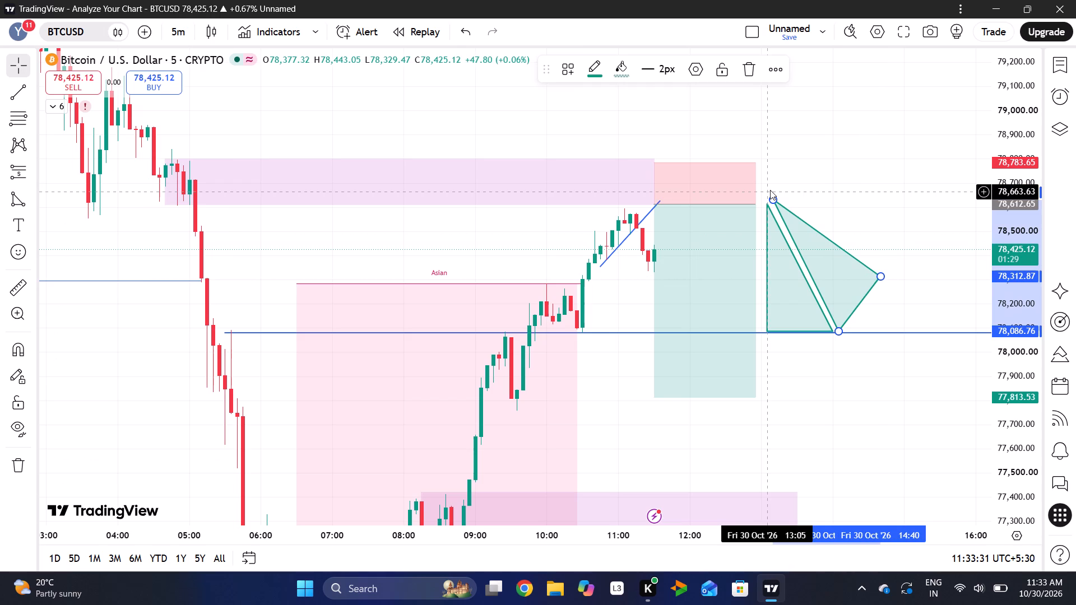
Move the second triangle's top corner to about 78,614 at 13:05, meeting the first triangle's top corner.
drag(774, 199, 772, 202)
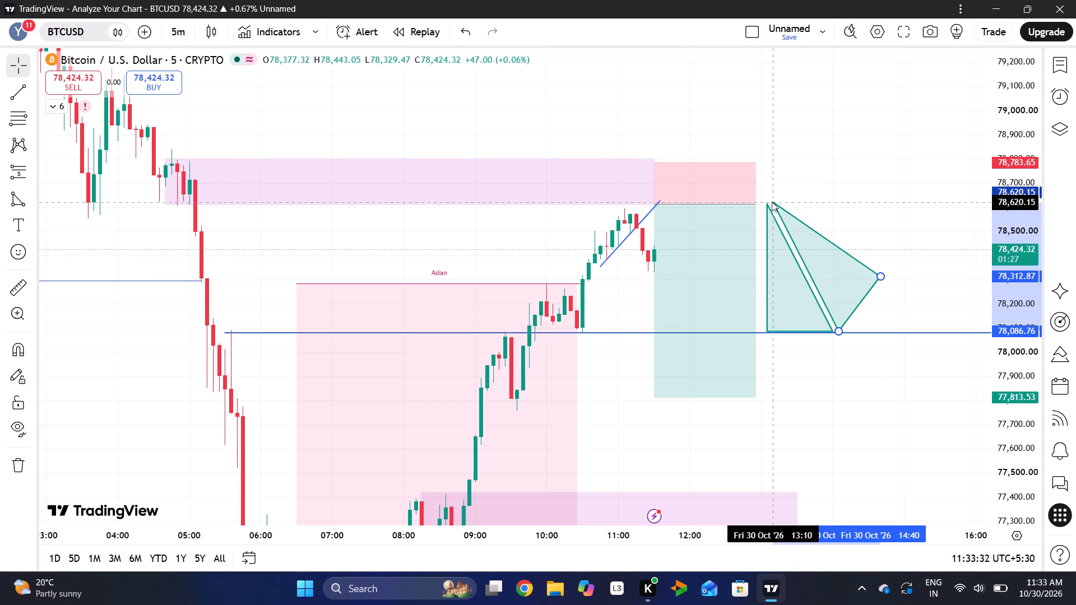
drag(772, 202, 766, 201)
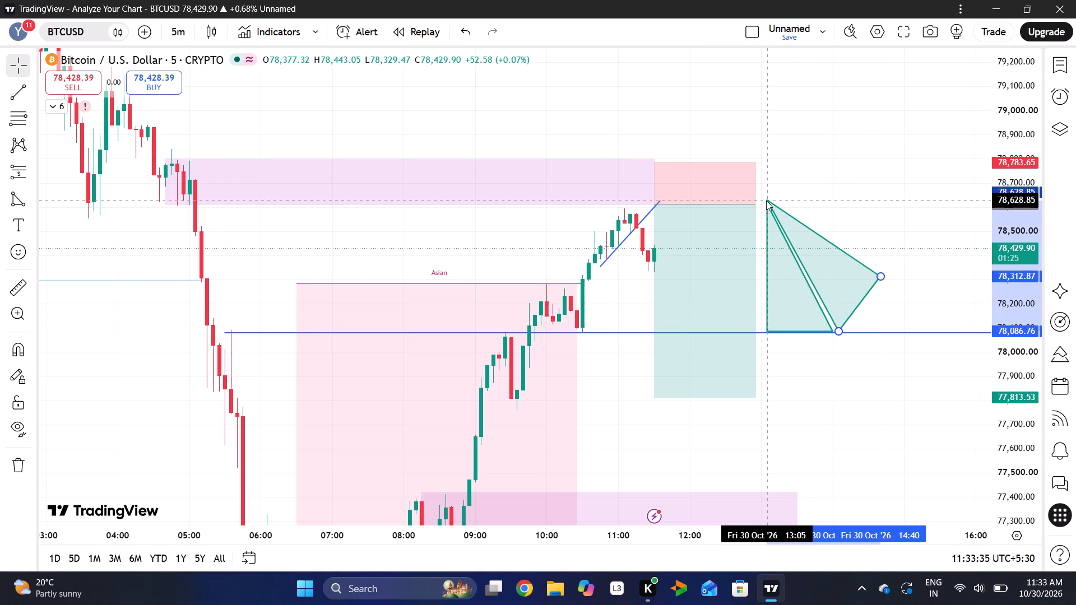
drag(766, 201, 772, 203)
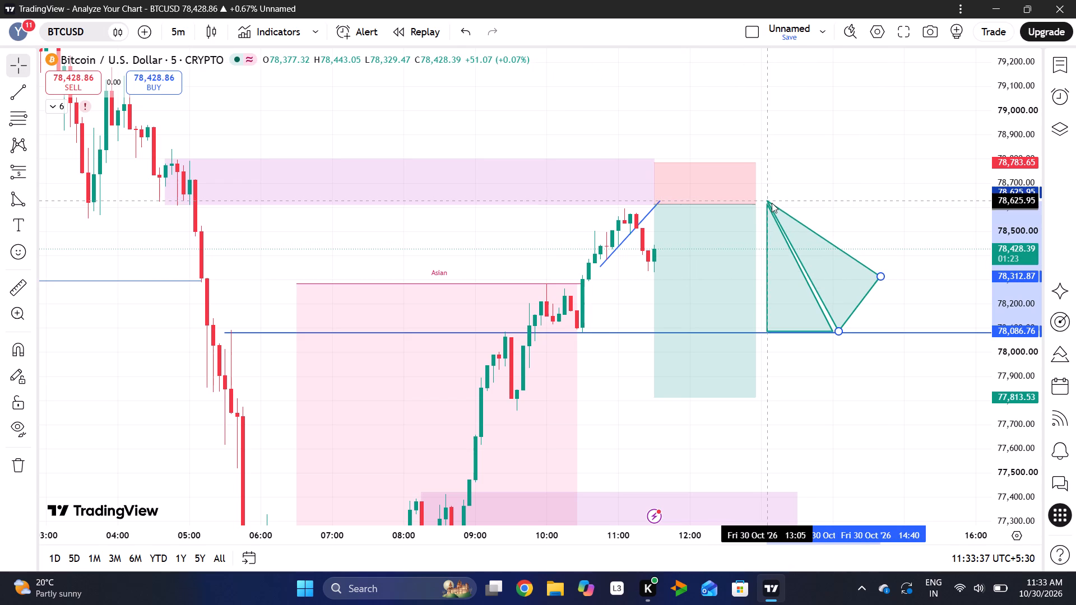
drag(772, 203, 767, 203)
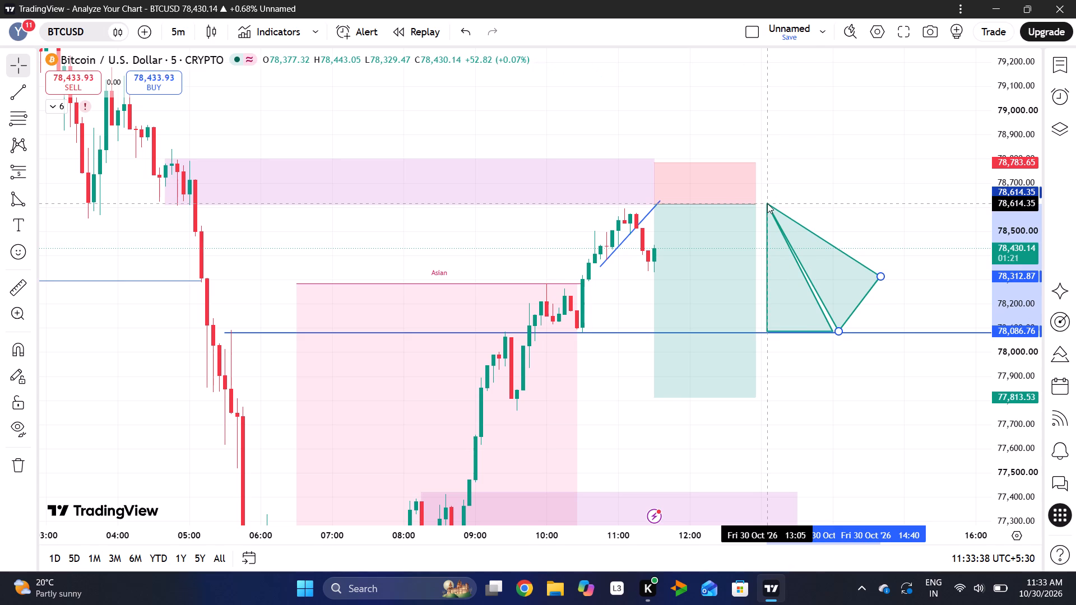
click(815, 186)
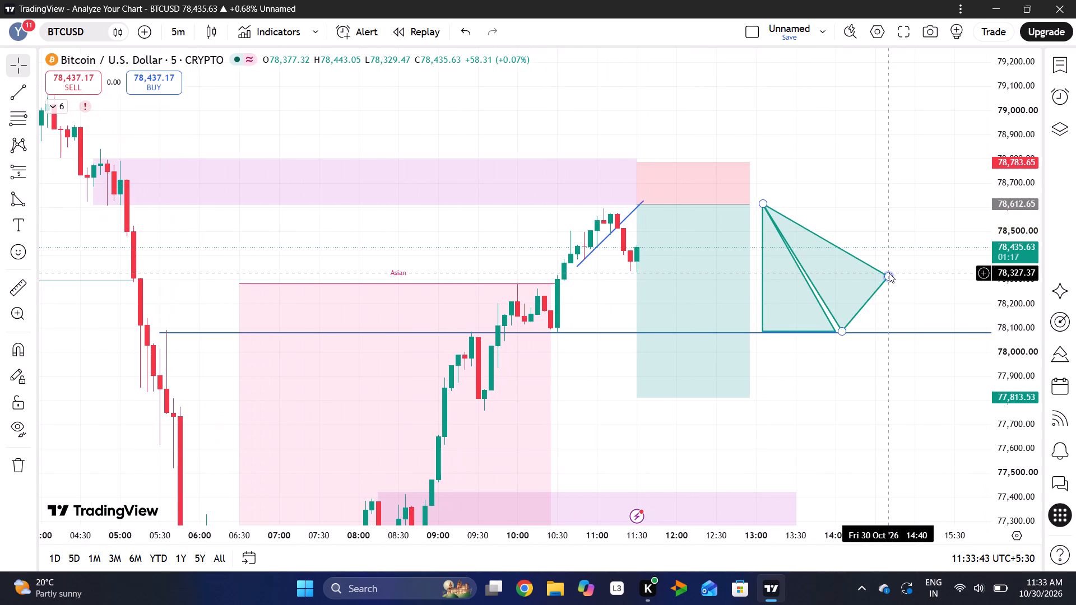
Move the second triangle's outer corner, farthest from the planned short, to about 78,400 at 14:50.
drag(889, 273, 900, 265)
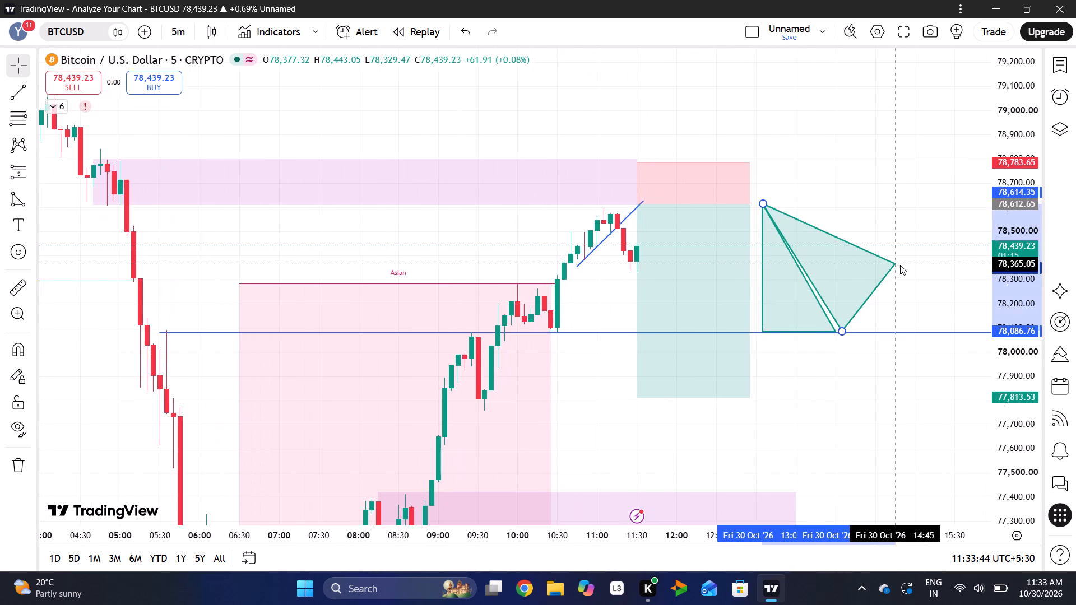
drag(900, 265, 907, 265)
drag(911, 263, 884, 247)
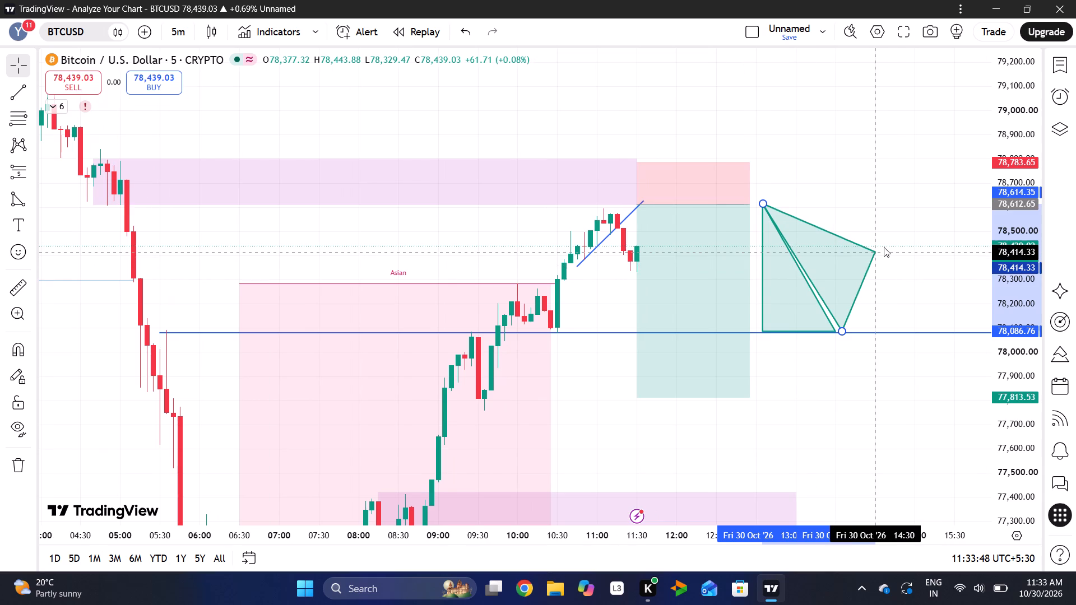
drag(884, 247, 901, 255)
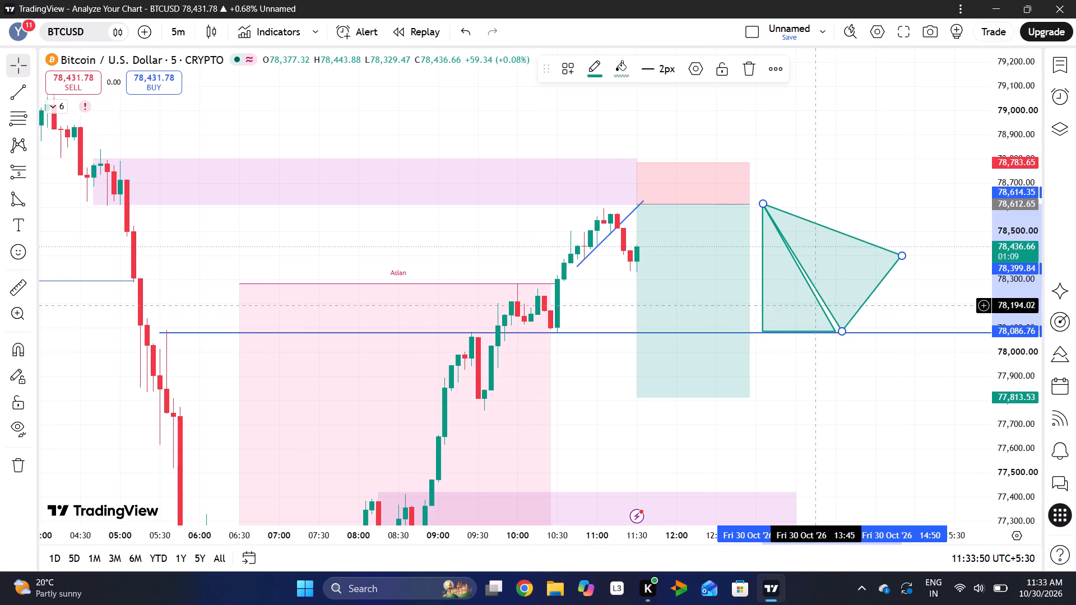
Reshape the first triangle by moving its lower-left corner to about 78,032 at 12:50 and its lower-right corner to about 78,066 at 14:00.
drag(764, 329, 762, 328)
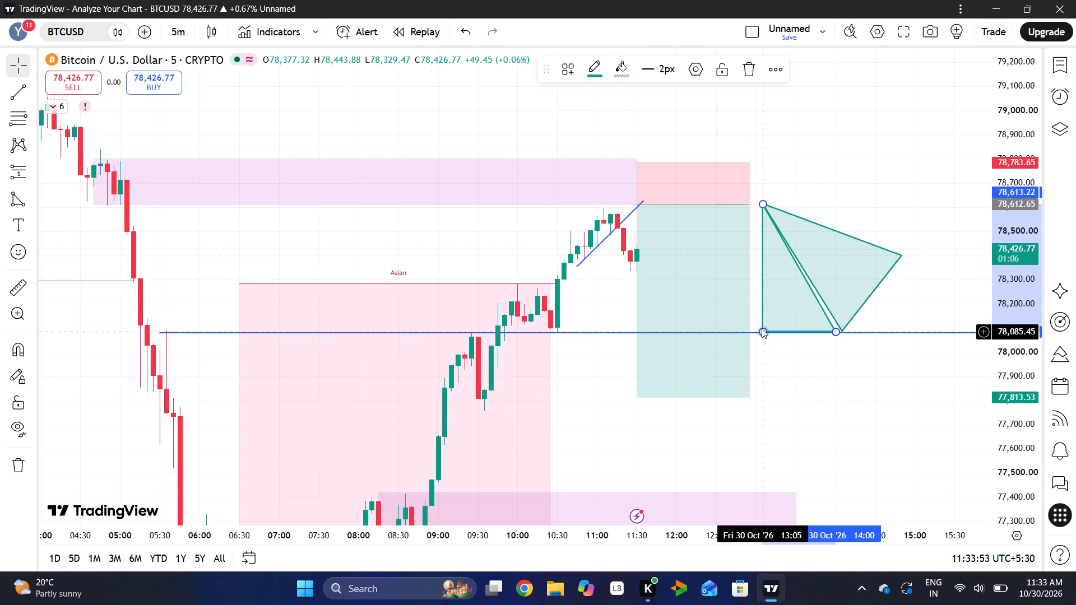
drag(762, 328, 751, 343)
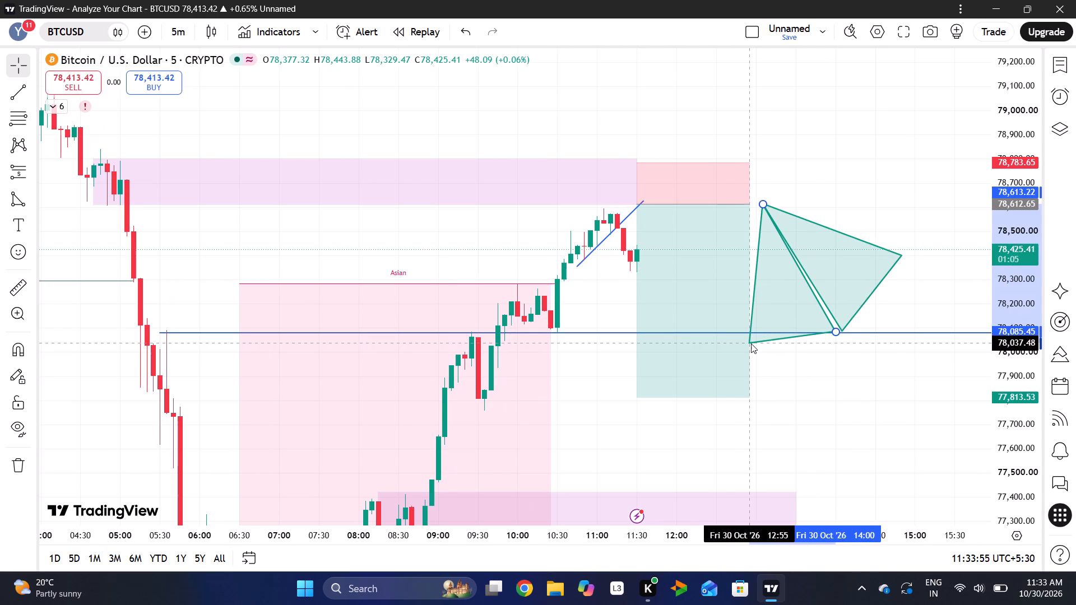
drag(751, 343, 745, 344)
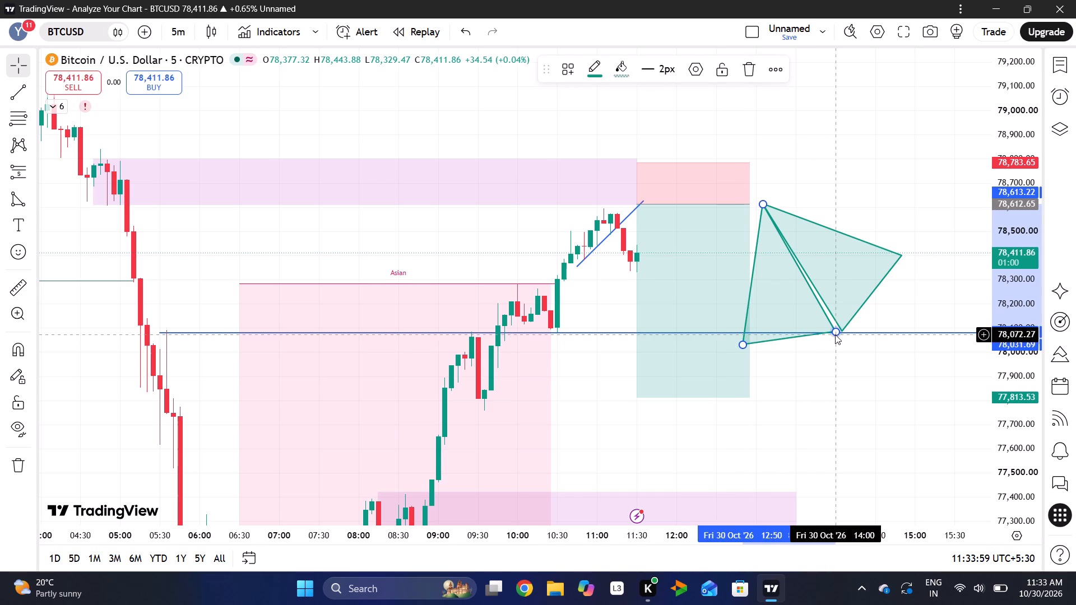
click(835, 334)
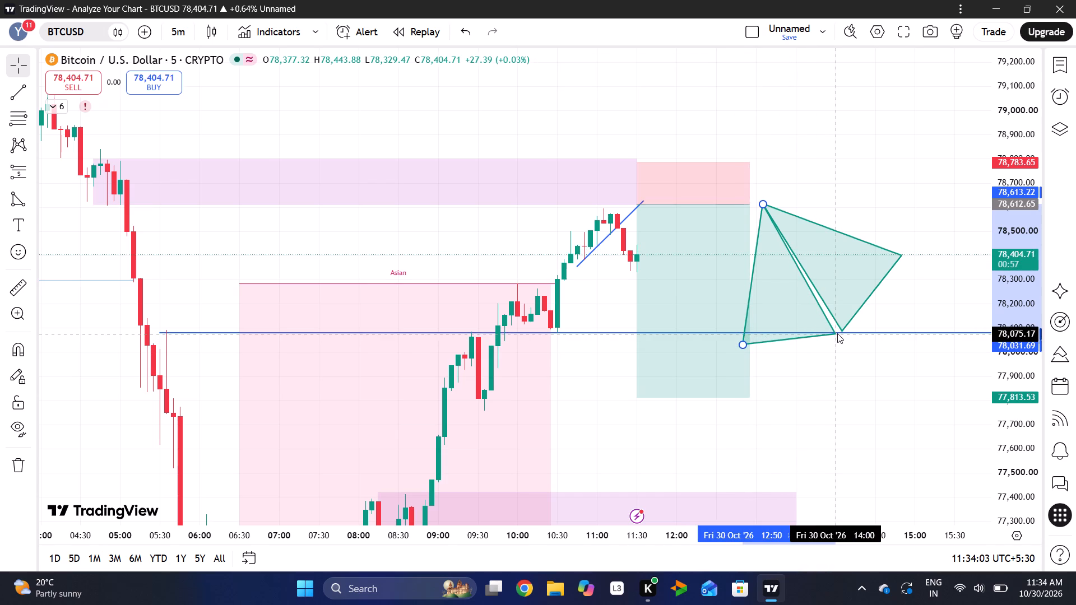
click(889, 331)
Move the second triangle's outer corner to about 77,814 at 12:55, meeting the lower-right corner of the planned short's target zone.
scroll(903, 306, left, 1)
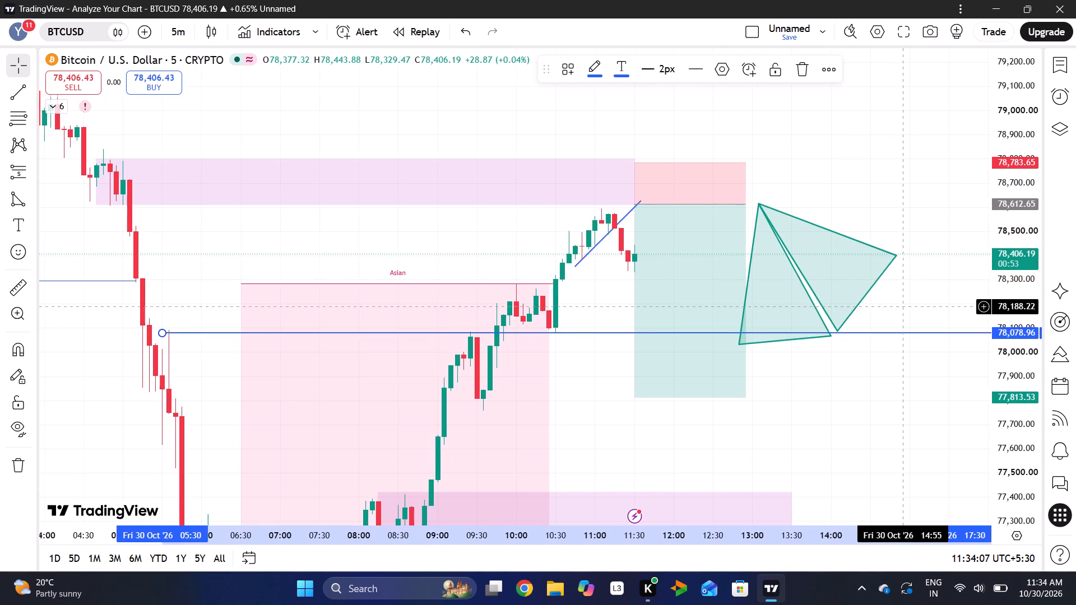
drag(903, 306, 797, 254)
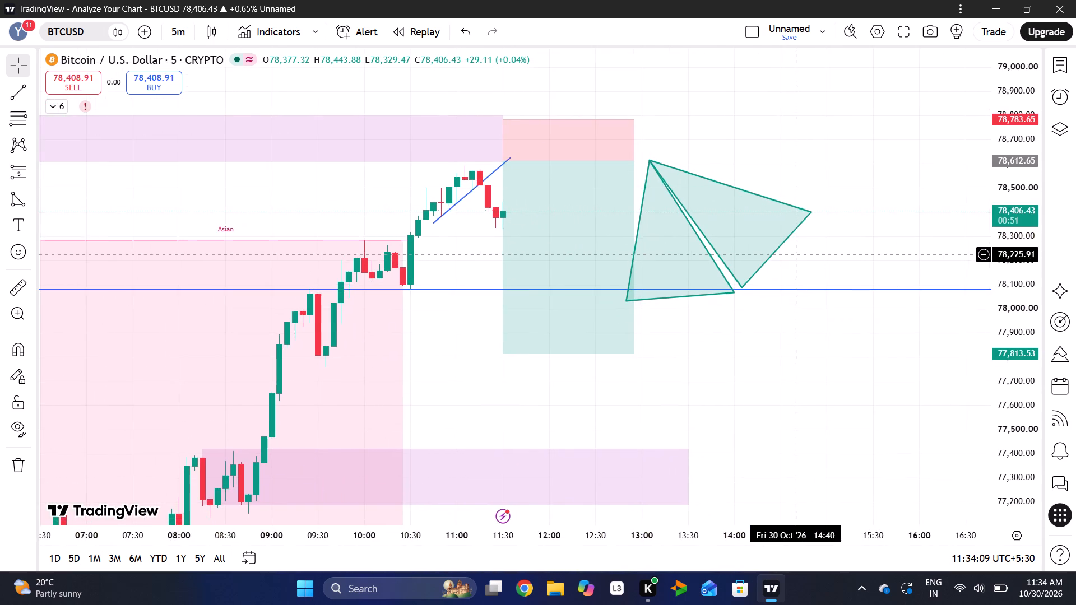
drag(1033, 285, 1036, 131)
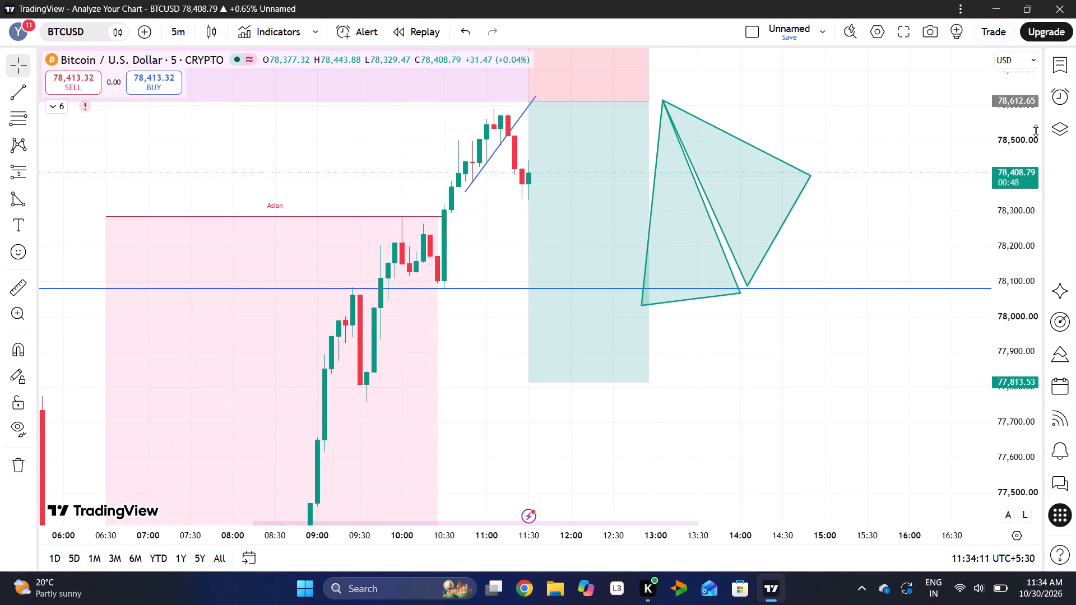
drag(1036, 131, 1041, 243)
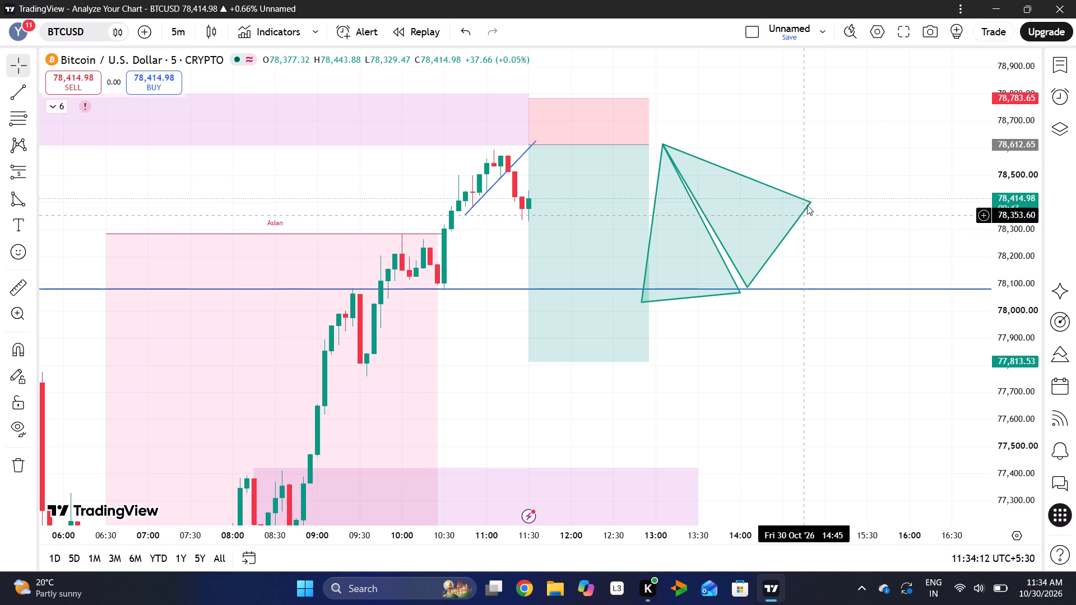
drag(808, 204, 786, 292)
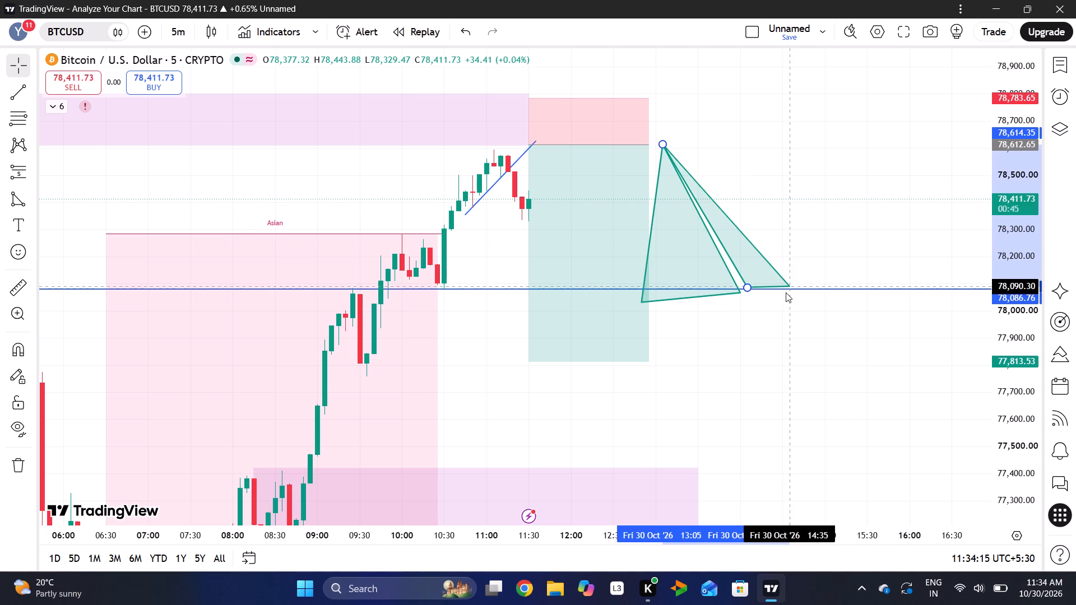
drag(786, 292, 683, 343)
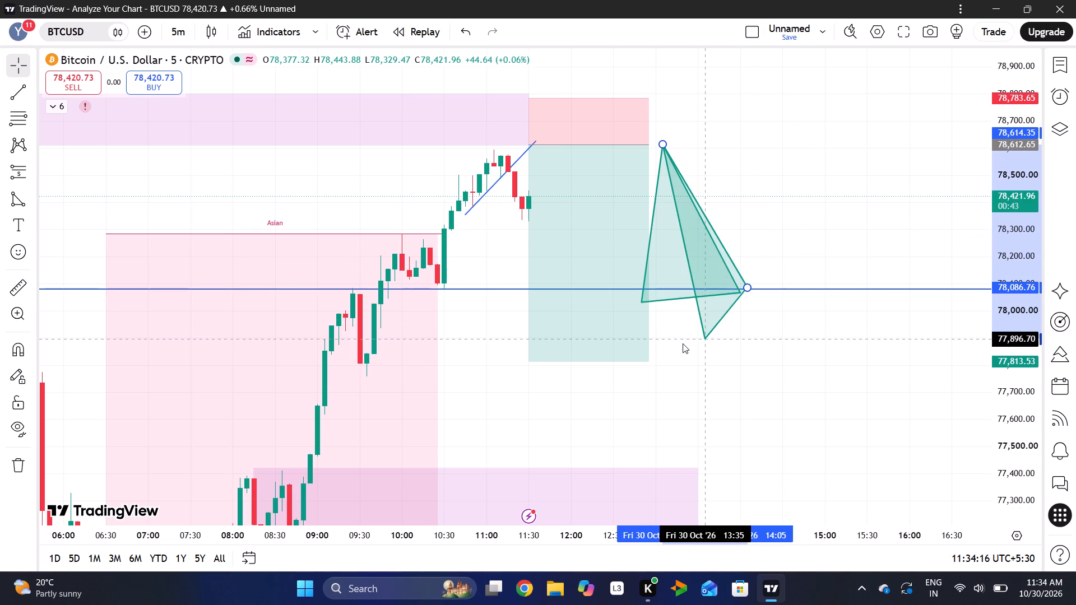
drag(683, 343, 650, 357)
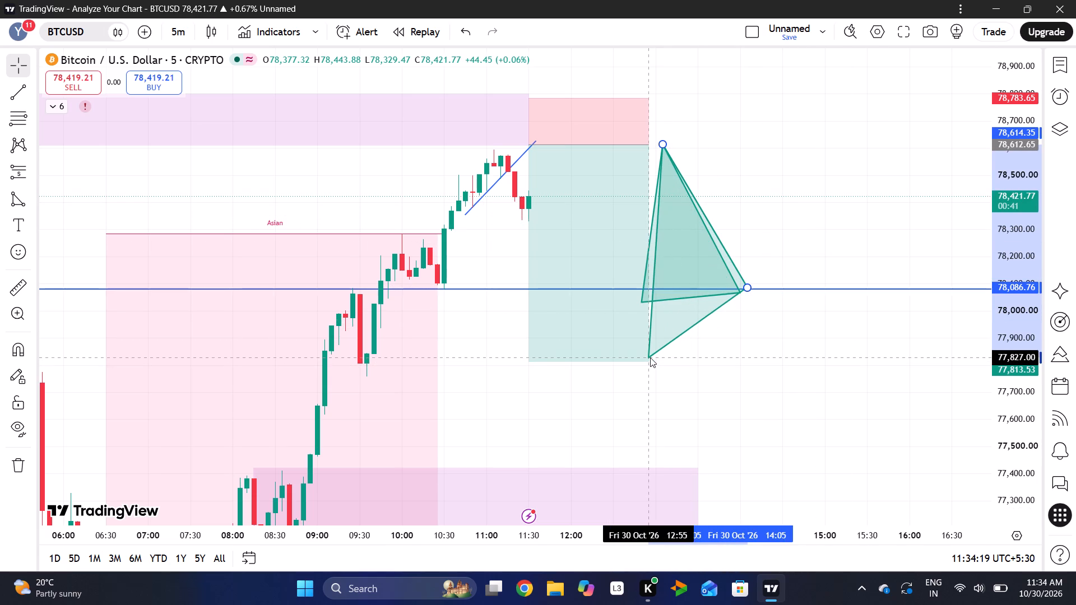
drag(650, 357, 651, 354)
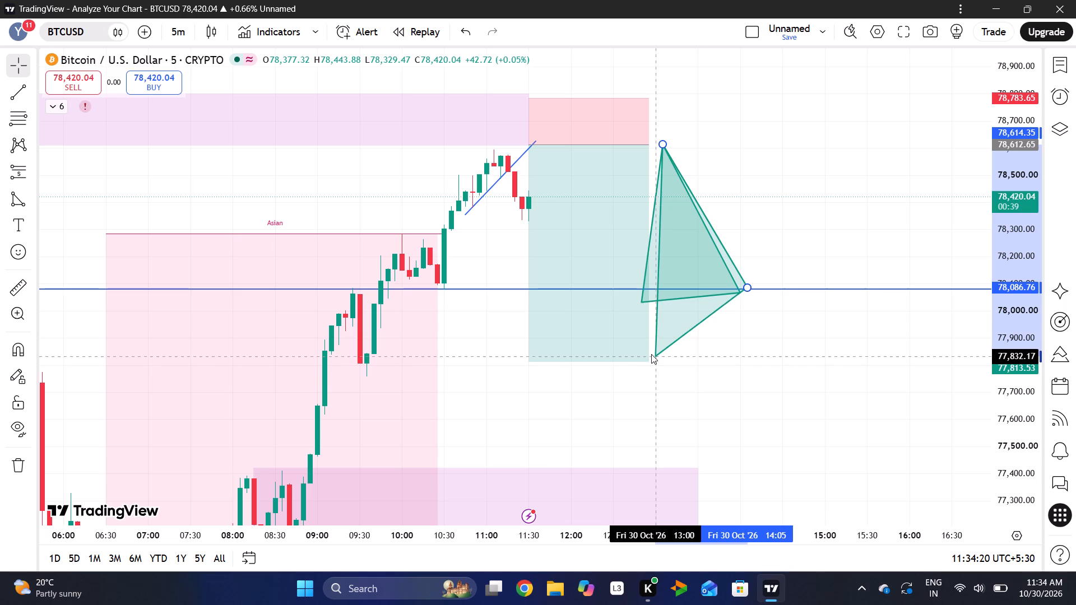
drag(651, 354, 648, 361)
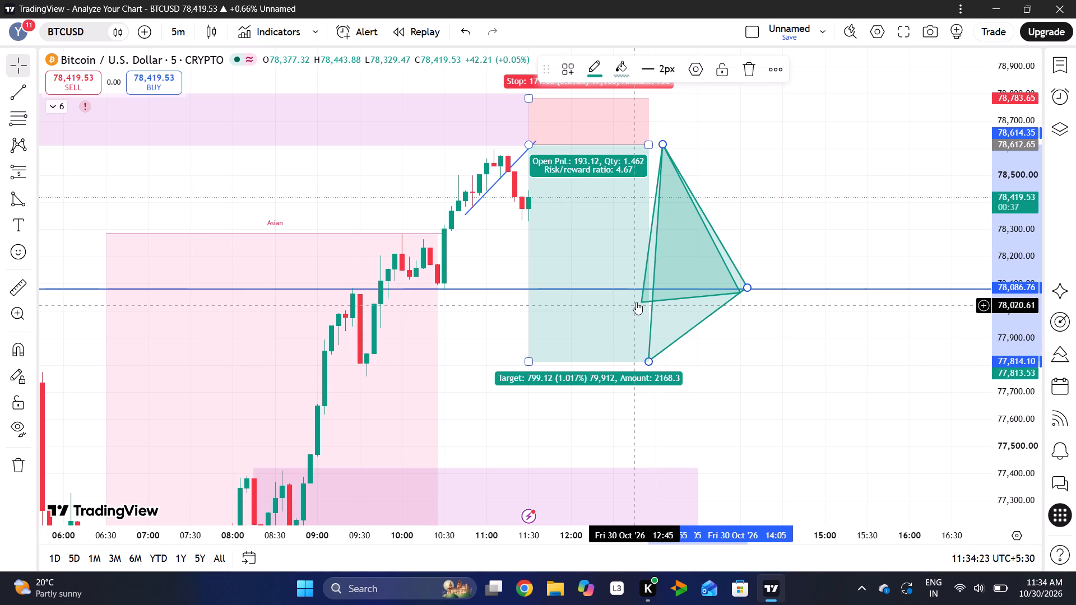
Fit the first triangle to the short's target zone, with its lower-left corner at about 77,812 at 11:30 and top corner at about 78,601 at 12:55.
drag(642, 300, 591, 336)
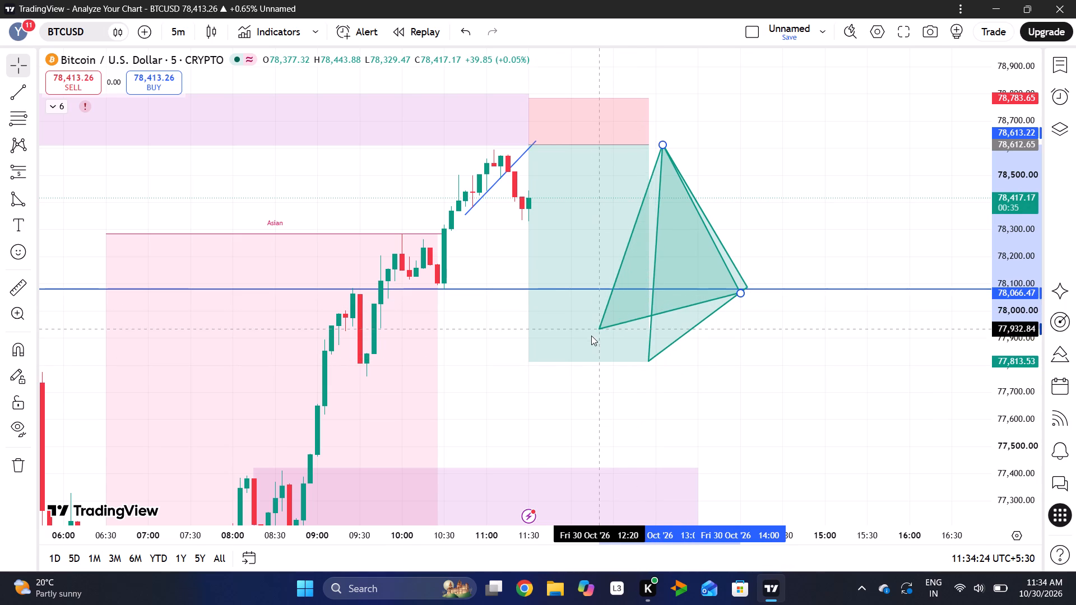
drag(591, 336, 527, 361)
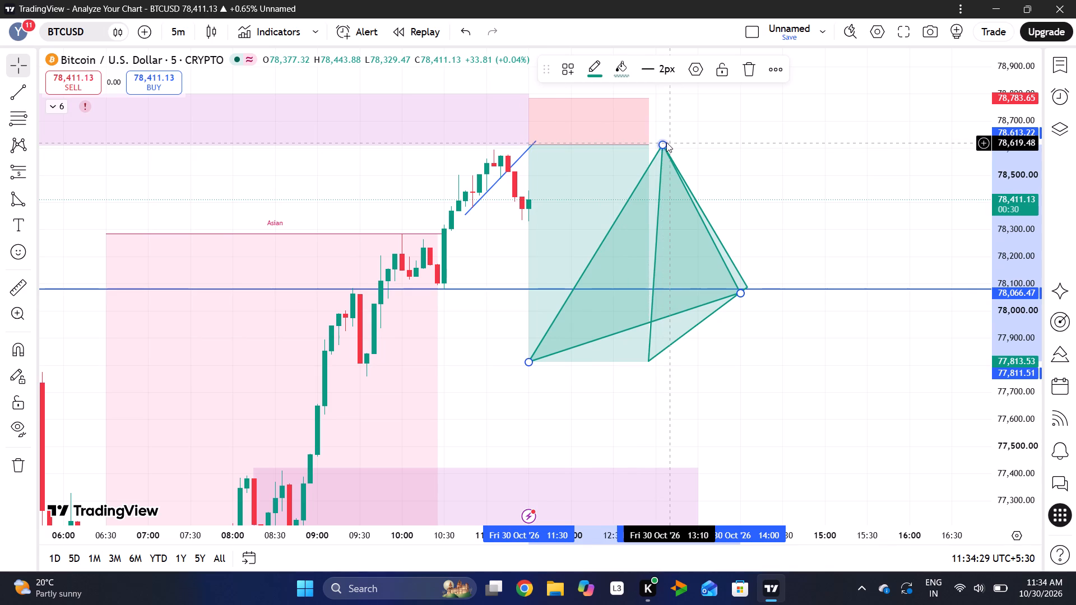
drag(662, 145, 651, 147)
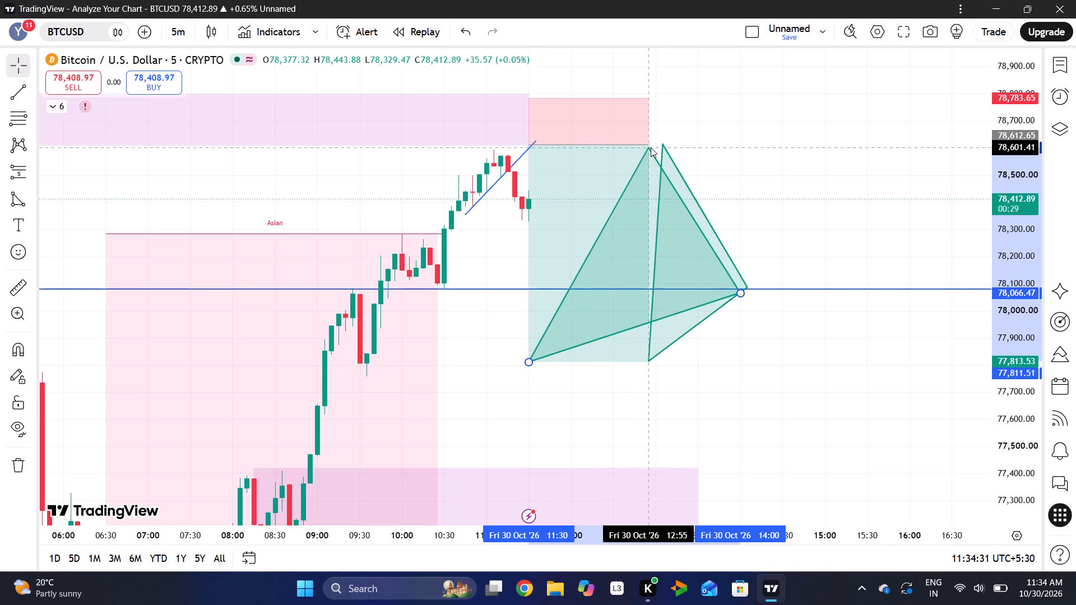
Raise the first triangle's top corner to about 78,617 at 12:55, at the planned short's entry level.
drag(651, 147, 646, 141)
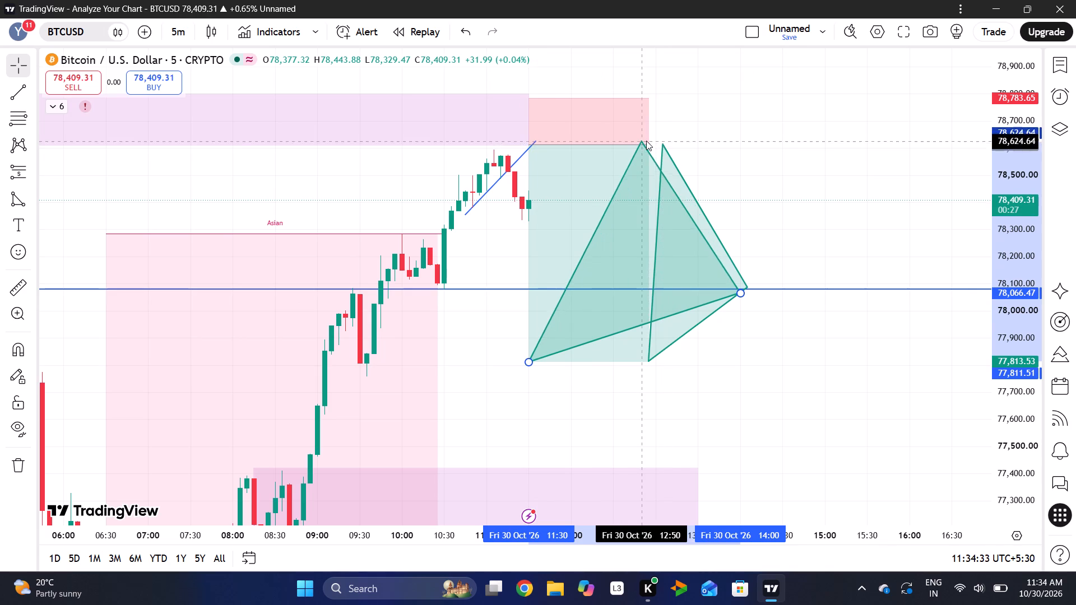
drag(646, 141, 648, 143)
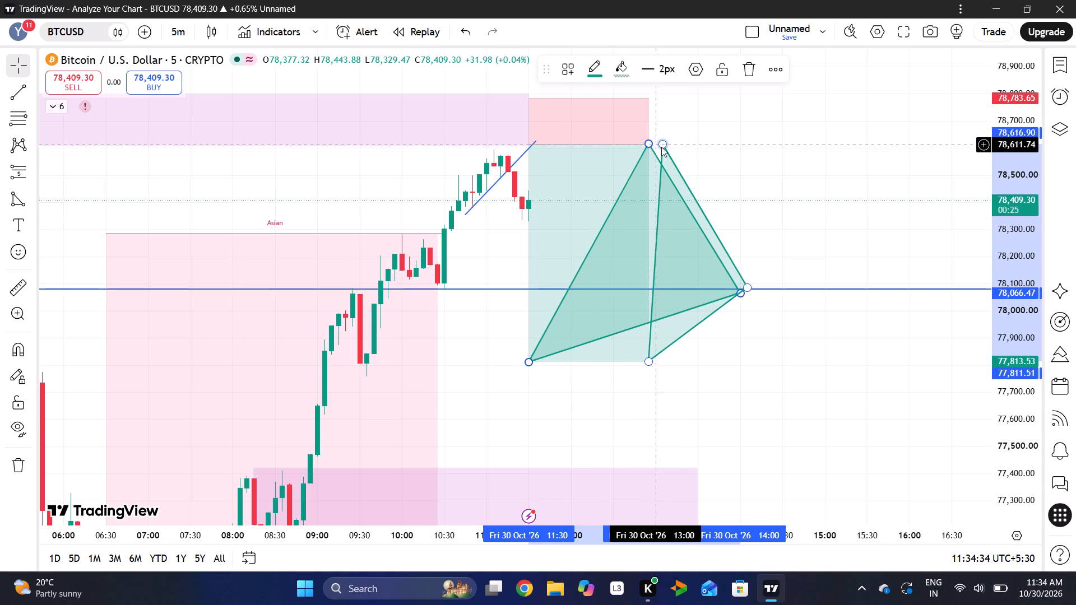
Move the second triangle's top corner to 12:55 so it meets the first triangle's top corner at the short's entry level.
drag(662, 147, 648, 145)
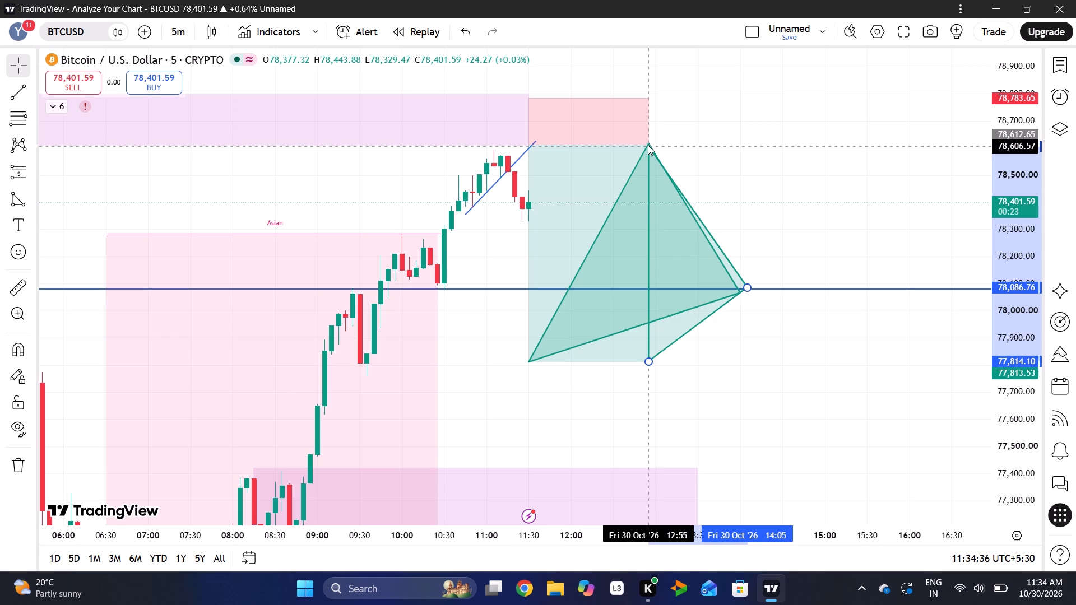
drag(648, 145, 647, 143)
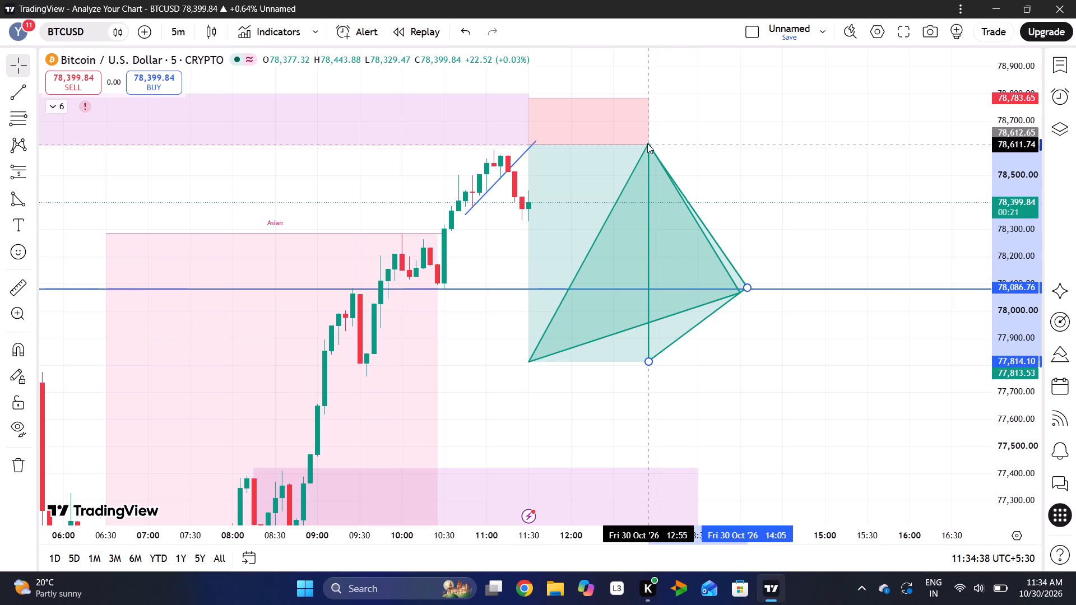
drag(647, 143, 647, 141)
click(684, 139)
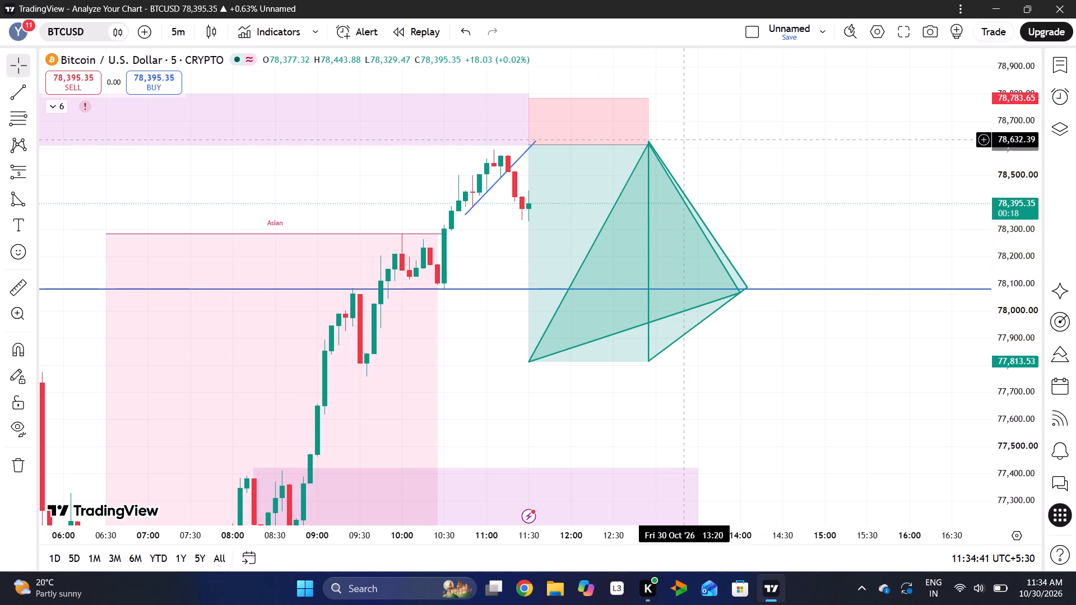
click(648, 142)
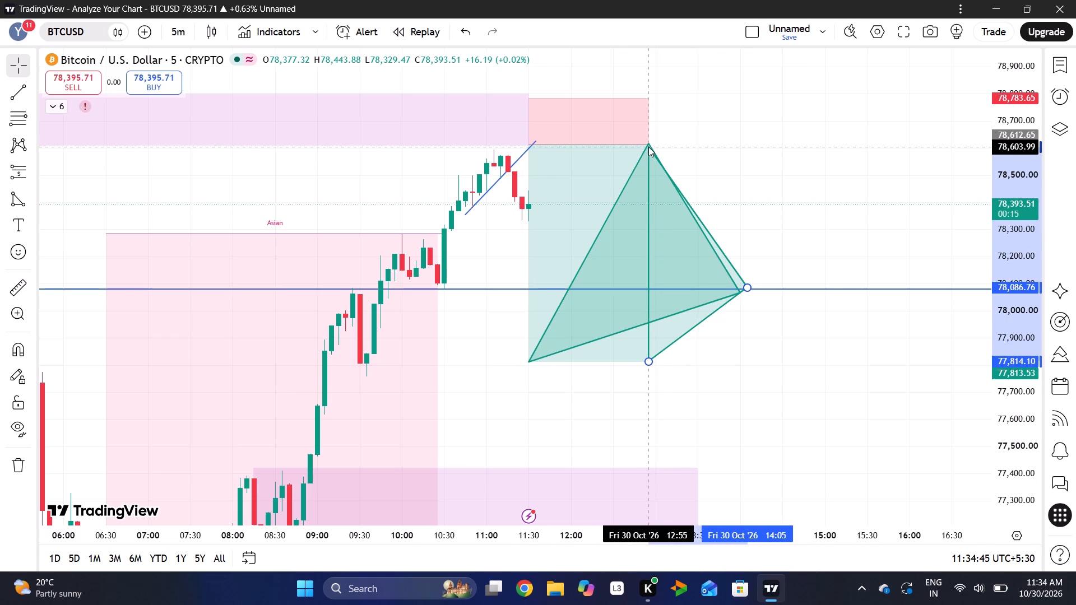
click(686, 142)
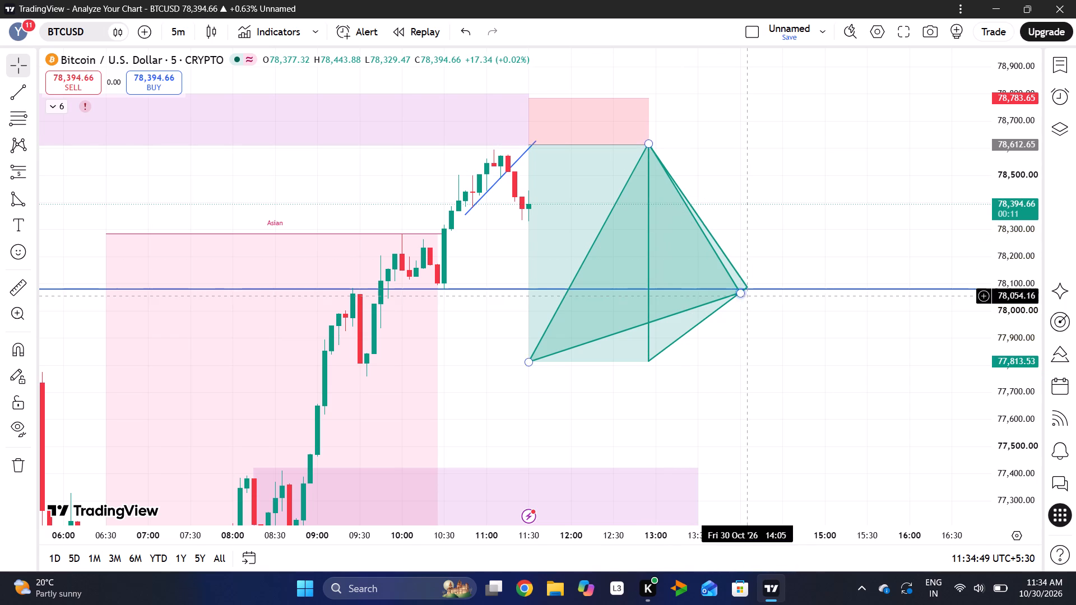
Move the first triangle's outer corner to about 78,083 at 14:05, meeting the second triangle's outer corner on the horizontal blue line.
drag(741, 290, 744, 284)
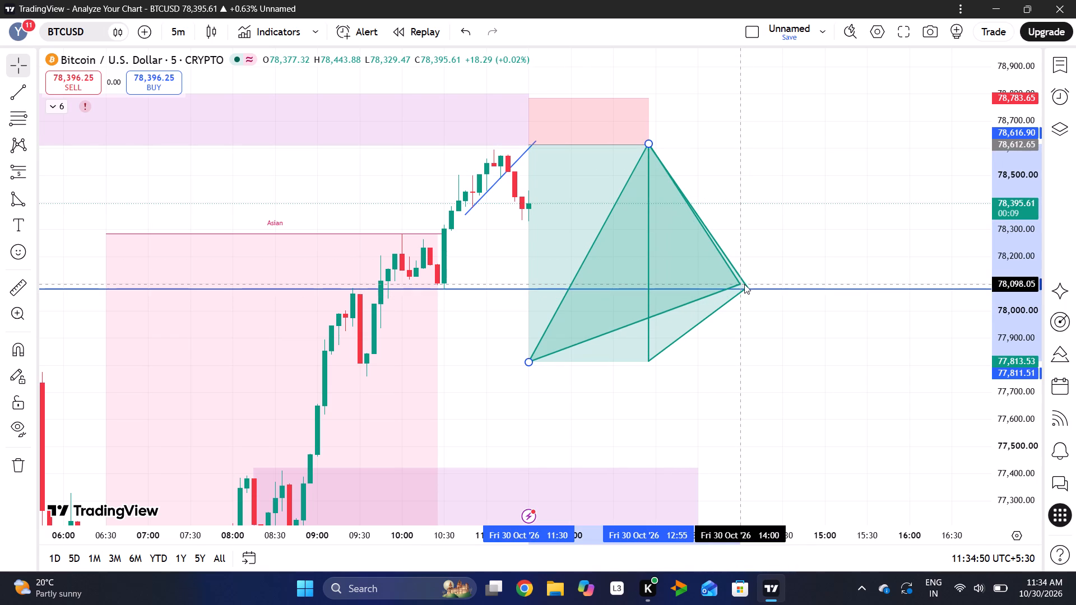
drag(744, 284, 740, 290)
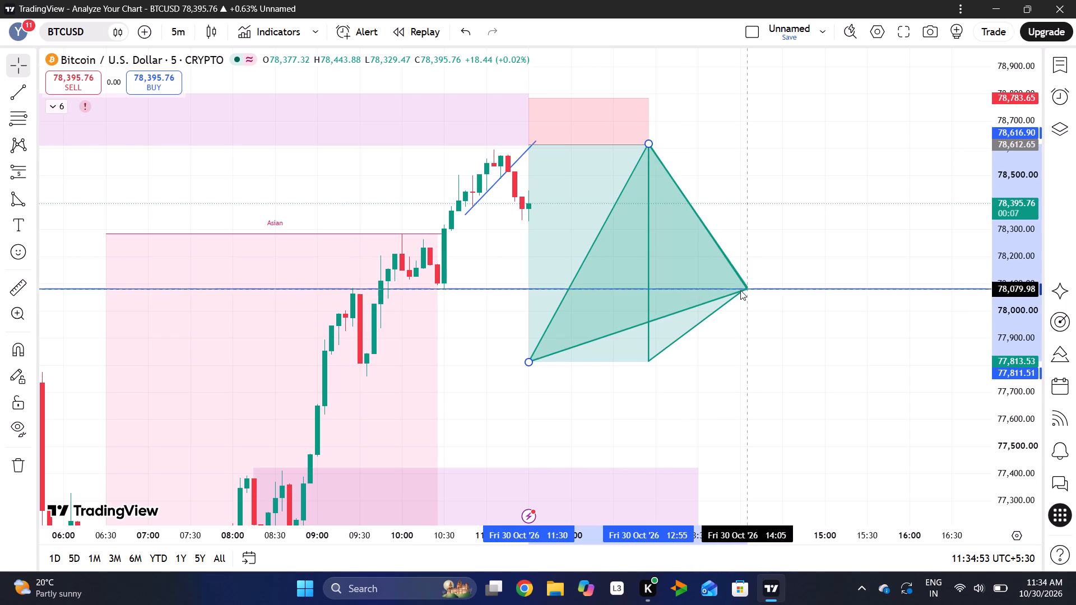
drag(740, 290, 753, 281)
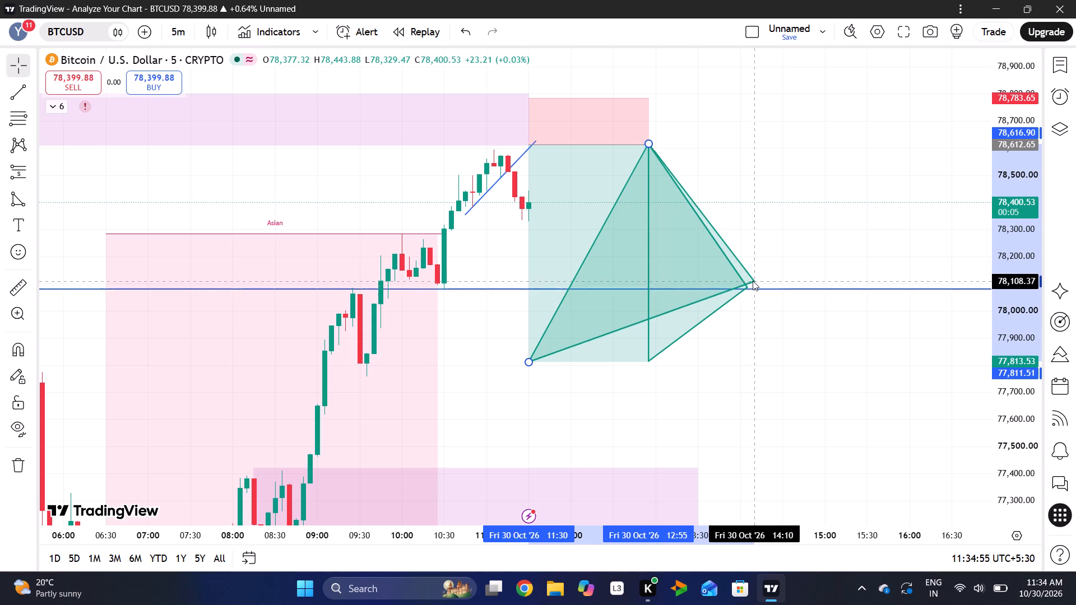
drag(753, 281, 754, 287)
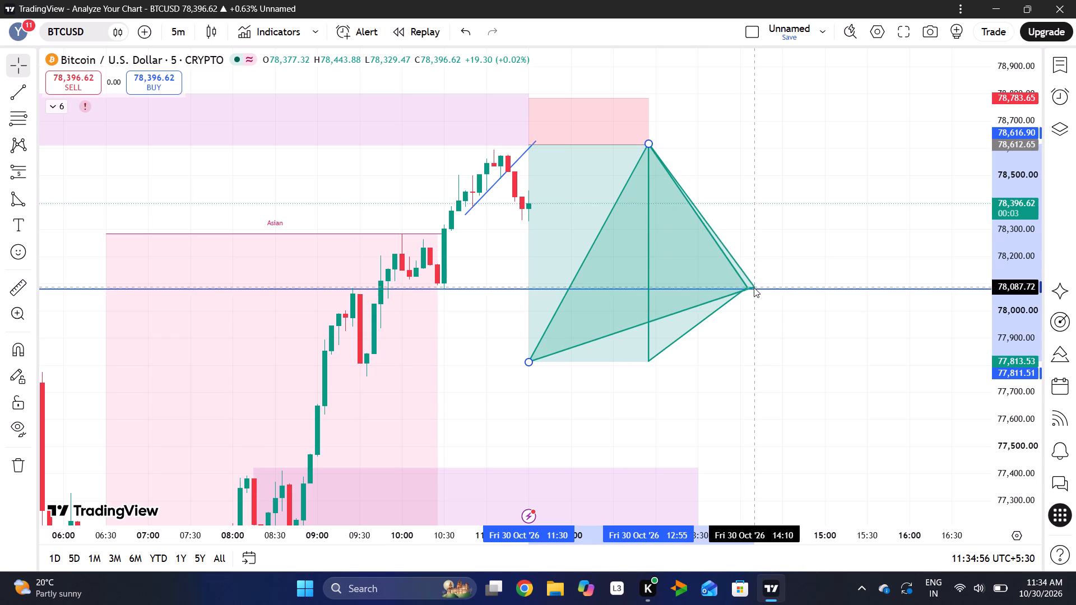
drag(754, 287, 749, 287)
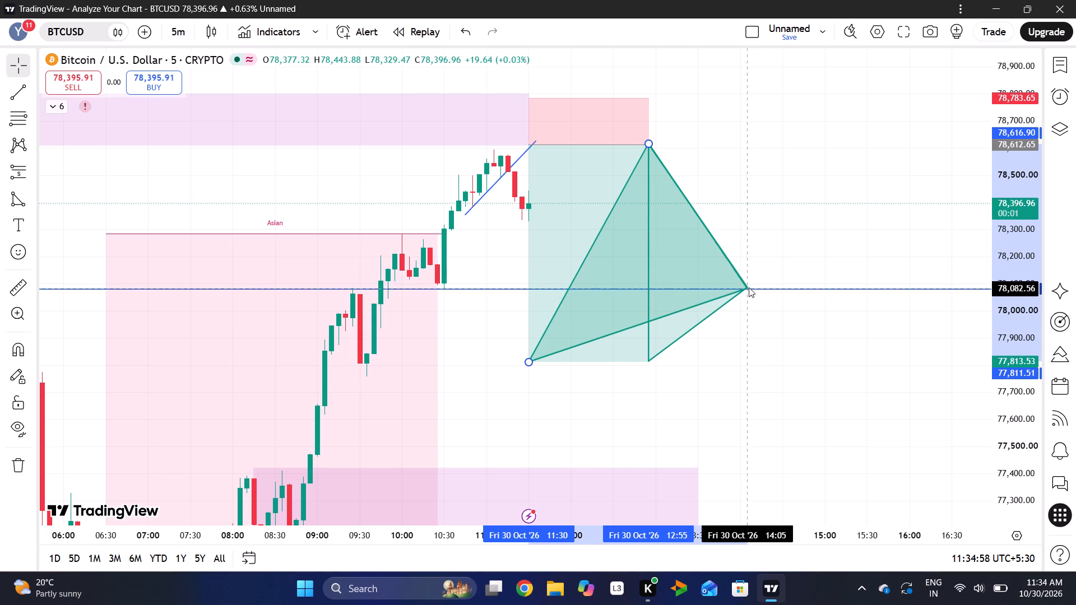
click(783, 264)
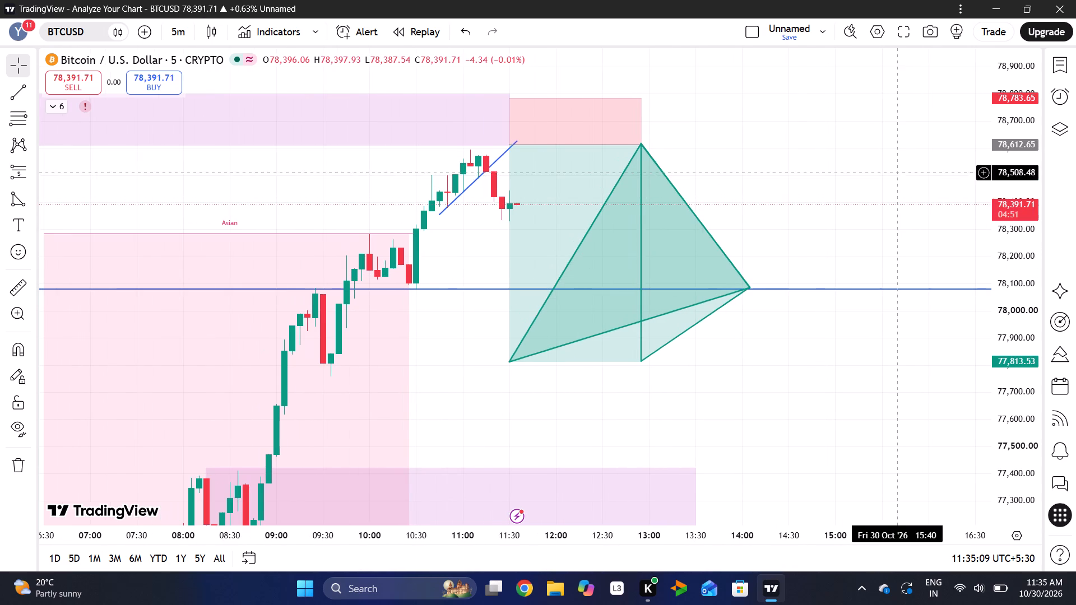
Examine the BTCUSD 5-minute price action around the planned short, the triangles and the nearby zones, dismissing the advertisement.
double_click(1010, 246)
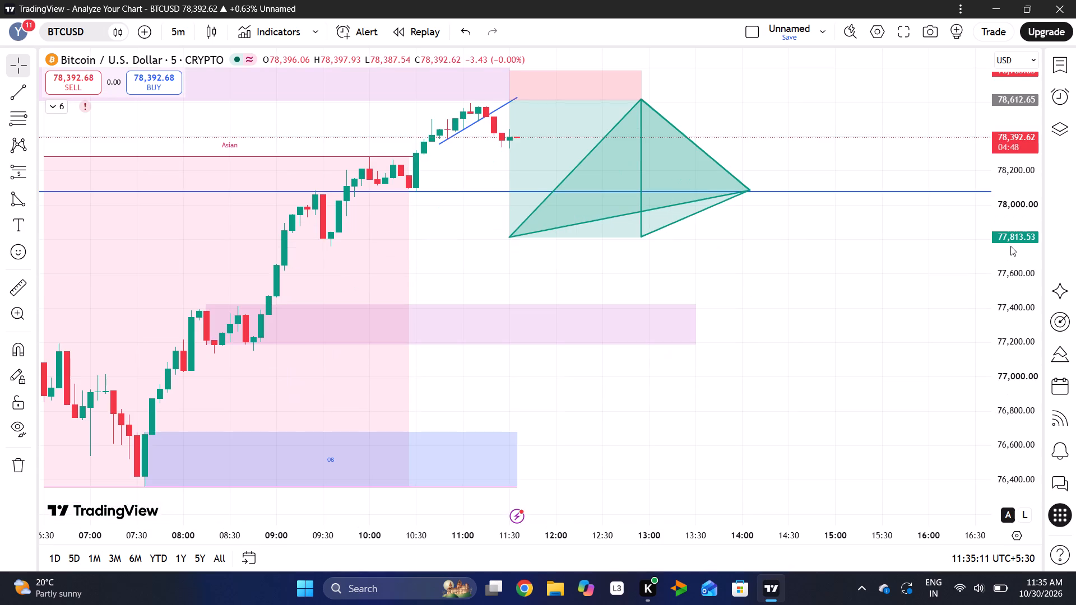
double_click(1010, 246)
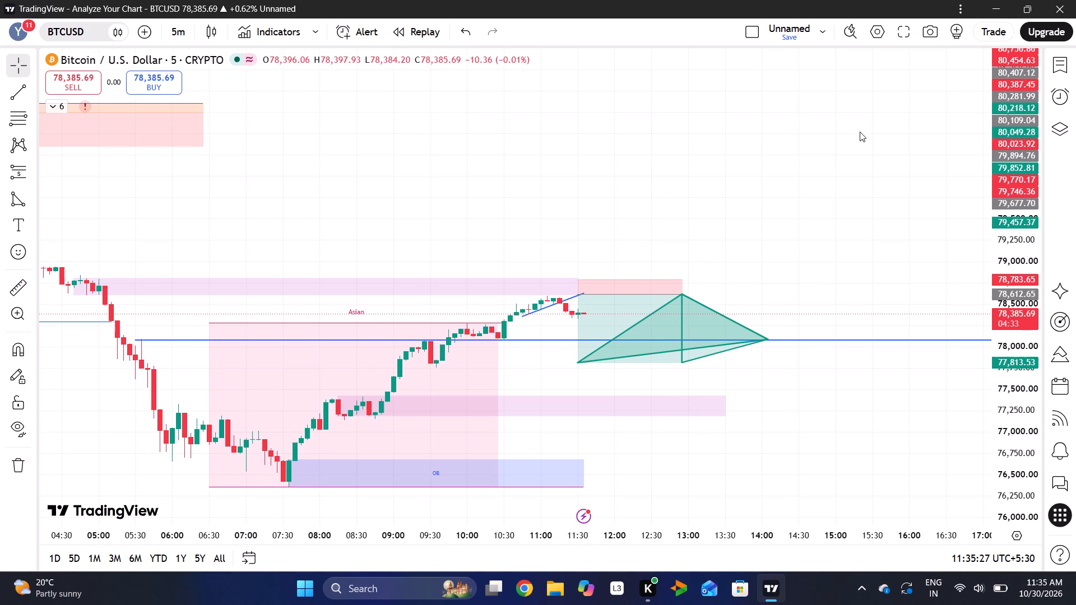
drag(1022, 300, 1050, 81)
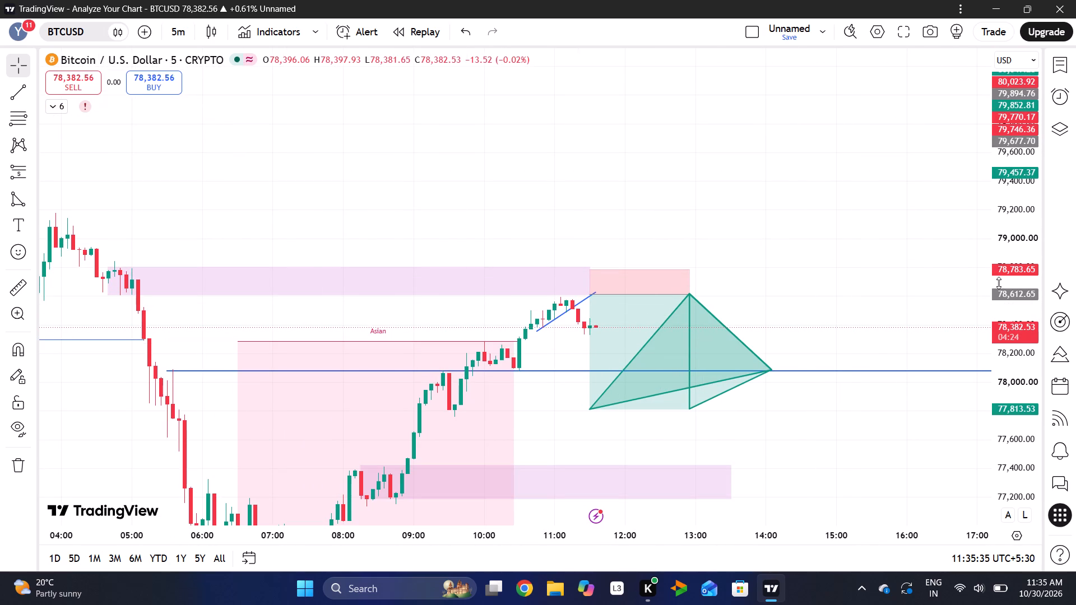
drag(999, 283, 1014, 127)
drag(781, 280, 727, 118)
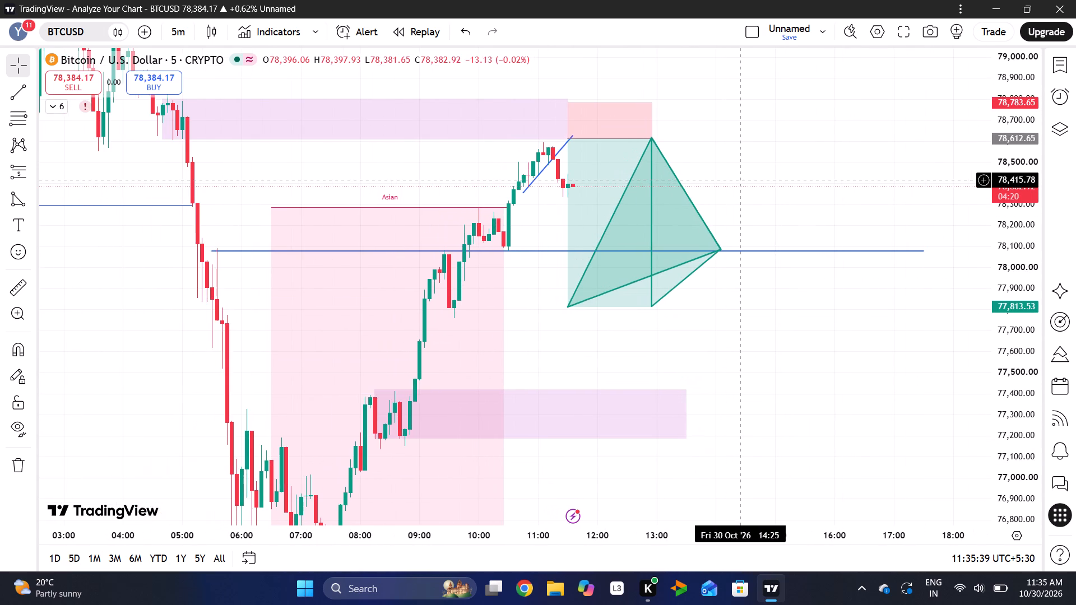
drag(1020, 310, 1074, 91)
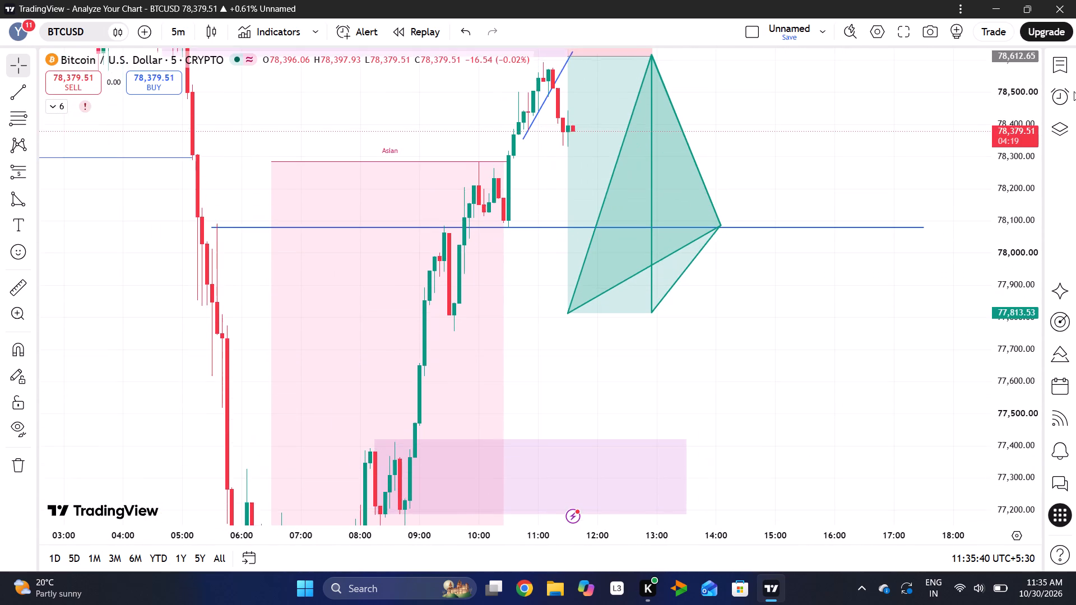
drag(832, 94, 804, 227)
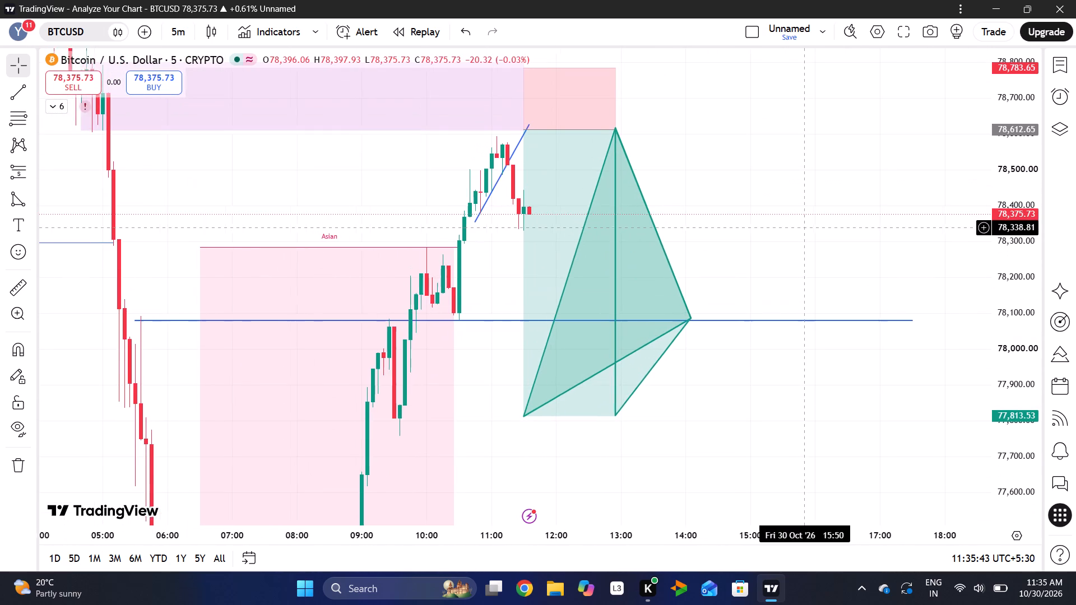
drag(1021, 168, 1021, 215)
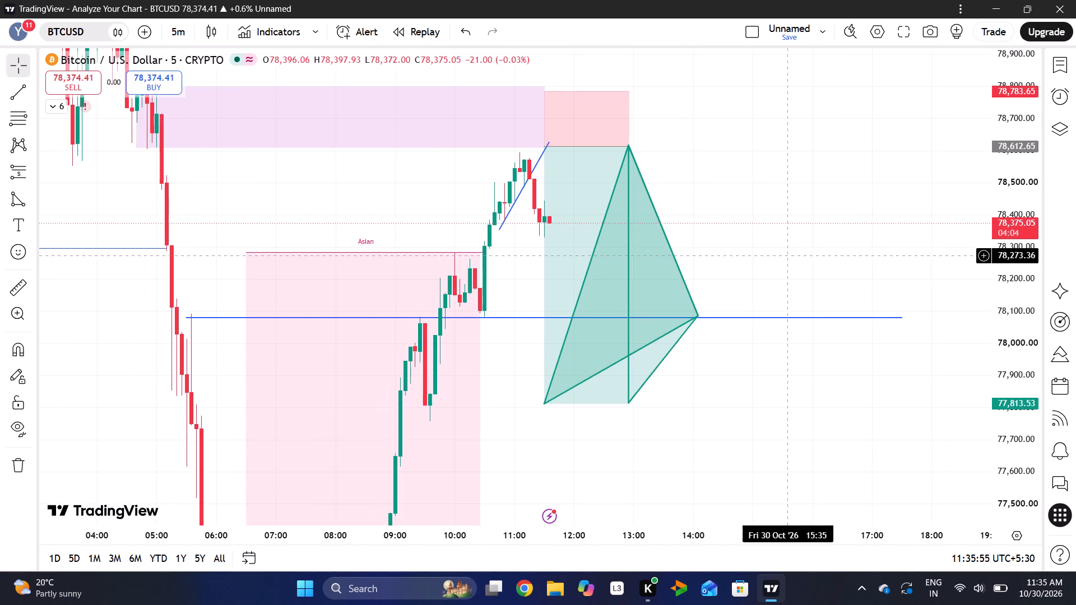
drag(1021, 176, 1022, 251)
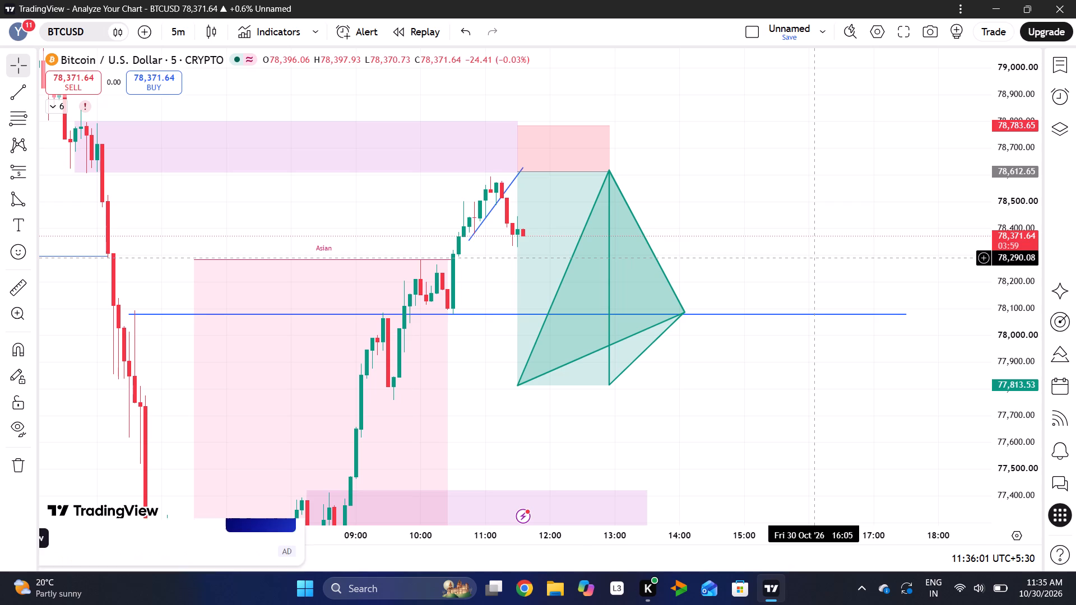
click(354, 462)
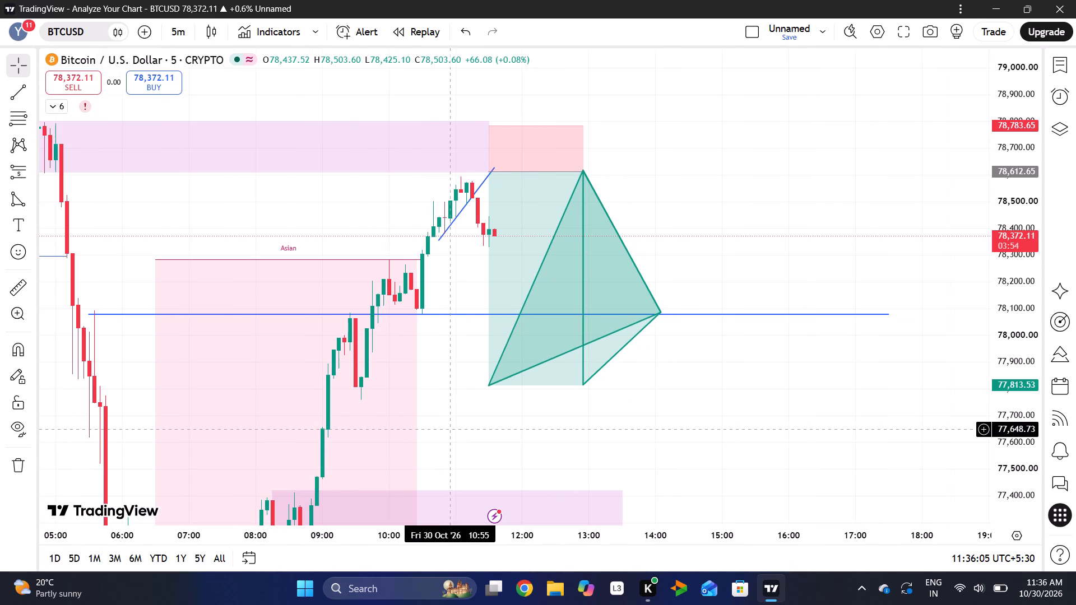
drag(450, 429, 435, 471)
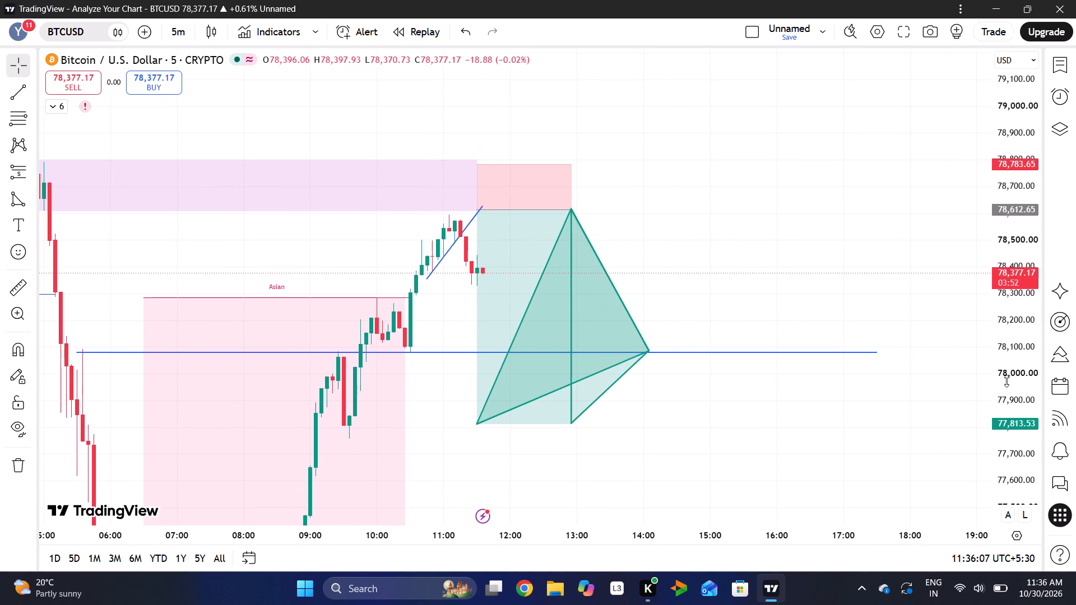
drag(1007, 381, 1023, 221)
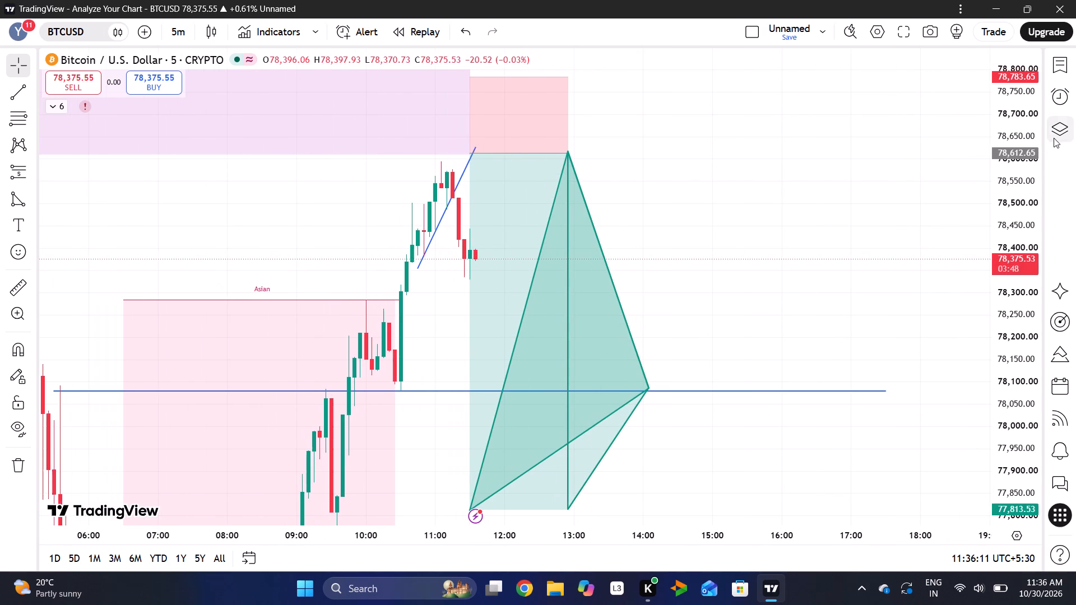
drag(1029, 132, 1021, 212)
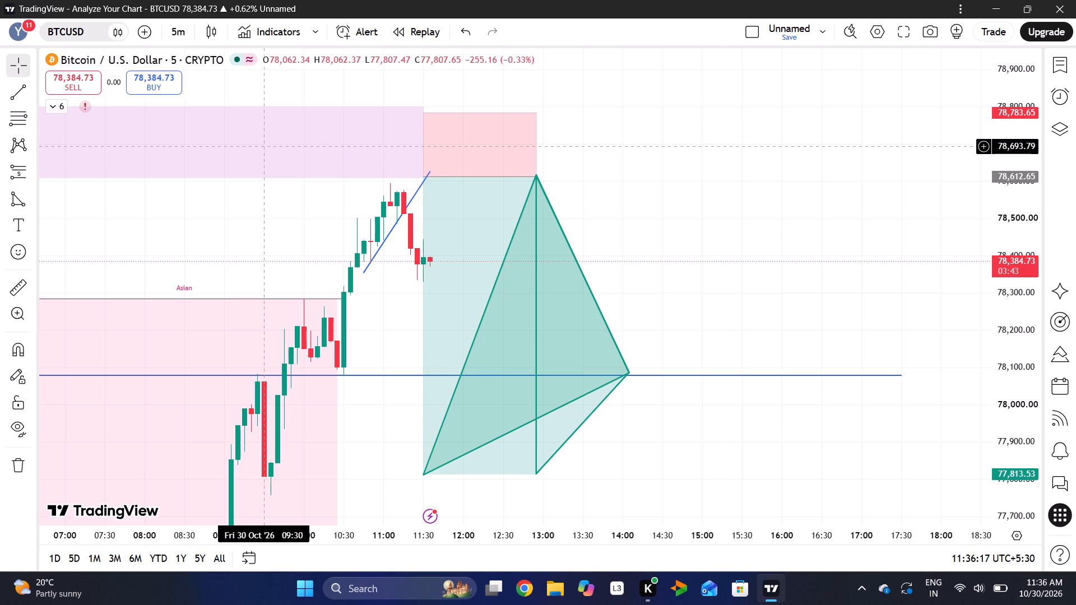
Switch the chart to the XAUUSD symbol from OANDA.
click(73, 26)
key(space)
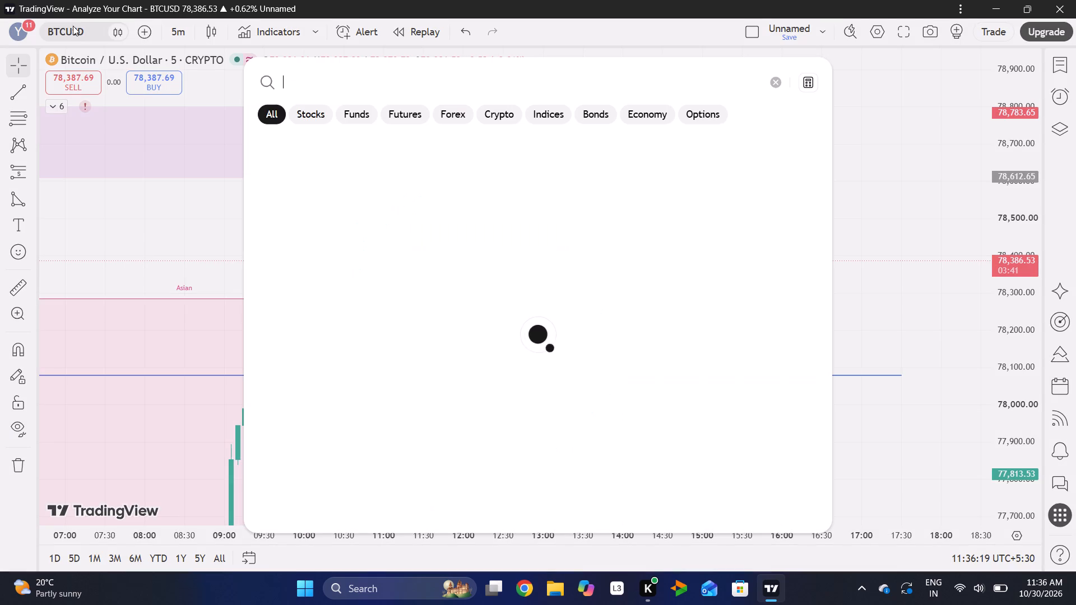
click(400, 184)
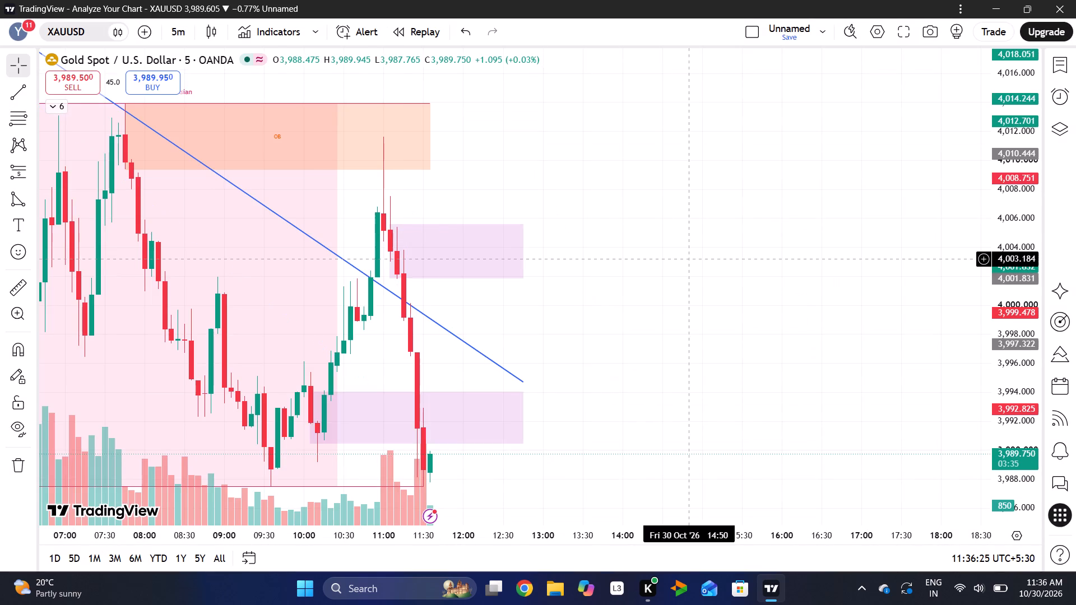
Delete the lower purple price zone on XAUUSD, the one starting at 10:05 between about 3,990 and 3,994.
drag(1002, 276, 986, 435)
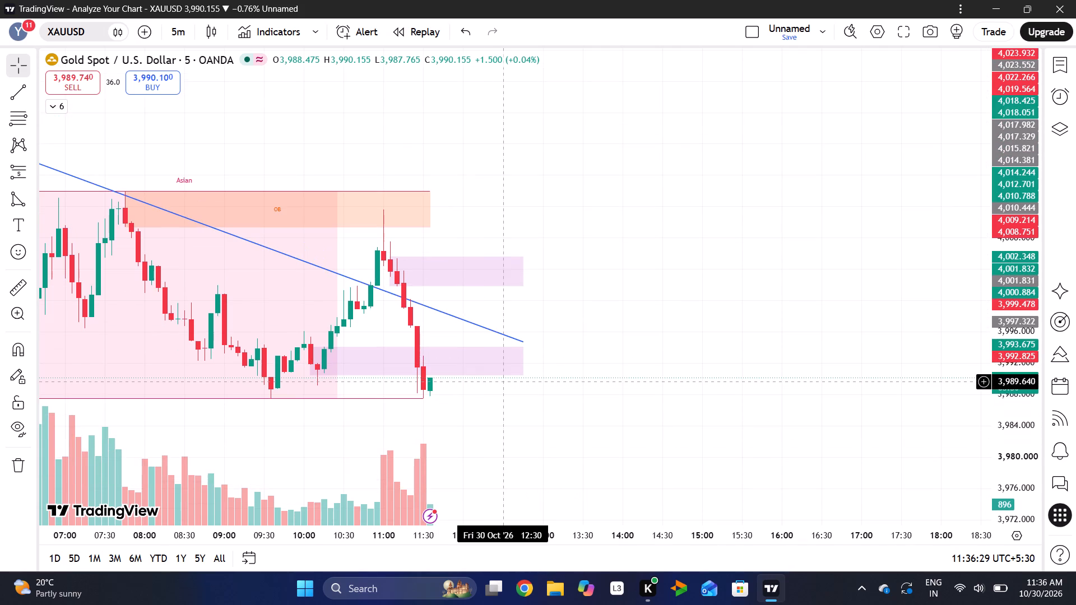
click(502, 375)
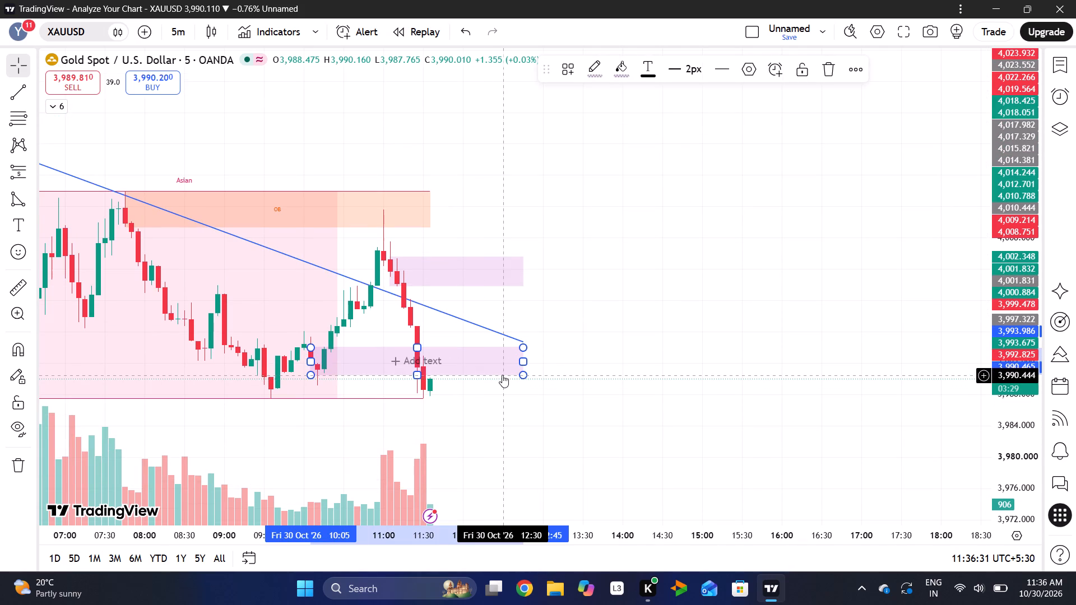
click(824, 71)
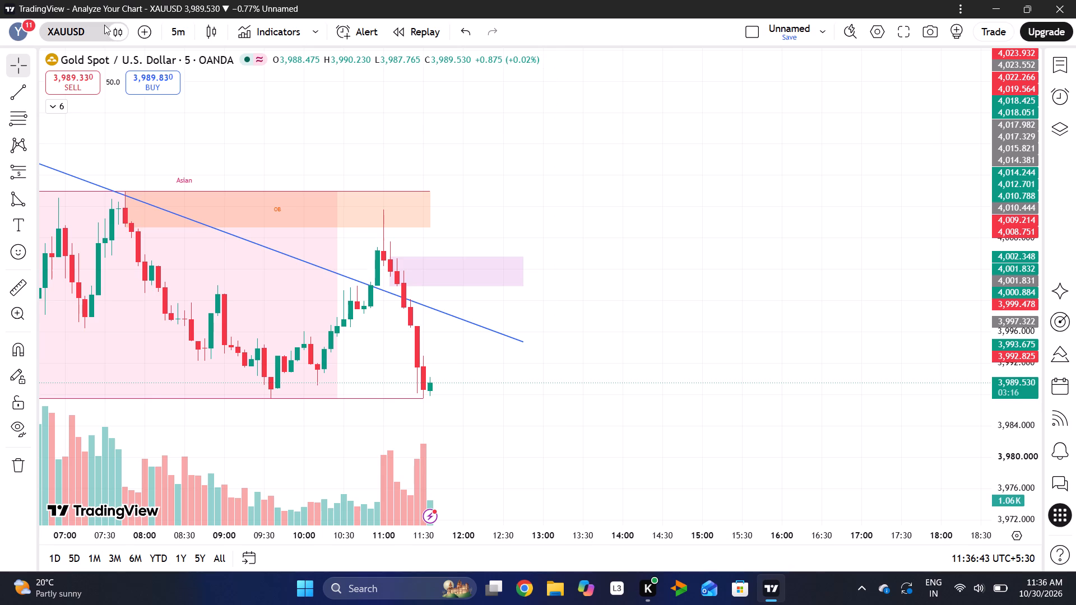
Open the Seasonals analysis for XAUUSD and extend the compared year range back to 2020.
click(76, 29)
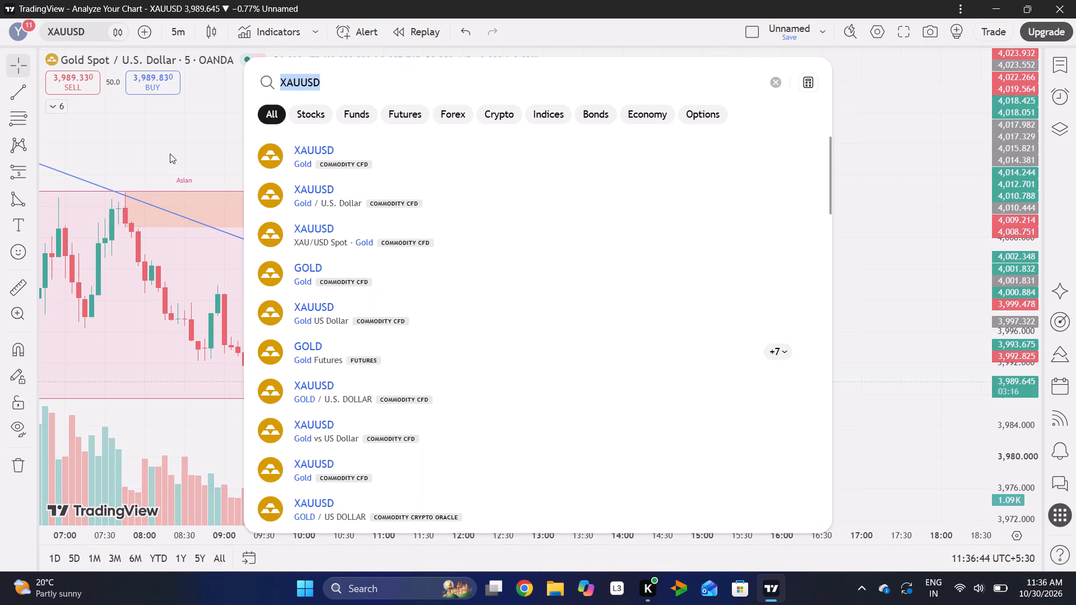
click(170, 153)
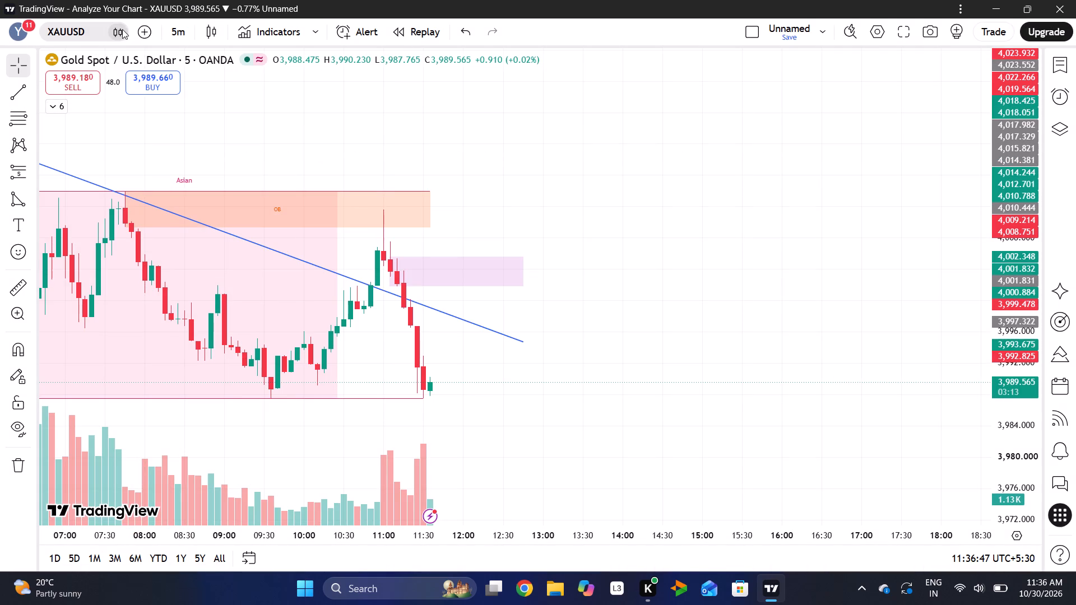
click(122, 29)
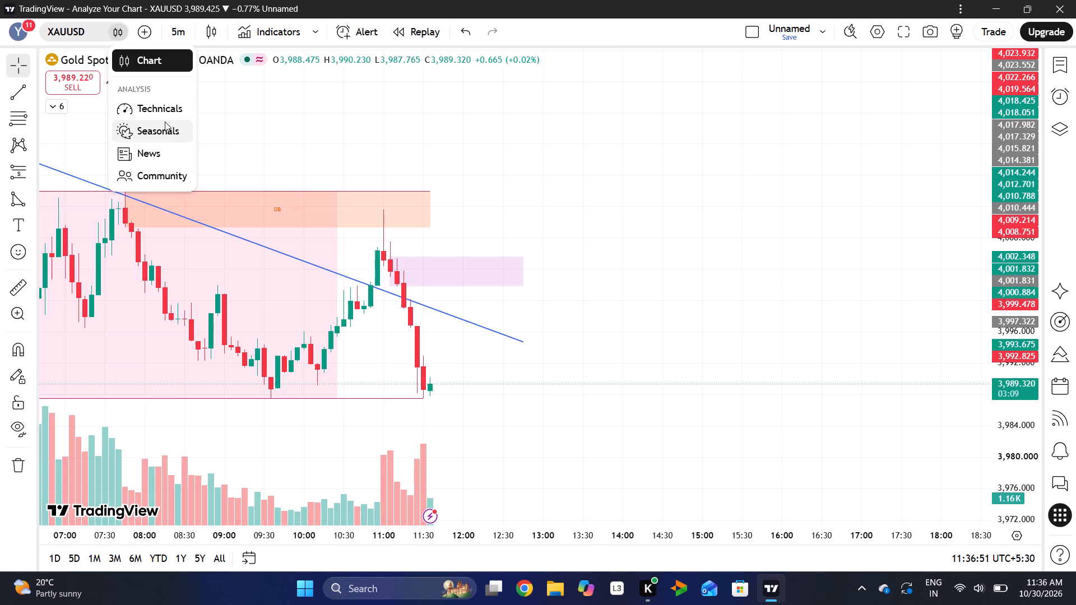
click(166, 129)
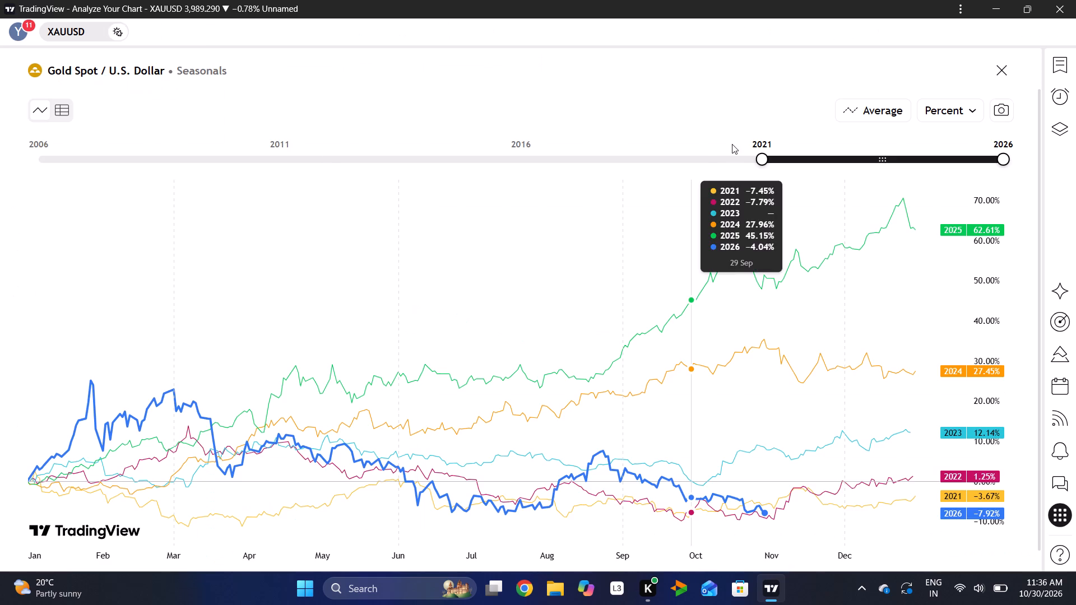
click(706, 156)
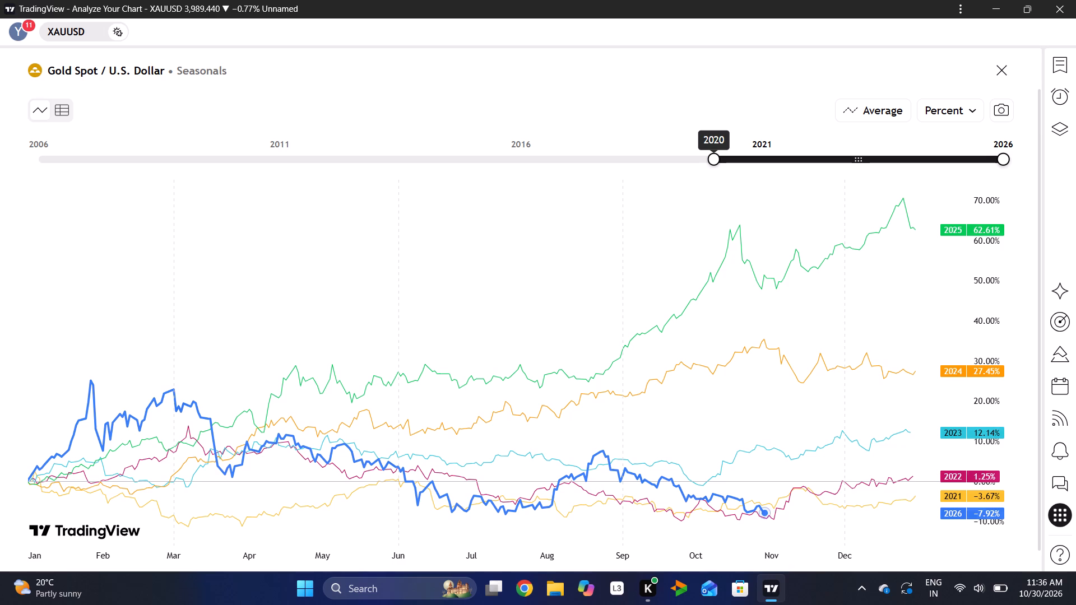
Extend the XAUUSD seasonals comparison back through 2016 and 2011 to 2006, examine the yearly curves, and close the analysis.
click(657, 160)
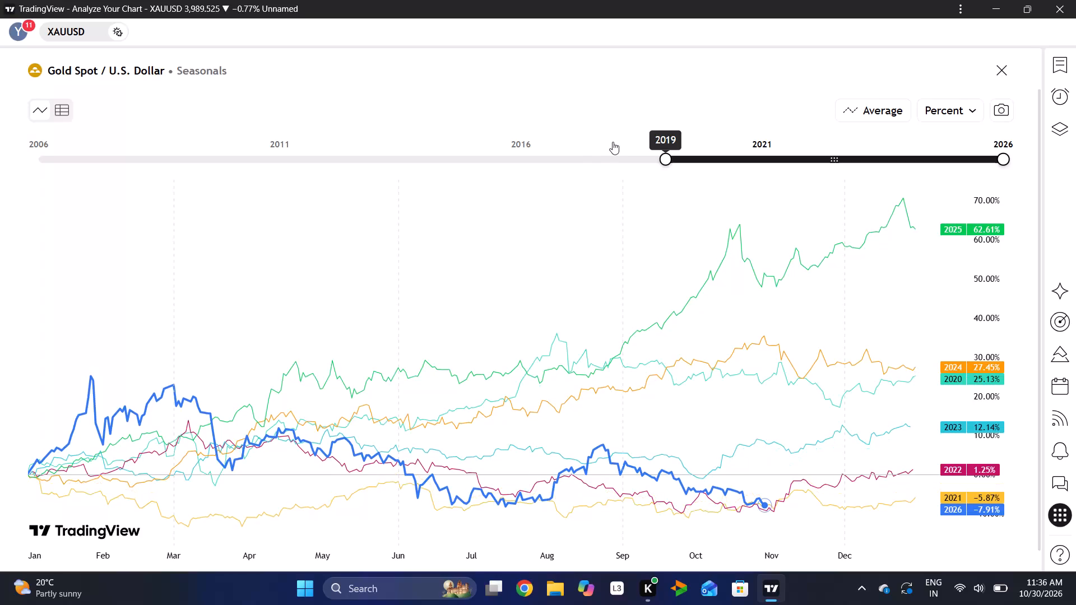
click(523, 147)
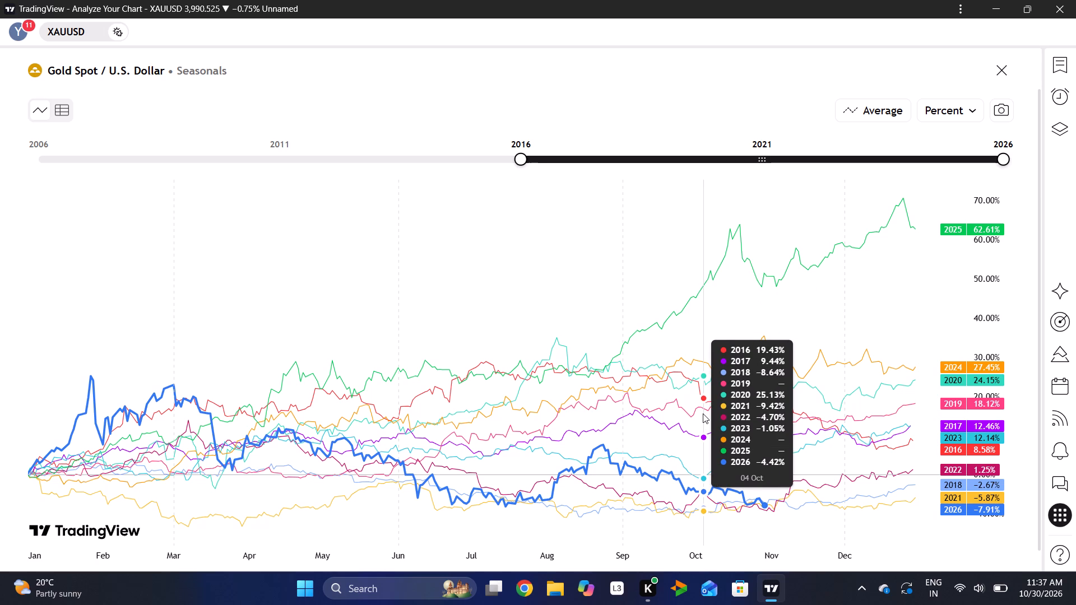
click(290, 160)
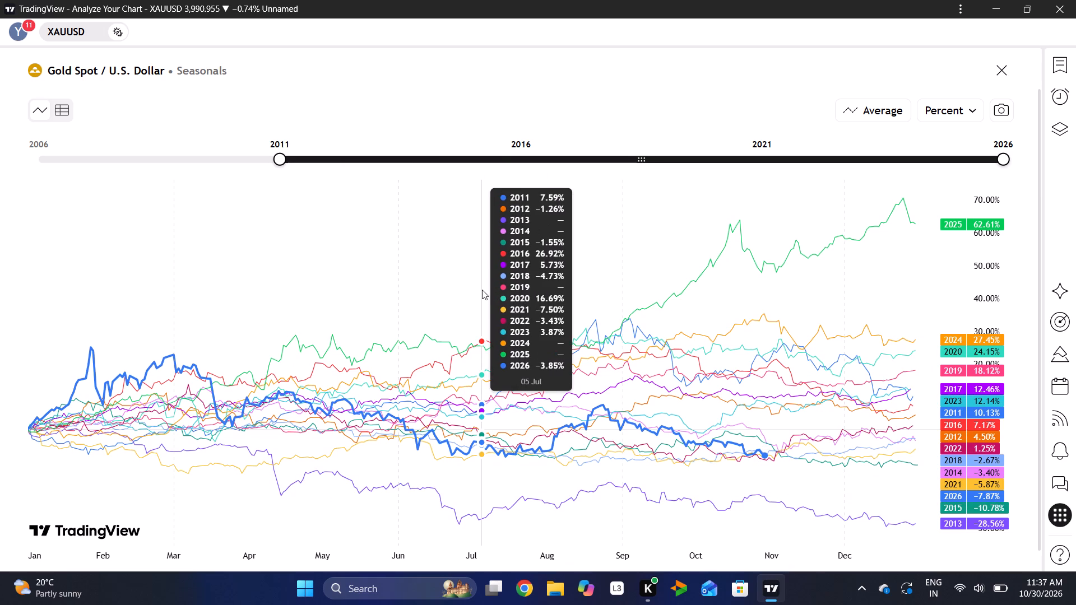
click(52, 157)
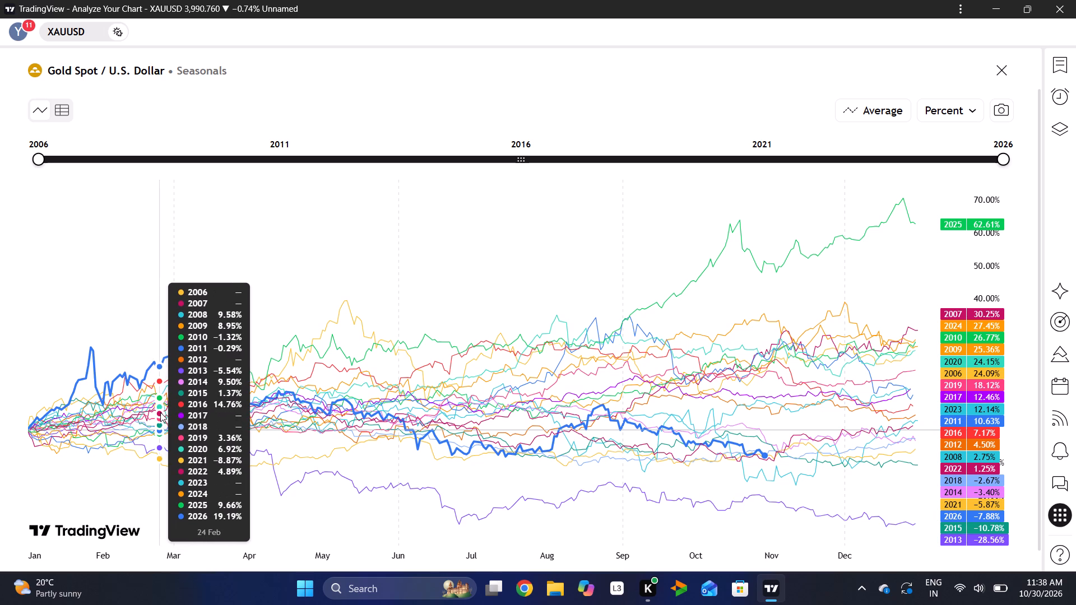
key(Right)
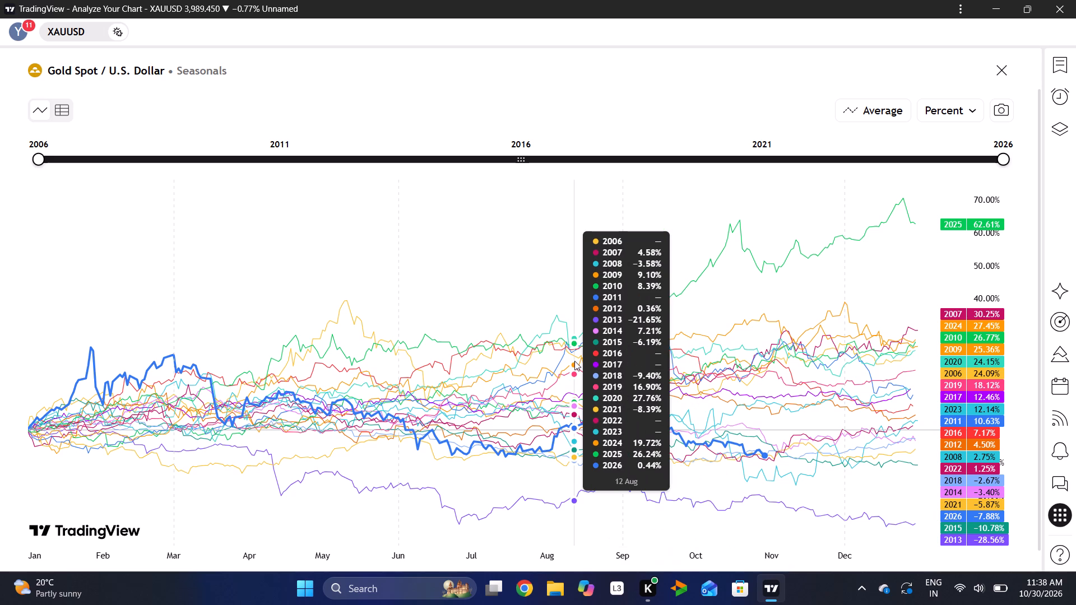
click(561, 366)
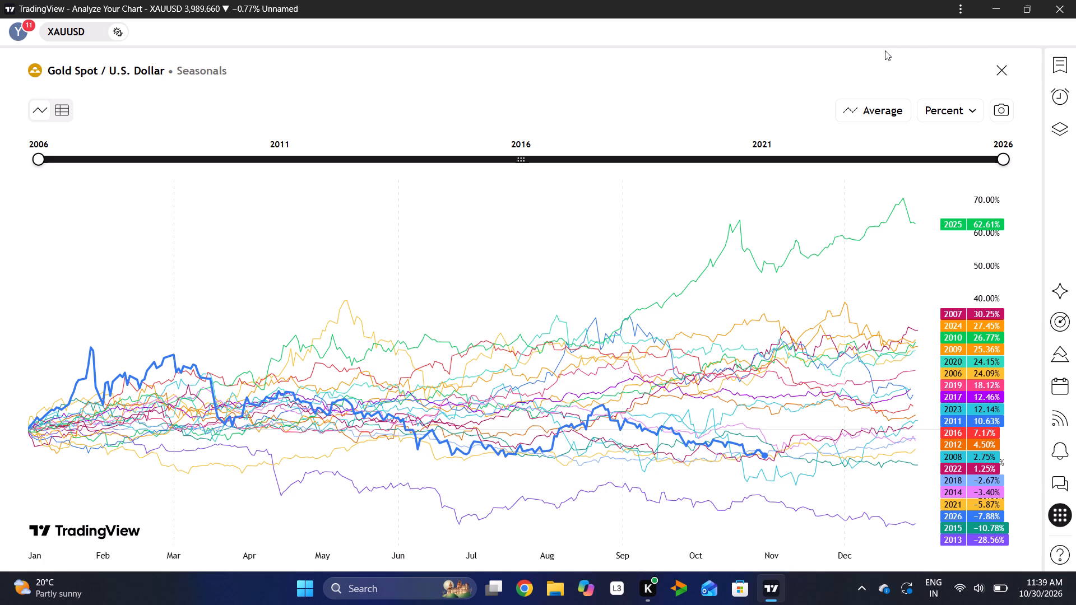
click(1000, 71)
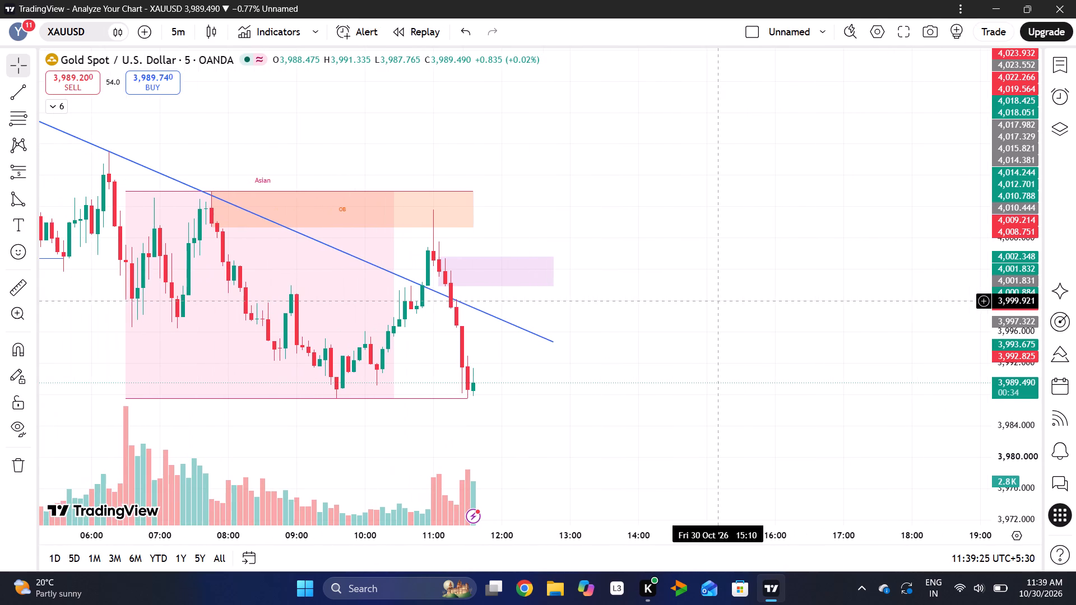
Adjust the lower end of the descending blue trend line on XAUUSD to about 3,996 at 12:35.
drag(1017, 193, 1011, 258)
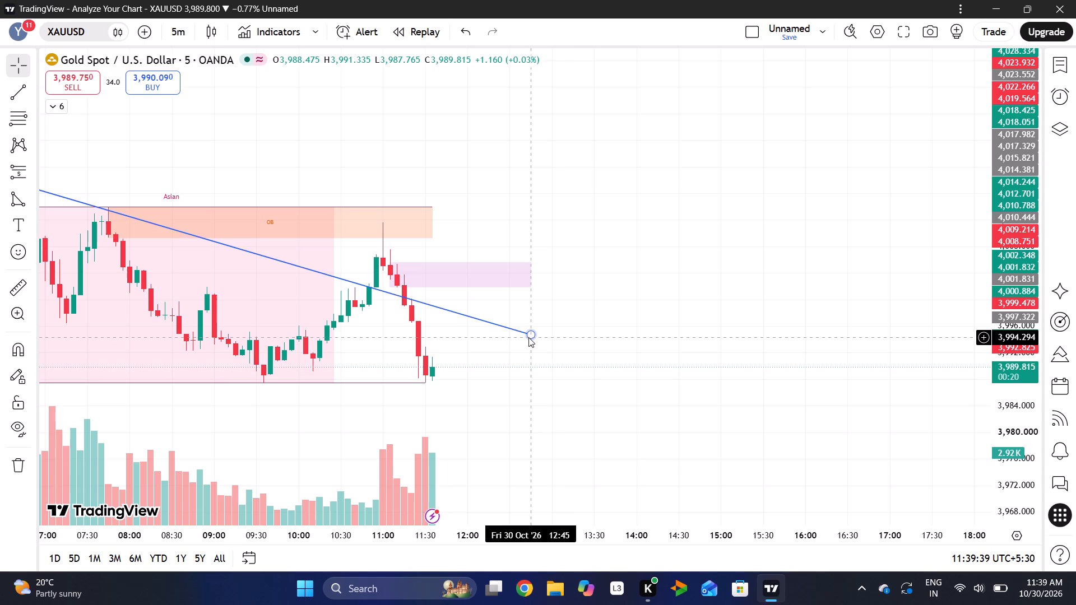
drag(532, 336, 526, 330)
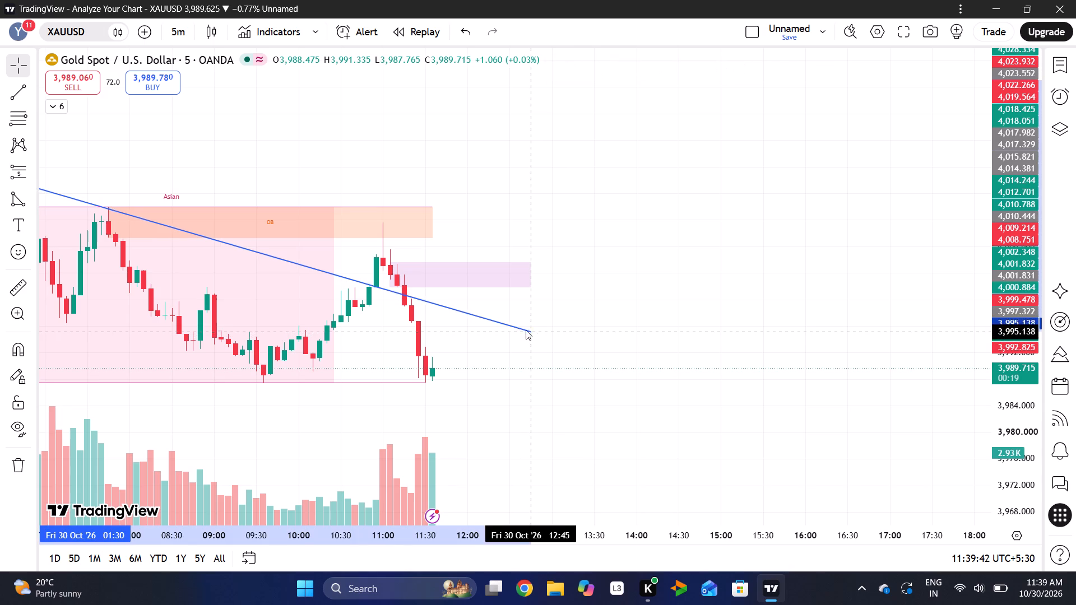
drag(526, 330, 517, 325)
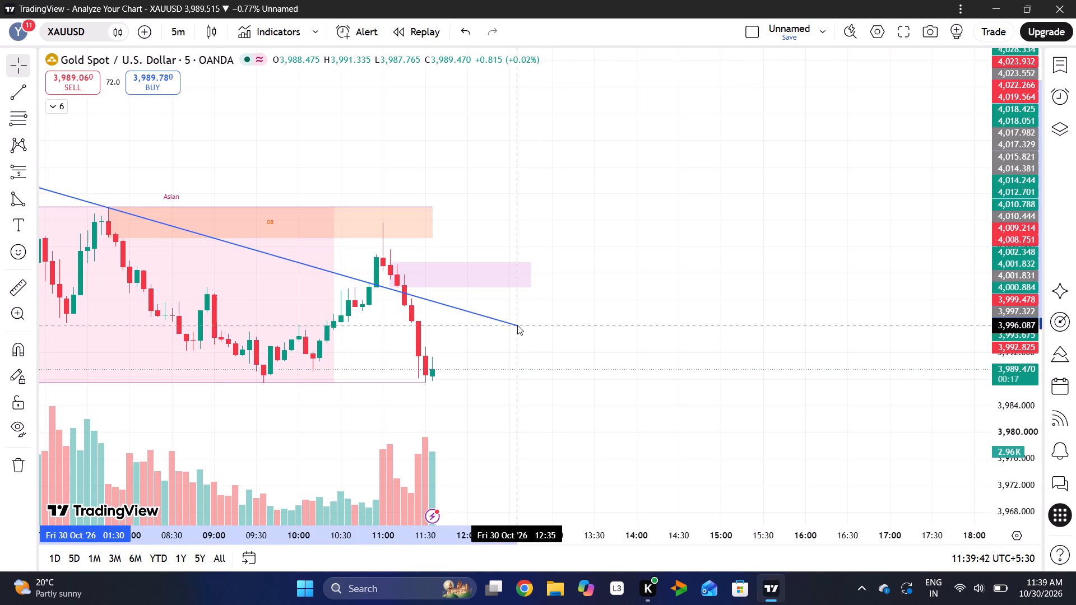
drag(517, 325, 520, 325)
click(583, 300)
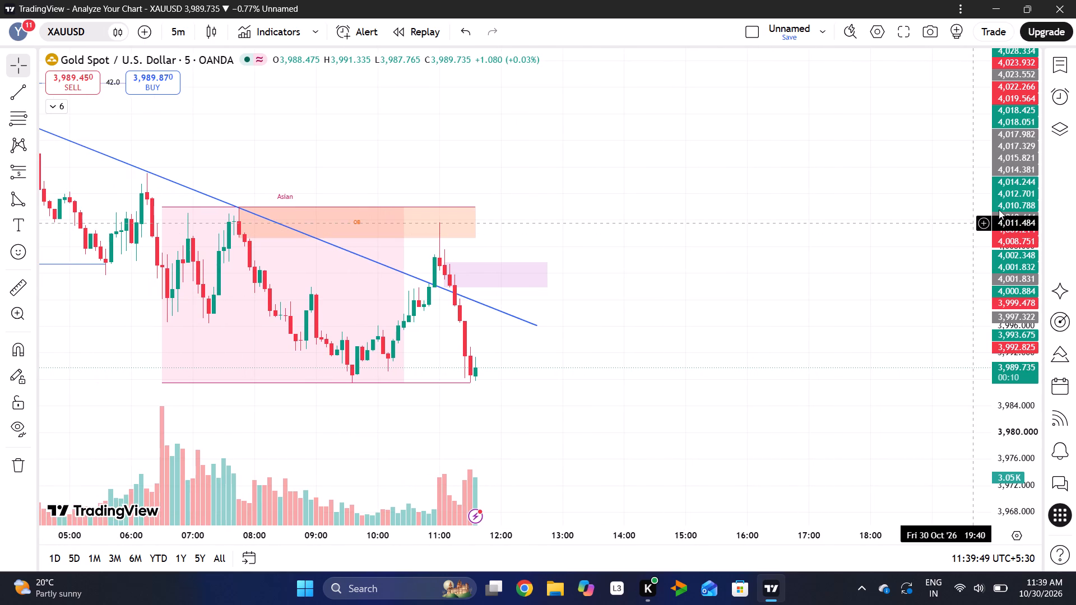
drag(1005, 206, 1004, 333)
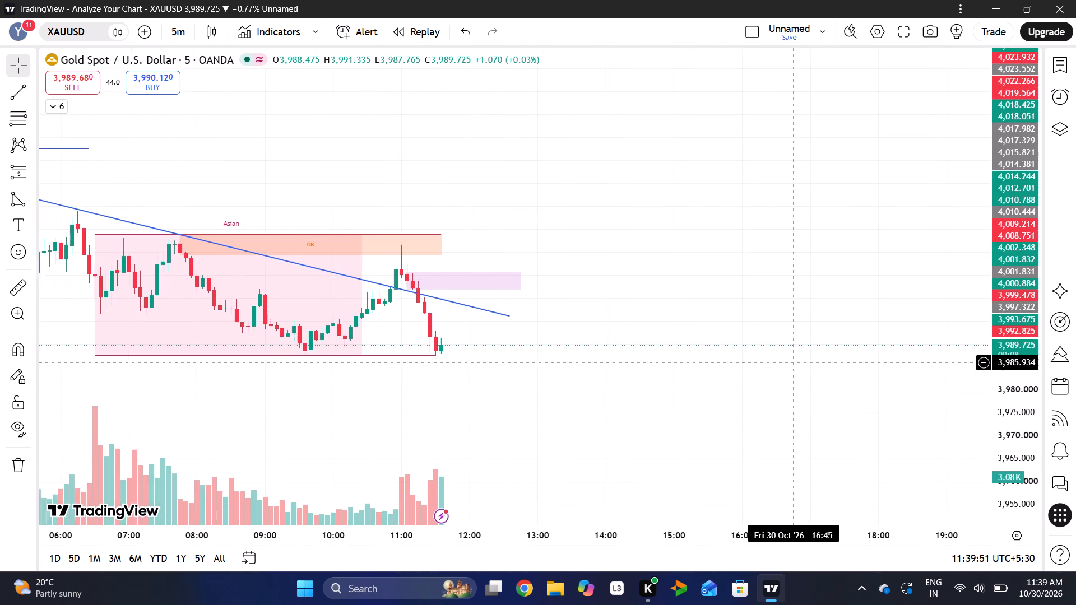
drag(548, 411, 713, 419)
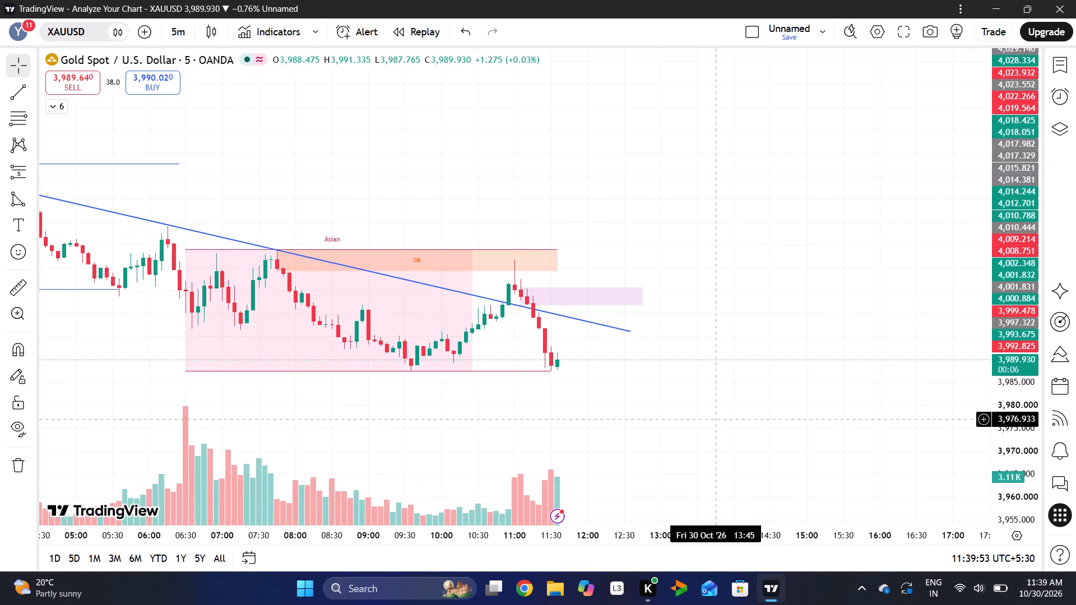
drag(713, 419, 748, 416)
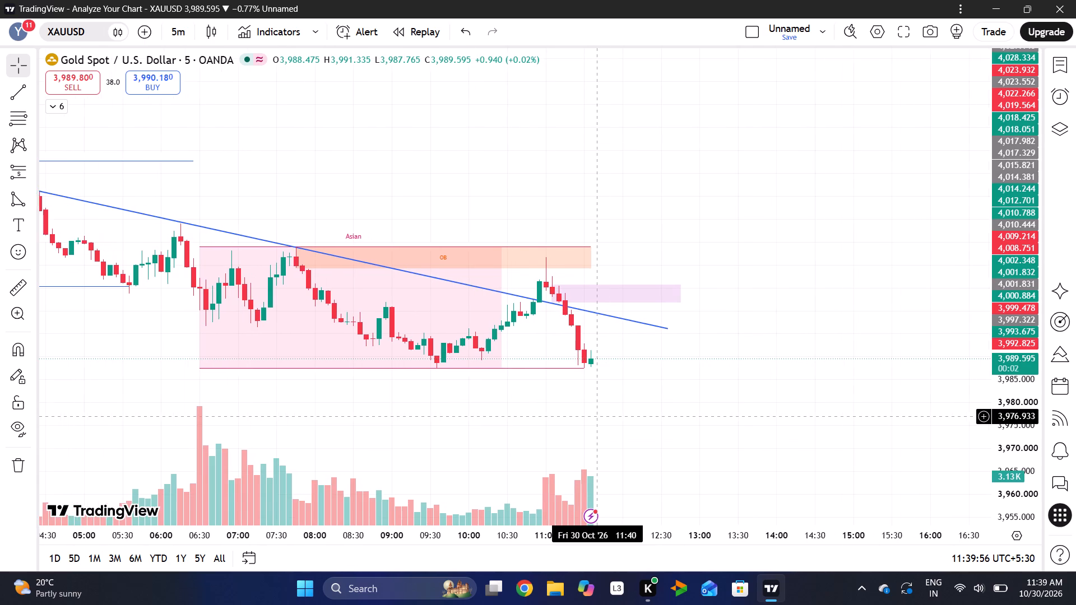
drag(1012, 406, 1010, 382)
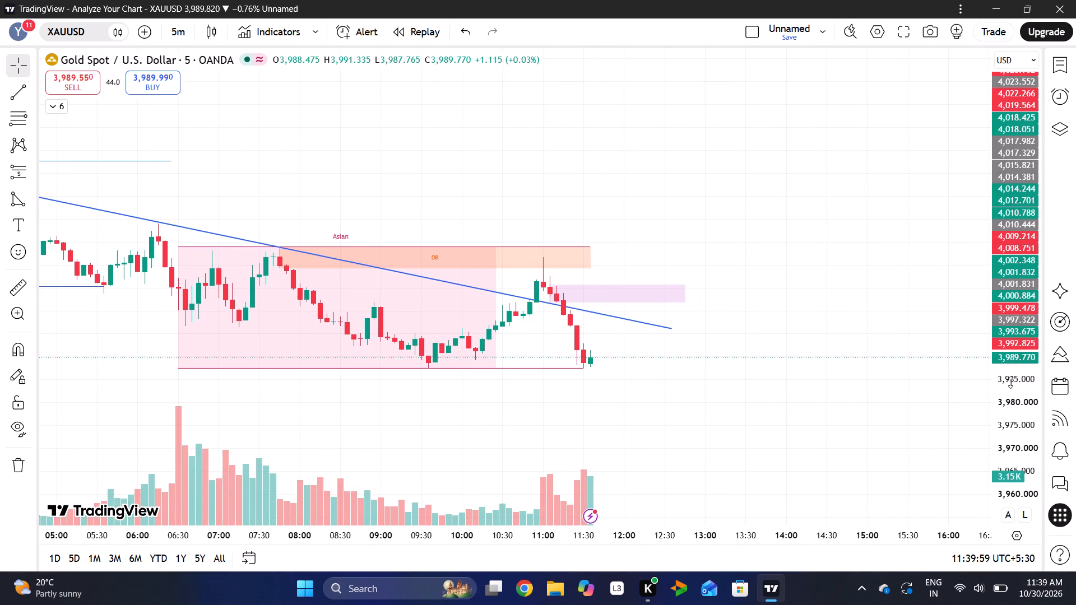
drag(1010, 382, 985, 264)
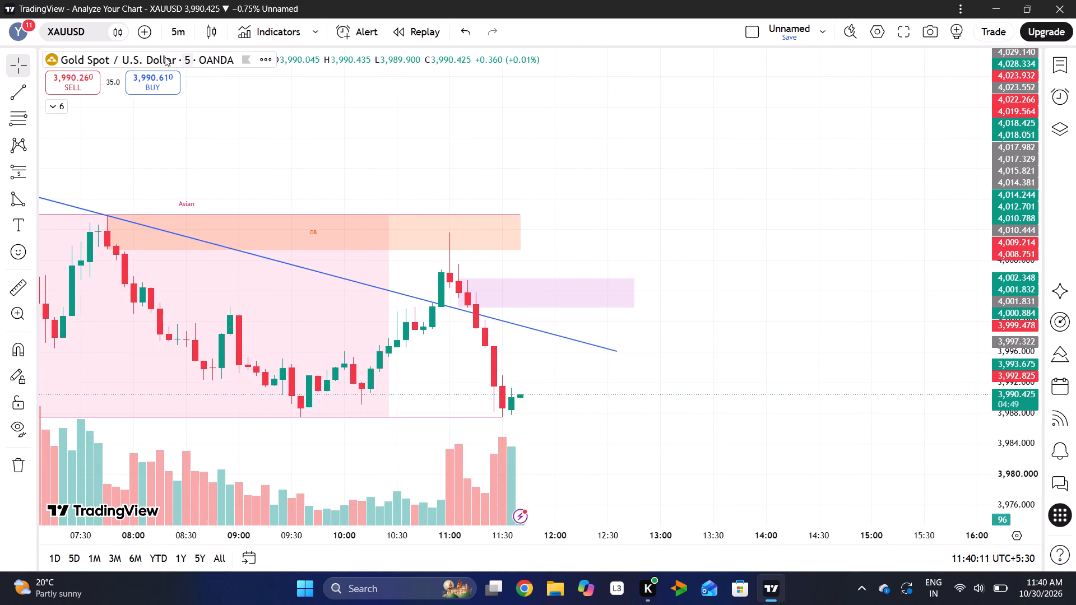
Open the Technicals analysis for XAUUSD, review the 1-day oscillator and moving average ratings, and close it.
click(119, 31)
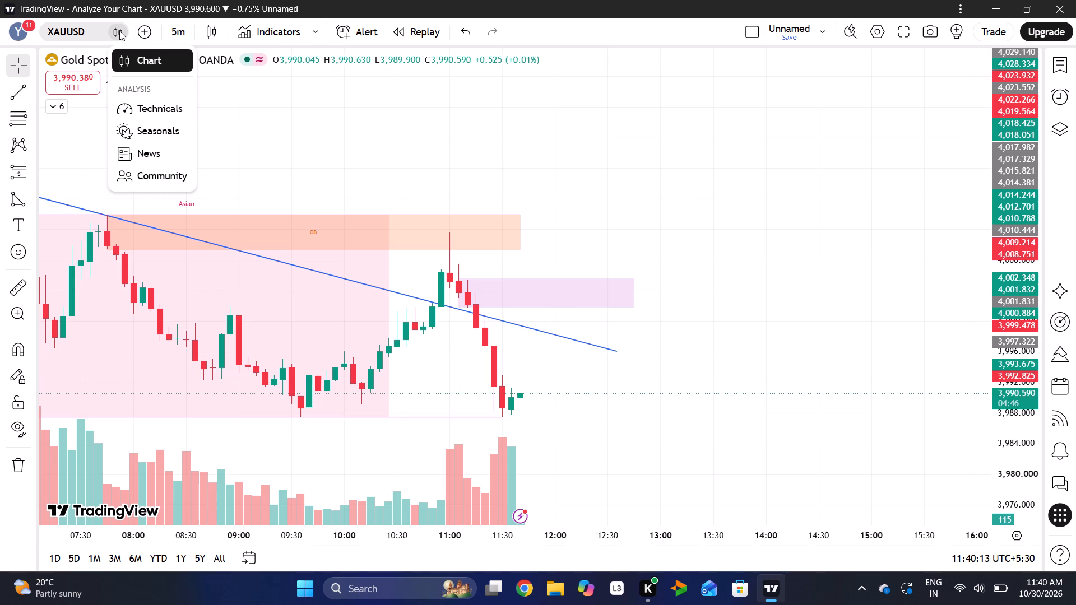
click(137, 108)
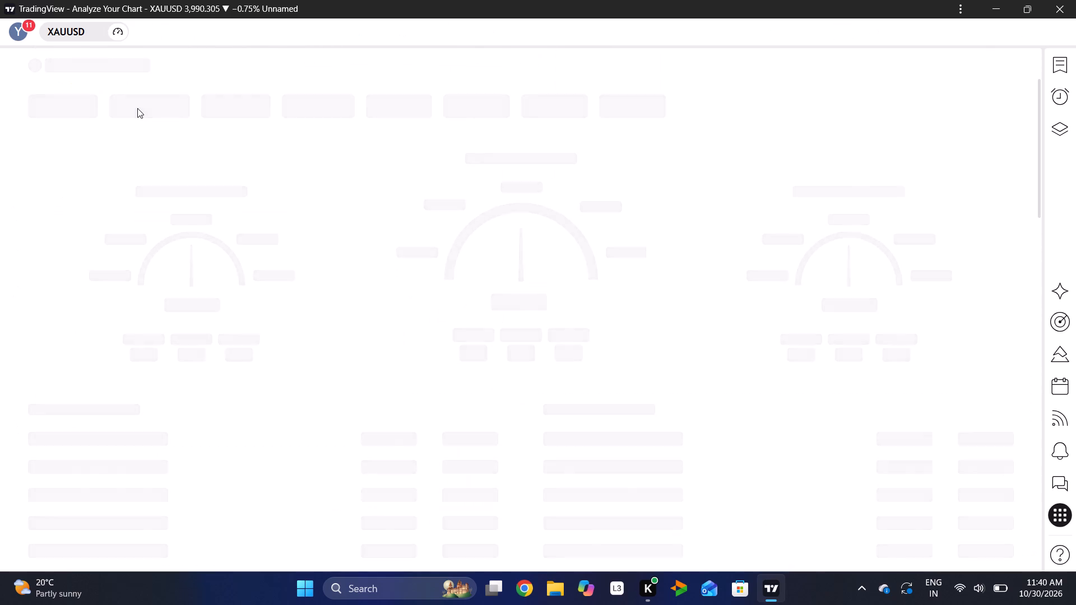
scroll(588, 357, down, 1)
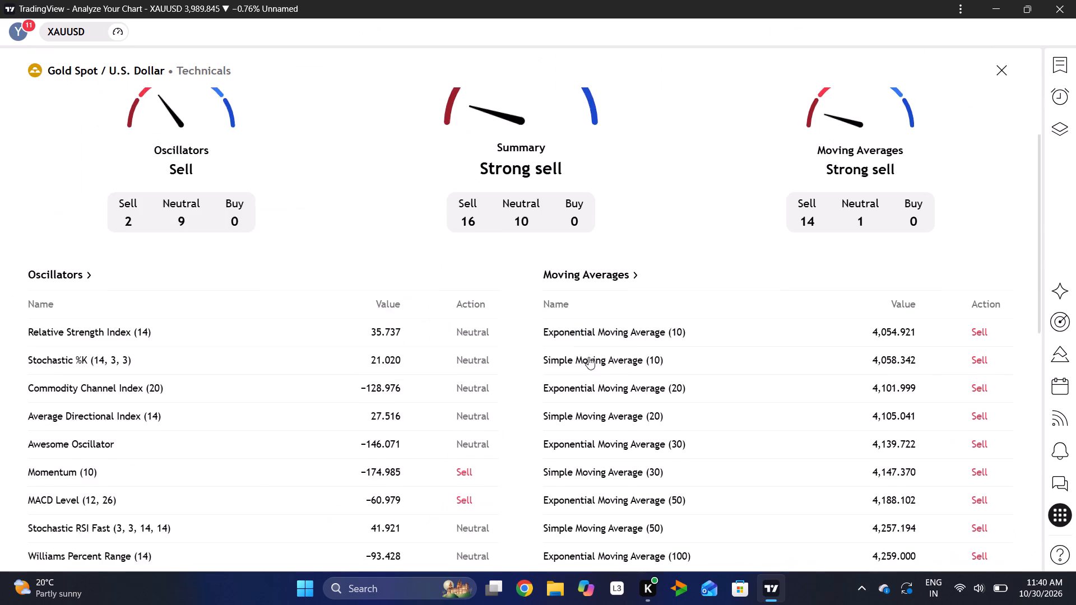
scroll(588, 357, down, 2)
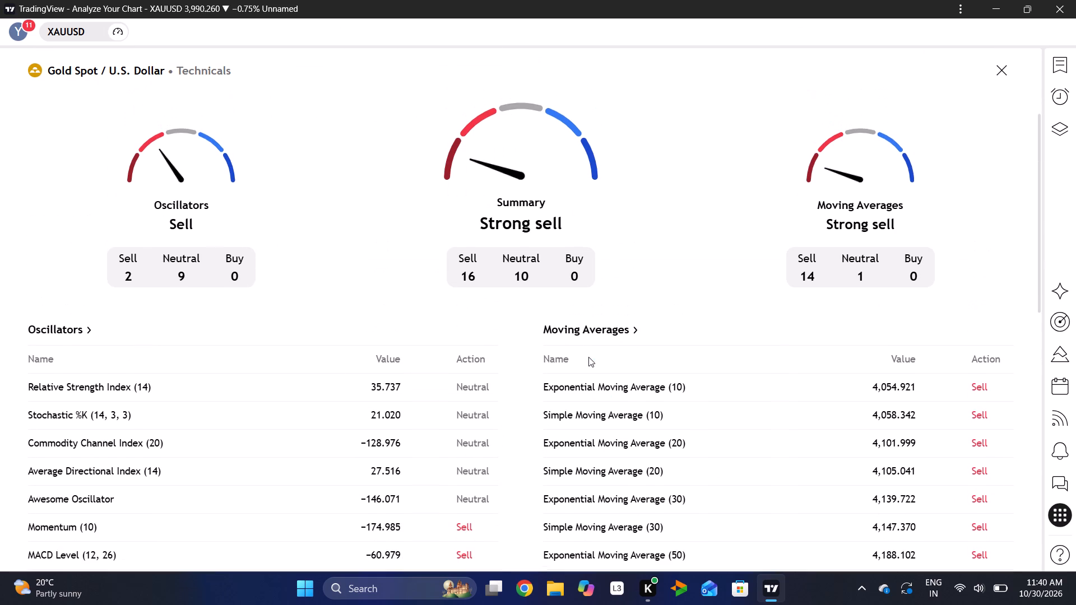
scroll(588, 357, down, 1)
scroll(588, 357, up, 3)
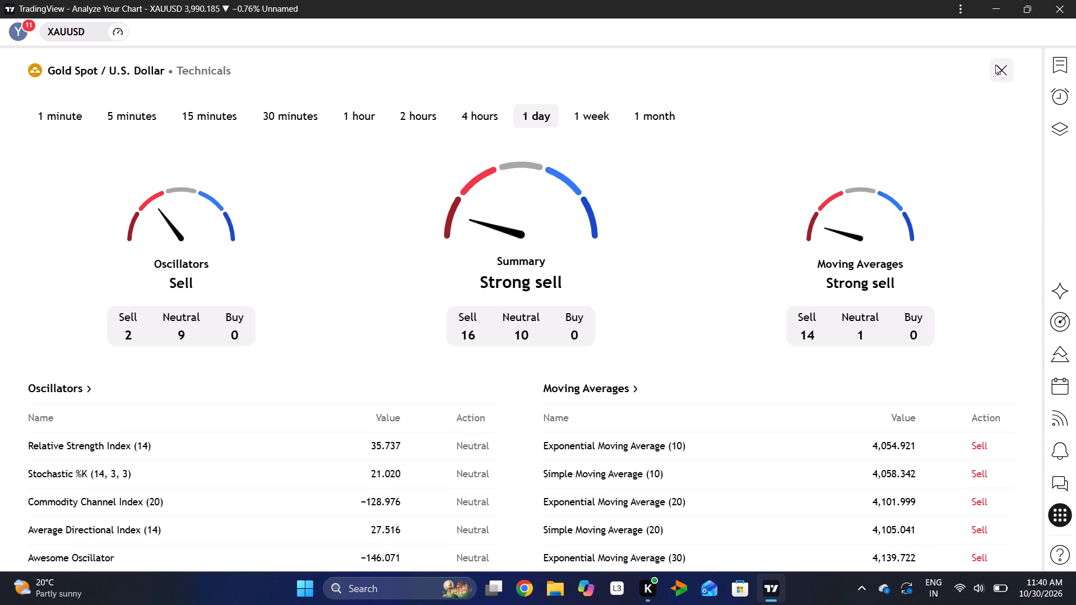
click(995, 64)
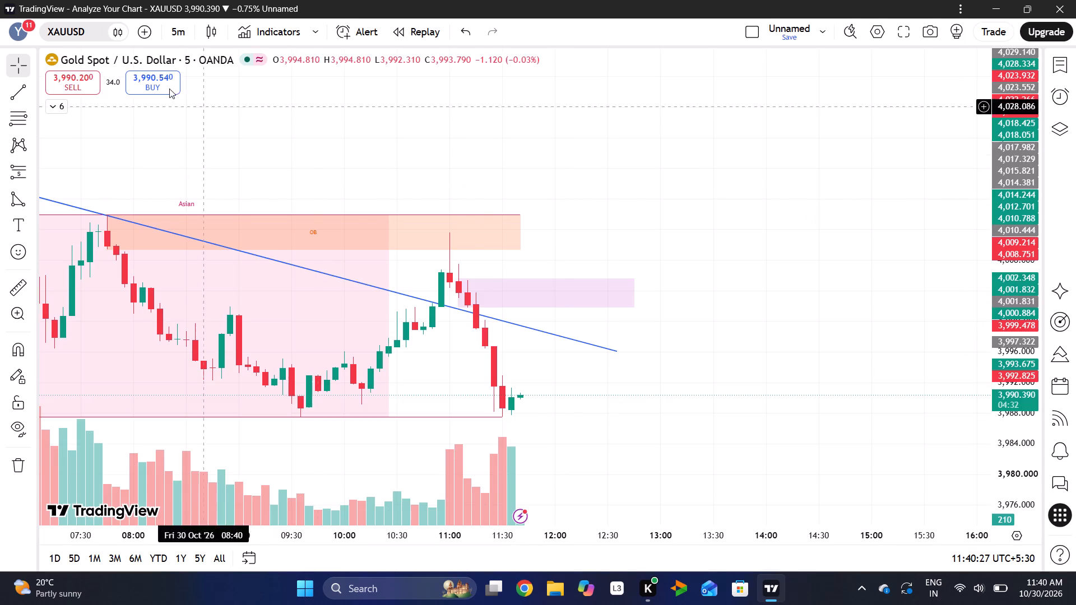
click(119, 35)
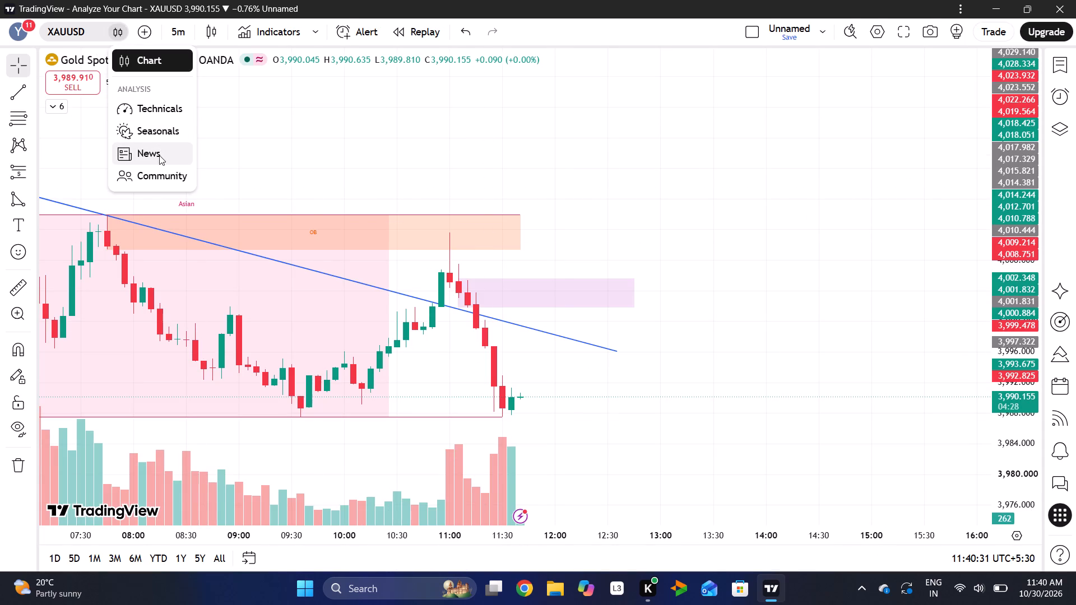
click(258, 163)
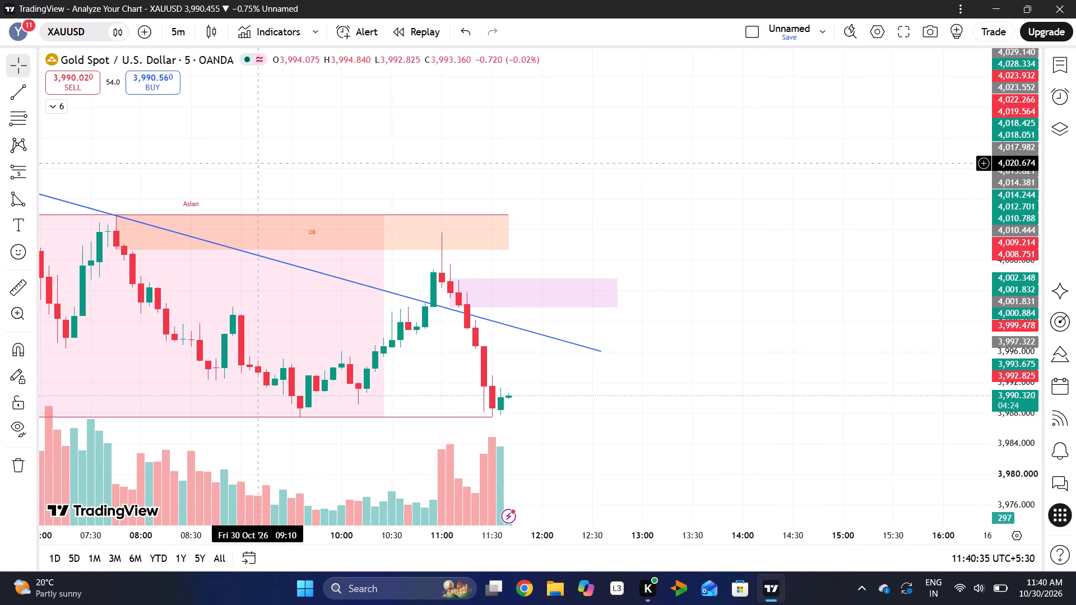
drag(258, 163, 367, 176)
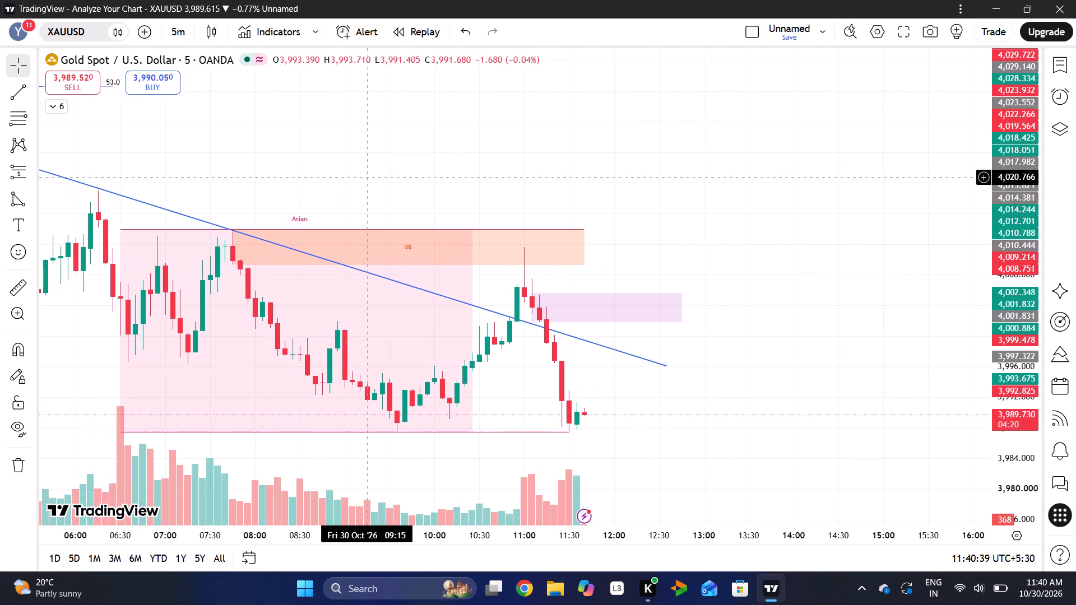
Switch the chart to the BTCUSD Bitcoin spot crypto symbol.
click(75, 31)
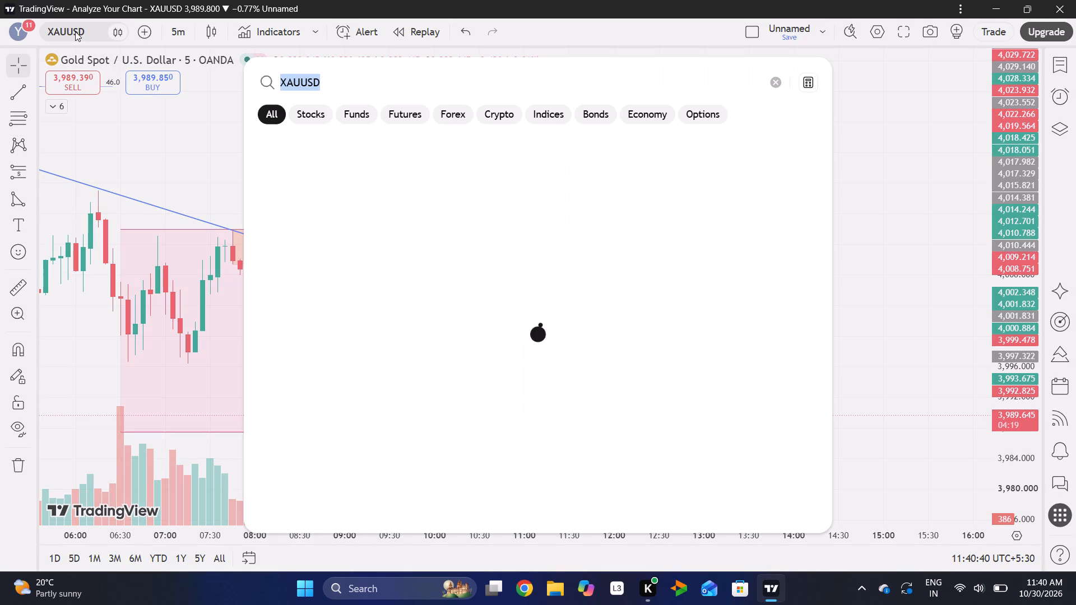
key(space)
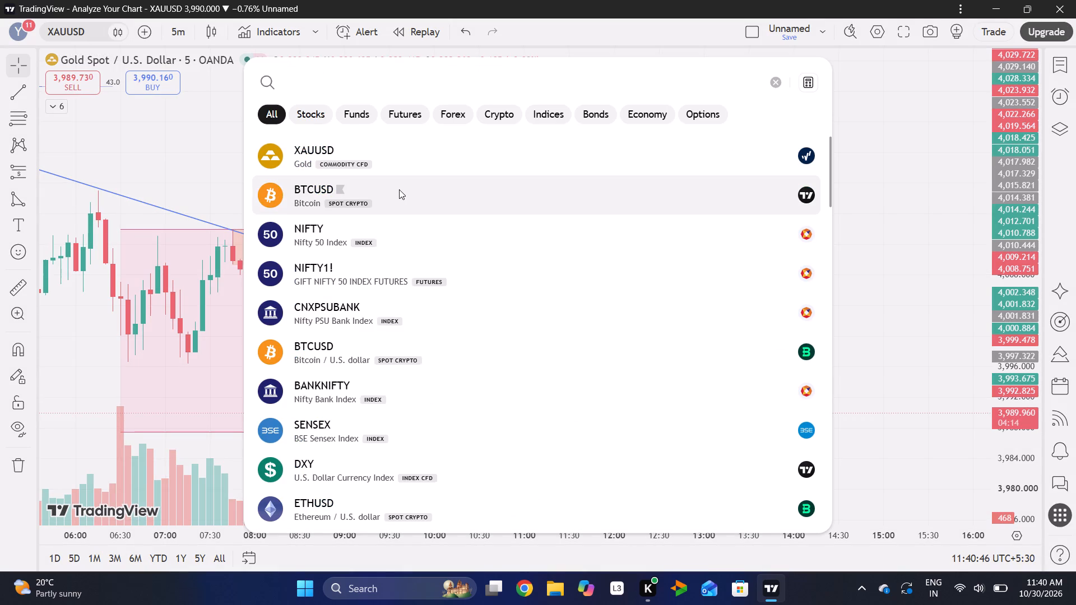
click(399, 189)
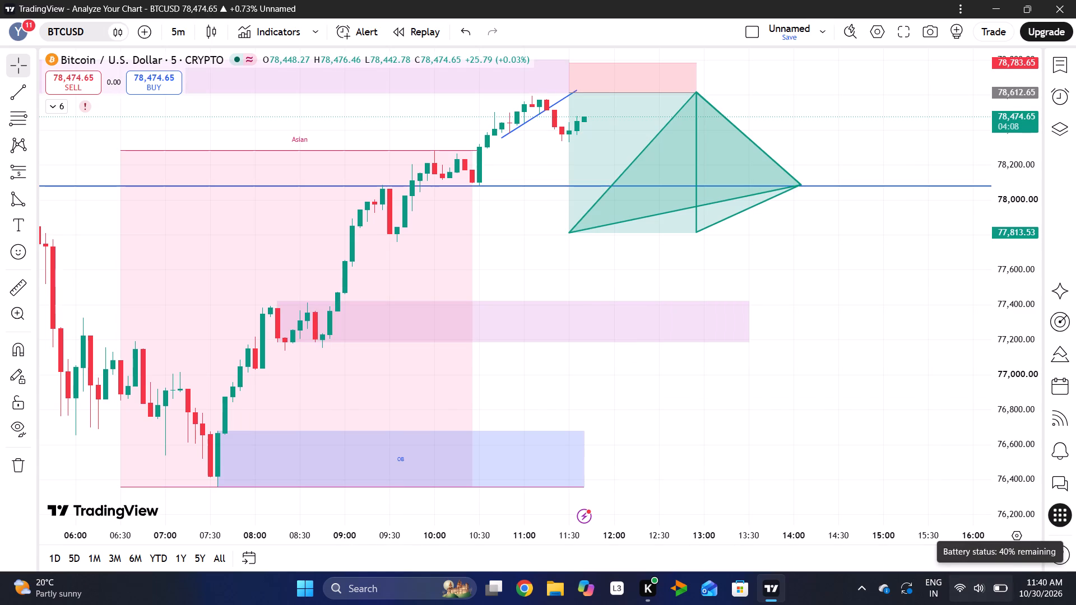
Move the outer apex of the BTCUSD triangle whose vertical side is at 12:55 to about 78,200 at 14:15.
drag(932, 403, 886, 484)
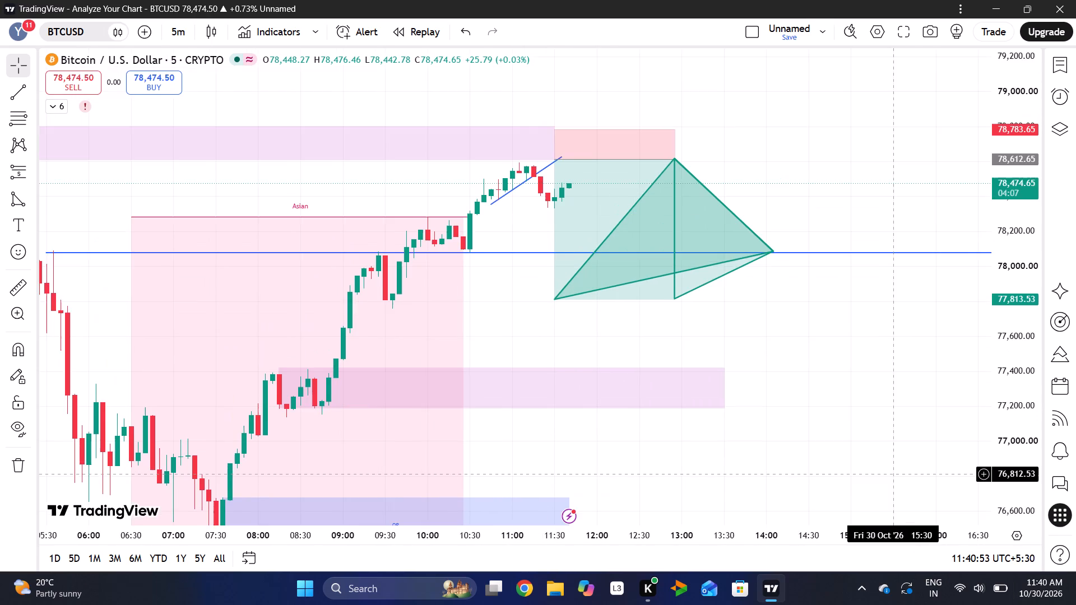
drag(1024, 464, 1012, 280)
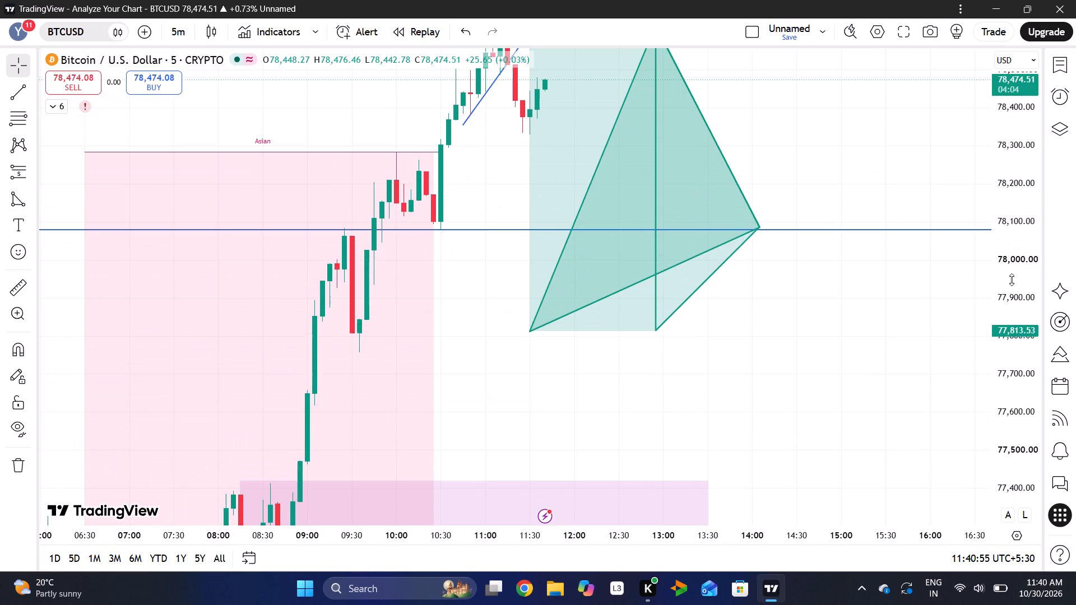
drag(844, 176, 844, 199)
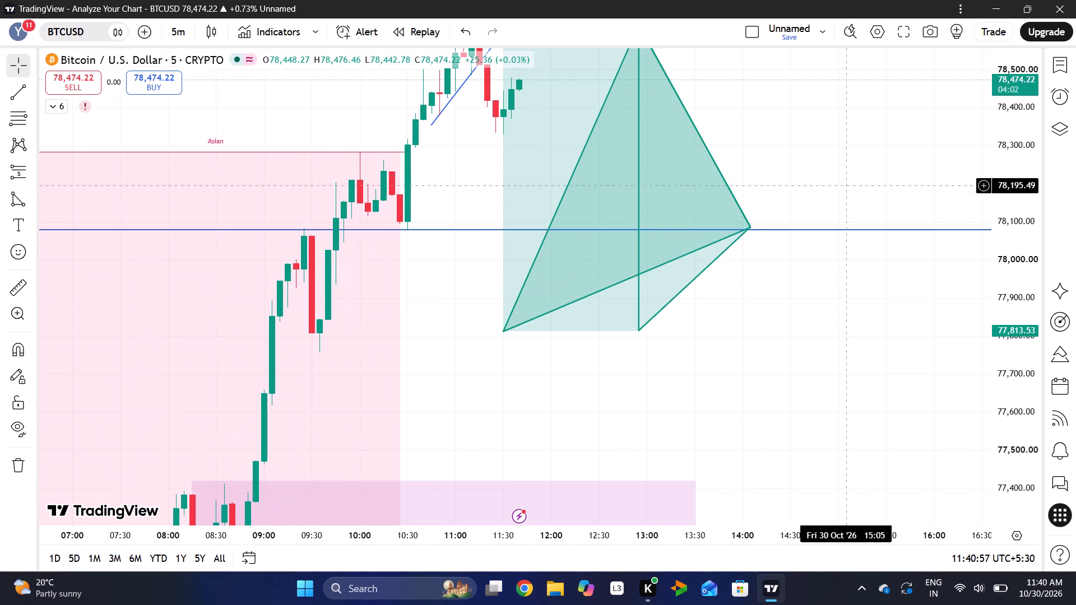
drag(844, 199, 834, 277)
drag(829, 208, 839, 243)
drag(839, 243, 823, 273)
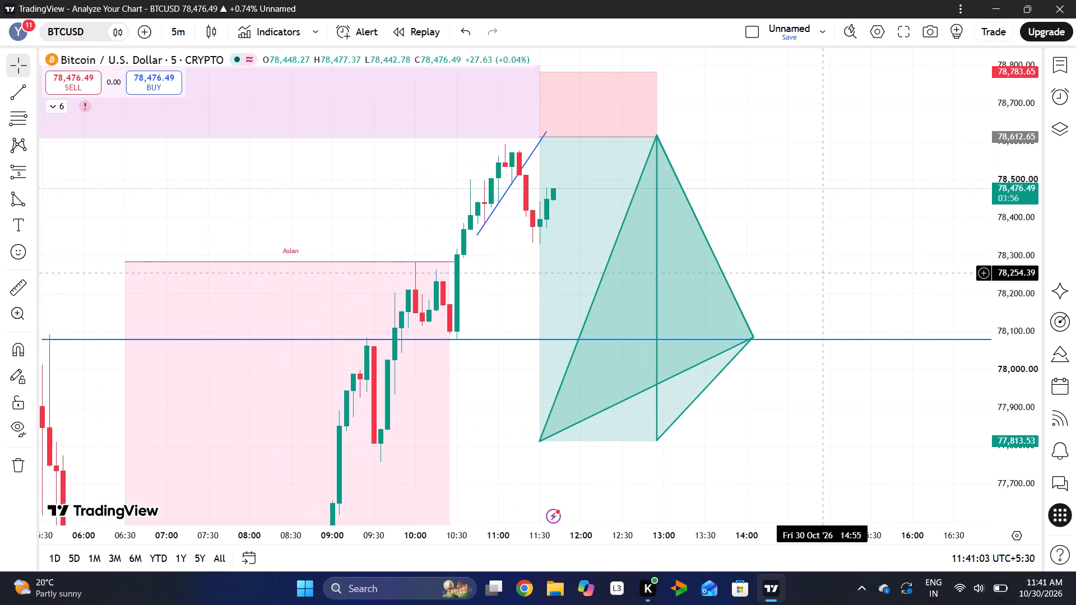
drag(754, 339, 754, 337)
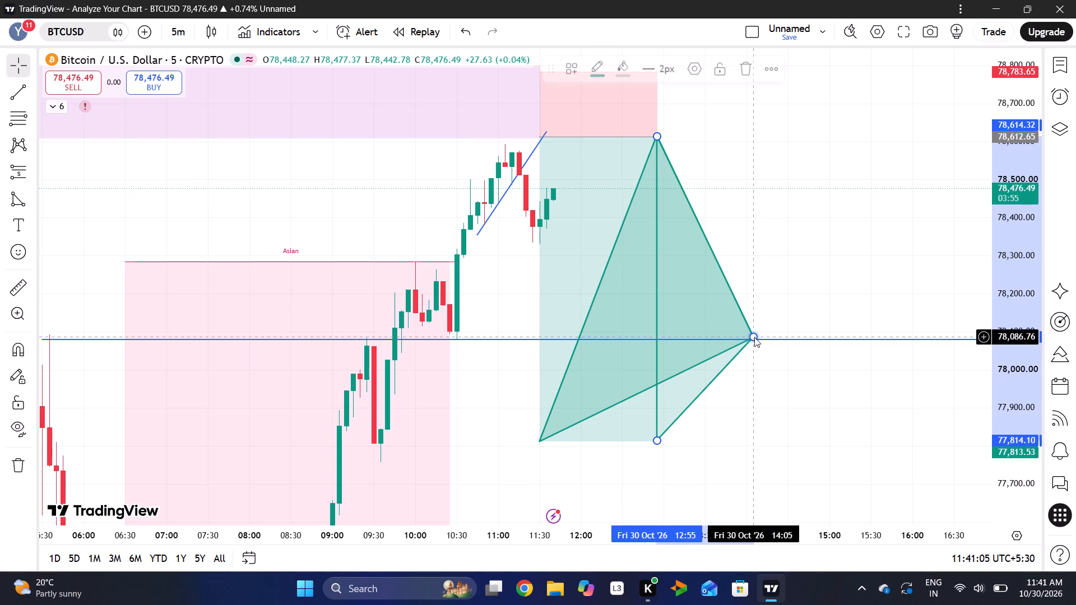
drag(754, 337, 758, 280)
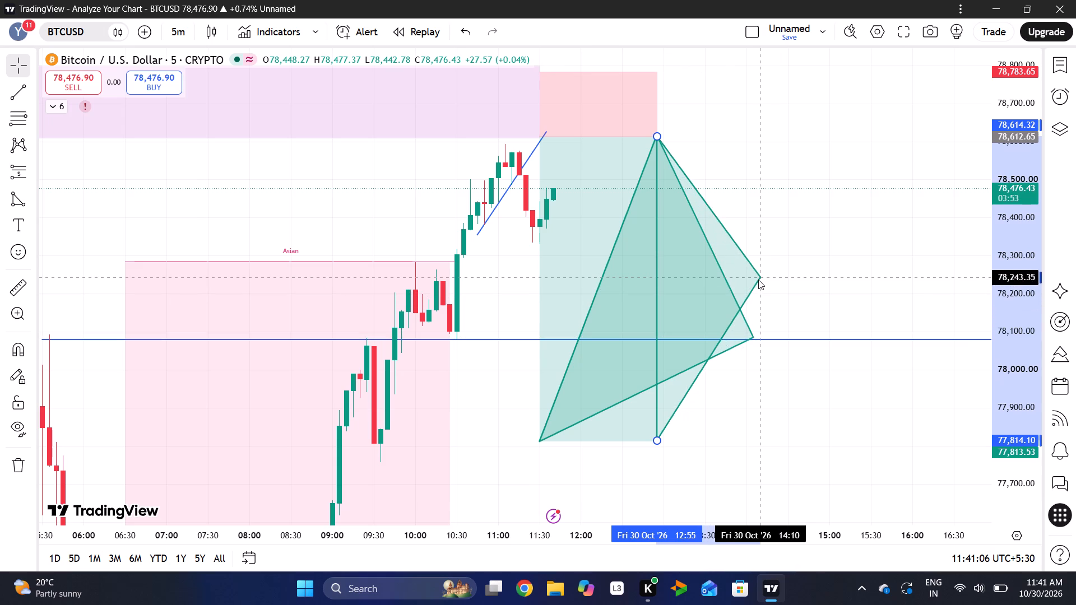
drag(758, 280, 764, 294)
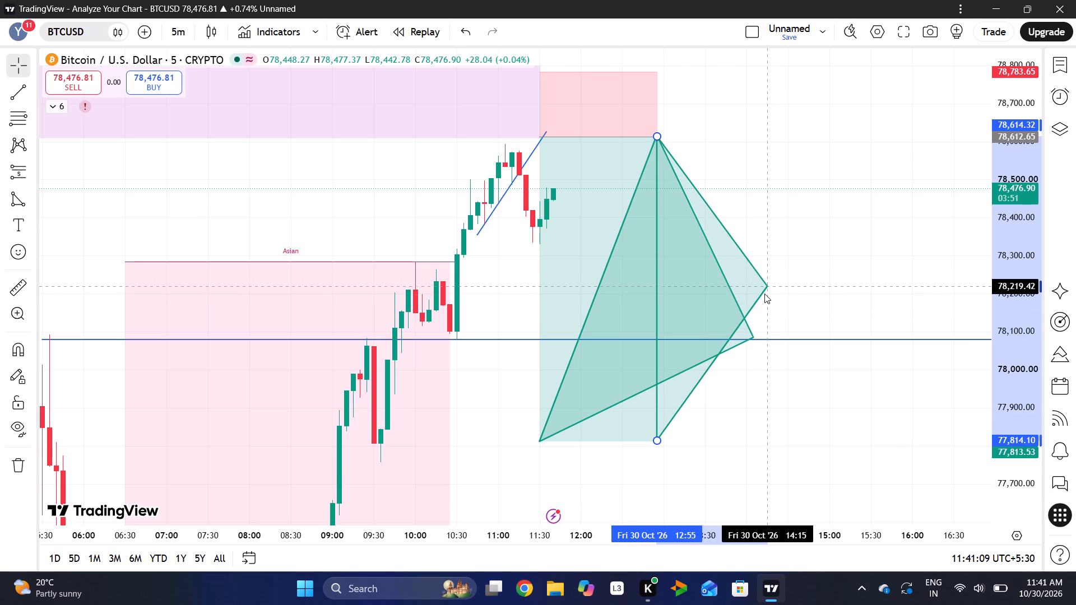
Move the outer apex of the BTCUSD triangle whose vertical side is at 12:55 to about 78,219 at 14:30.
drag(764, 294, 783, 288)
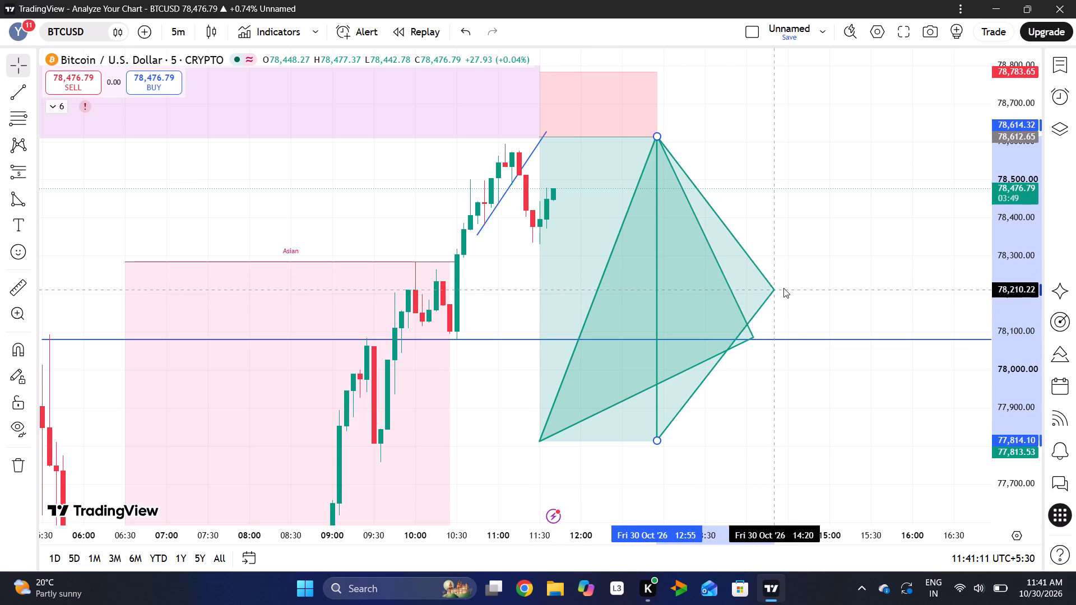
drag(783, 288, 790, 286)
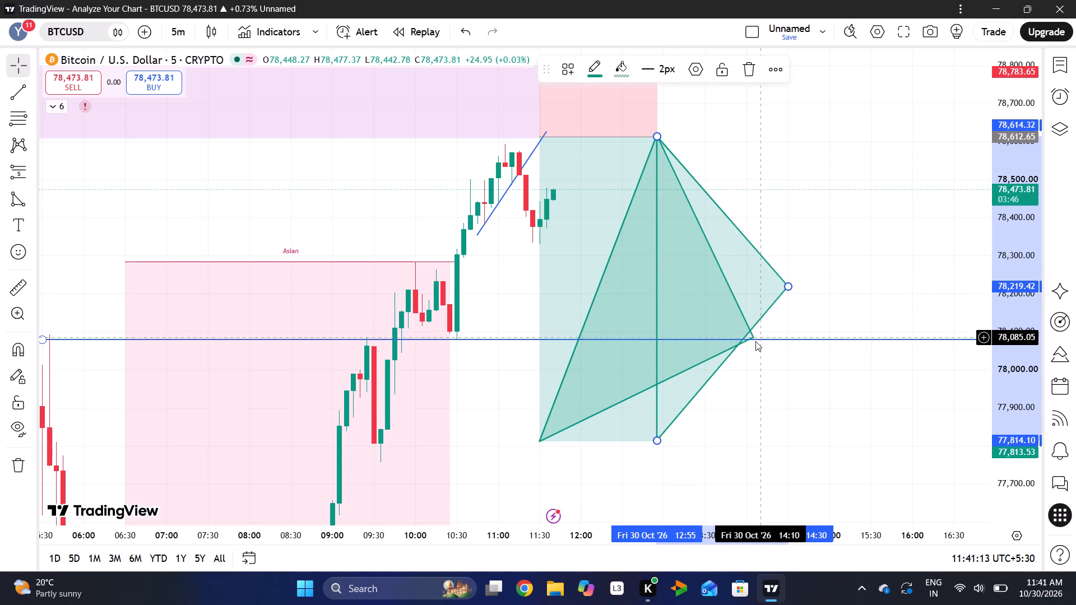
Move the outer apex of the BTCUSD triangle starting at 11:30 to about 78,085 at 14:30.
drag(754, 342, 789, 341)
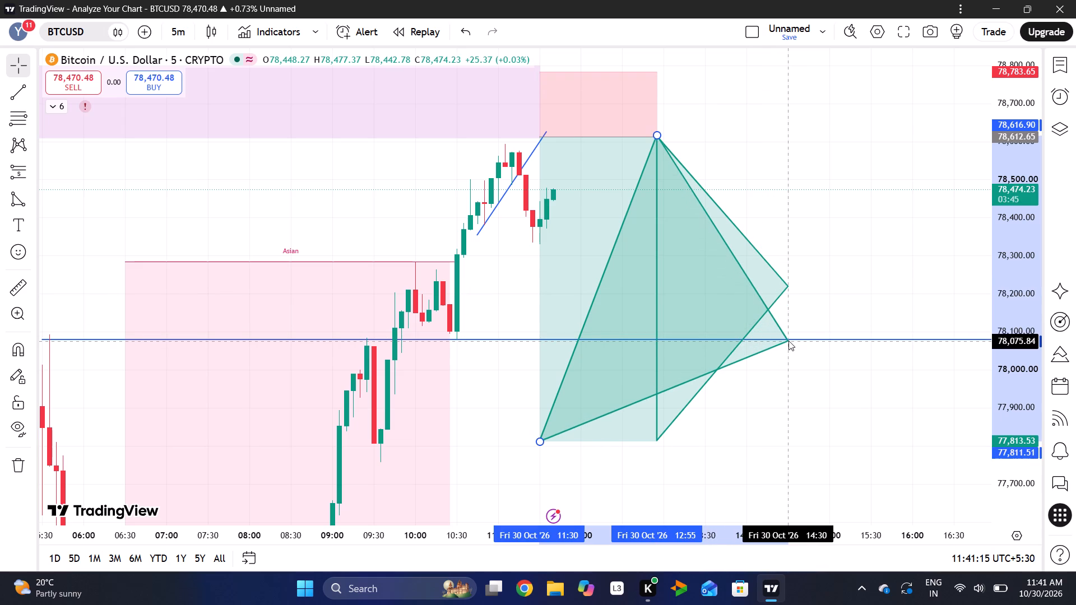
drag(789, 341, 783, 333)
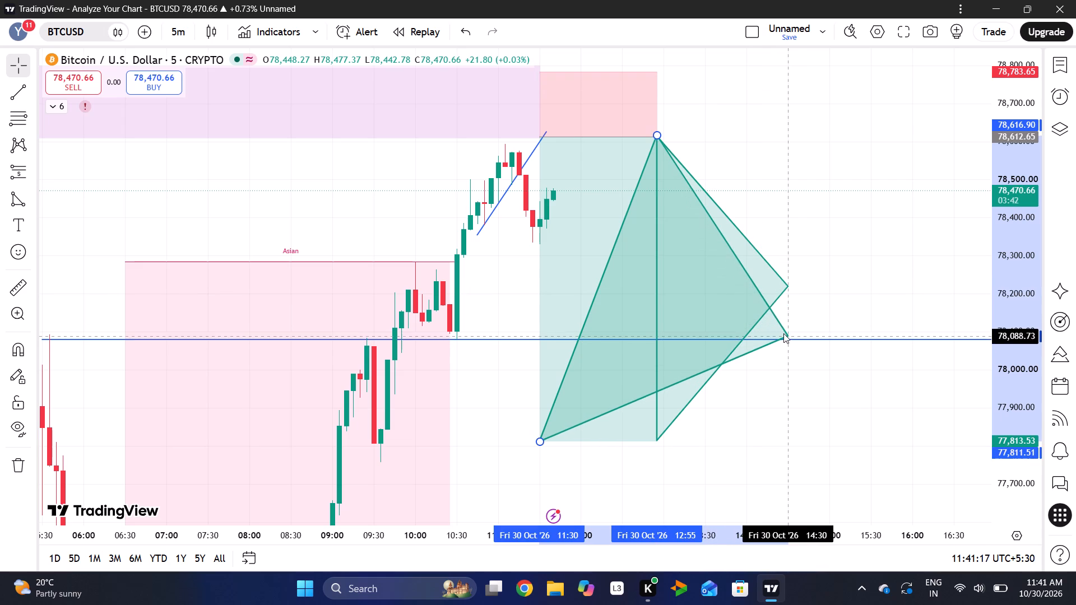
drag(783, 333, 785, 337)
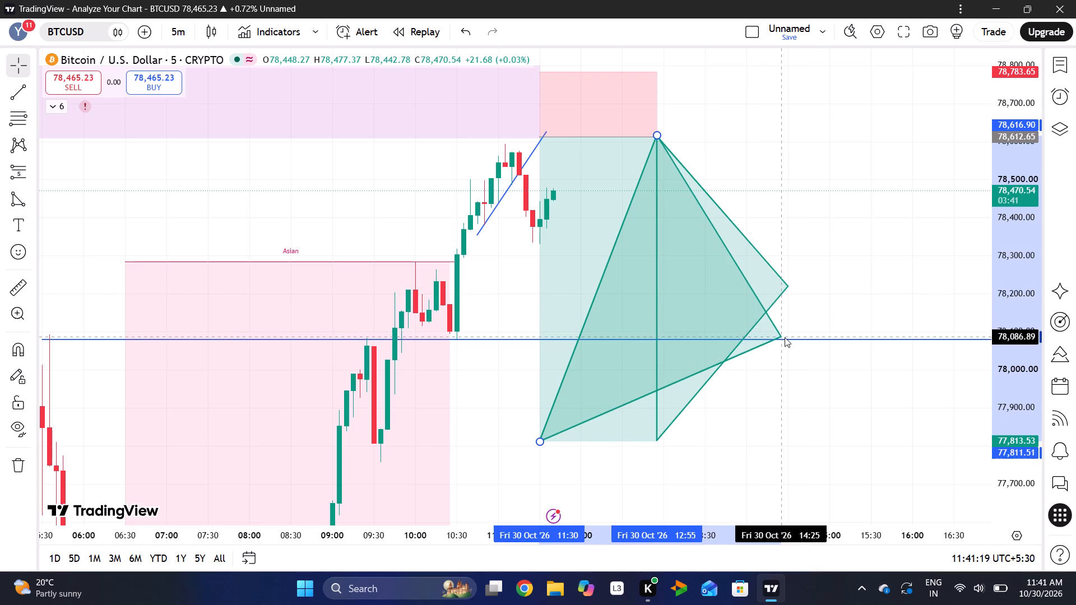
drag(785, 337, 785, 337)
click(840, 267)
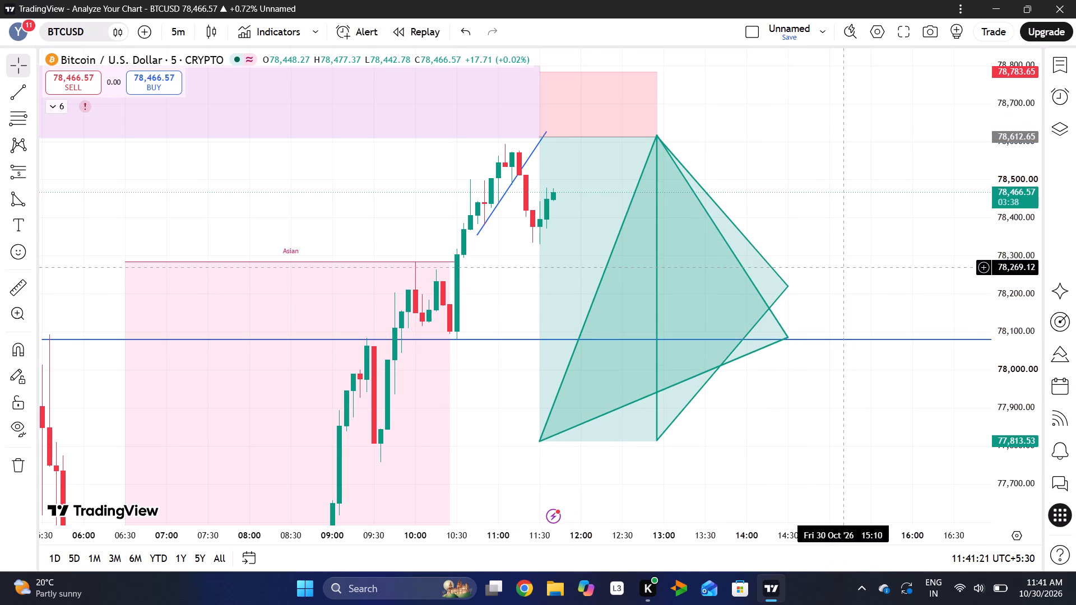
Delete the blue horizontal line crossing the triangles at about 78,079.
click(849, 340)
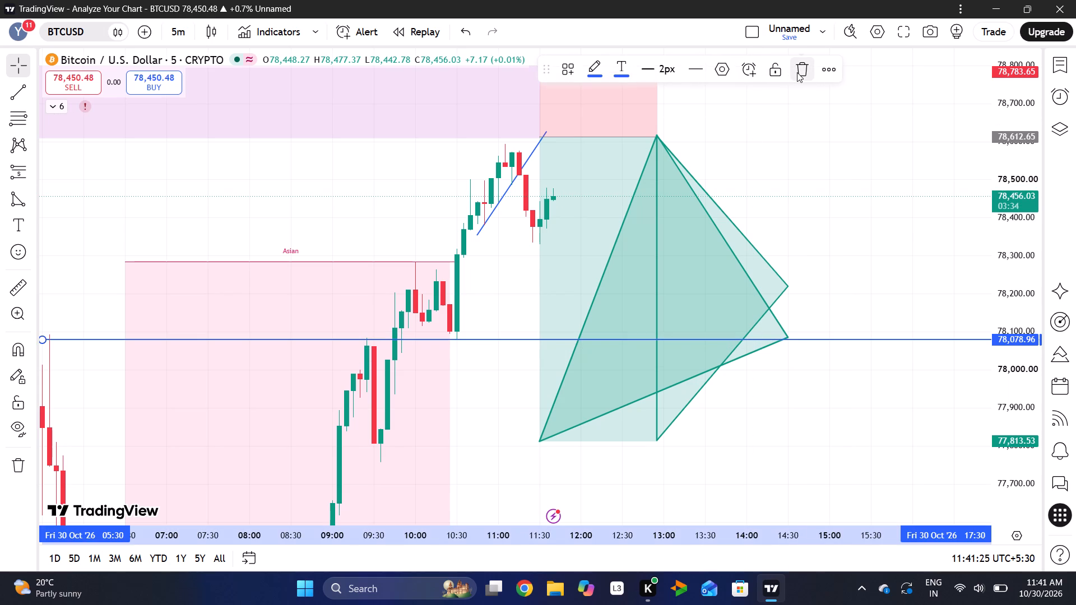
click(797, 72)
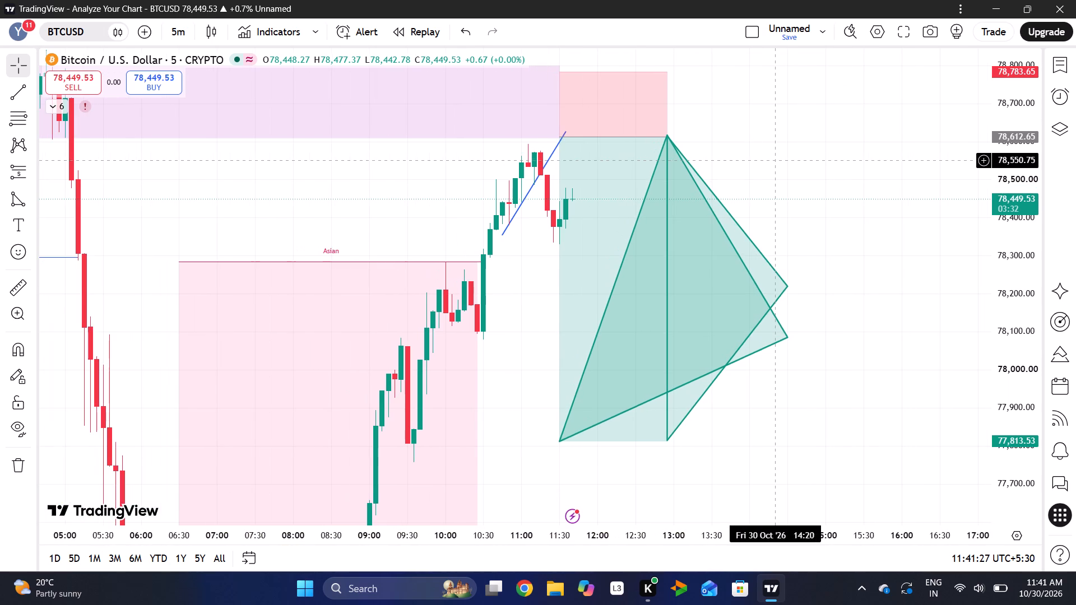
Examine BTCUSD price action around the short position, the triangles and the purple zones at several chart scales.
drag(1008, 190, 1004, 243)
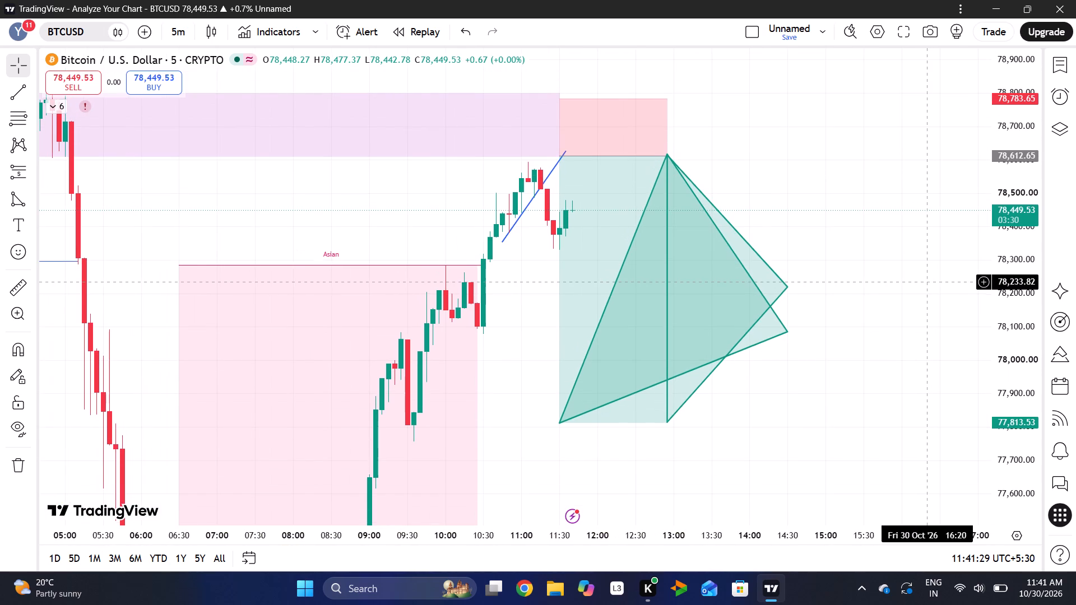
drag(926, 282, 823, 276)
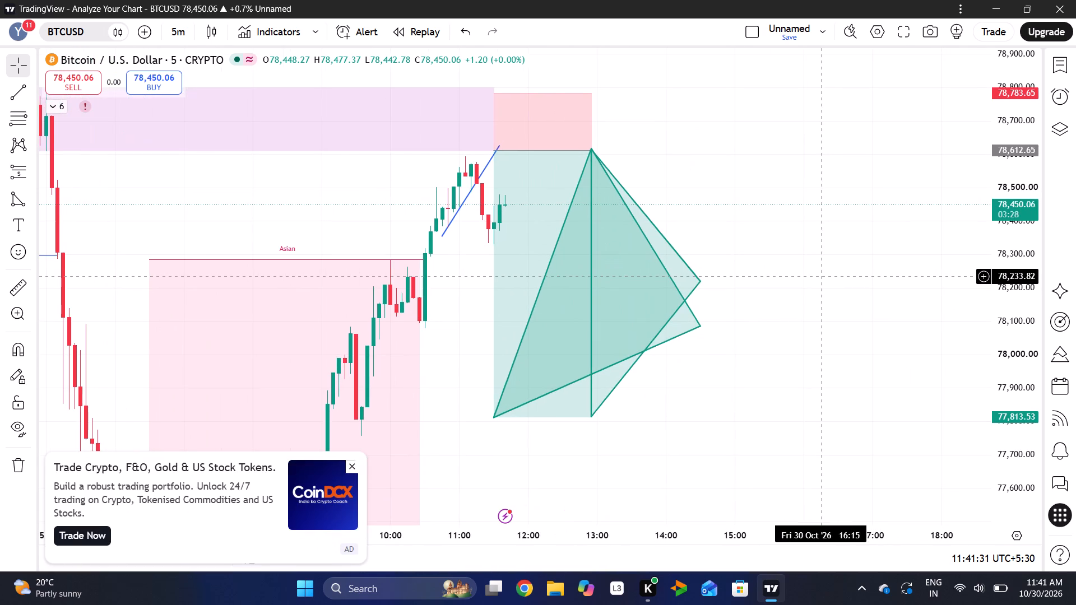
click(352, 465)
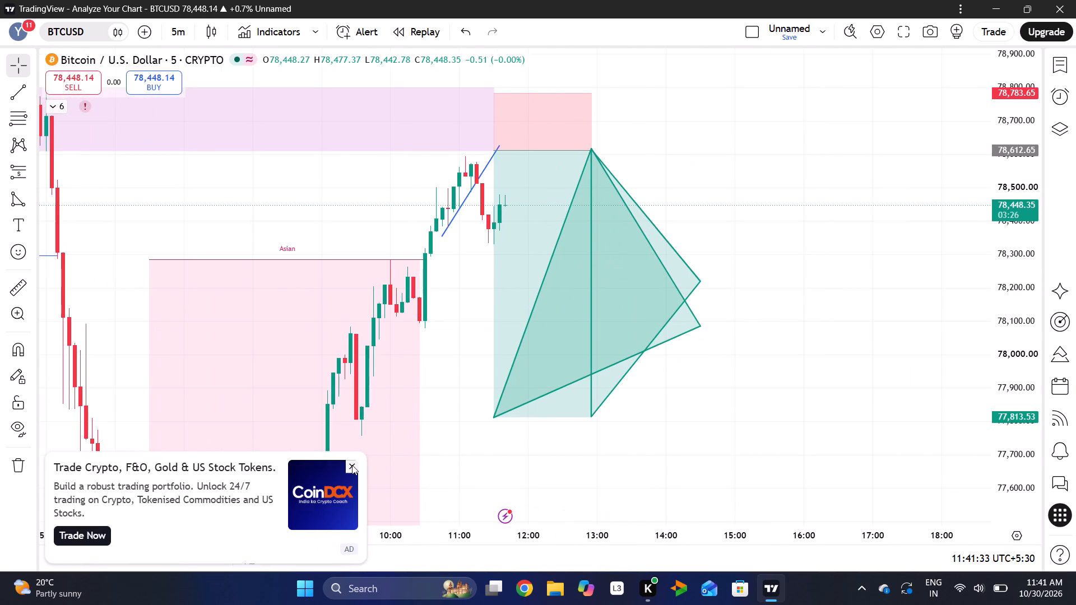
drag(658, 387, 576, 387)
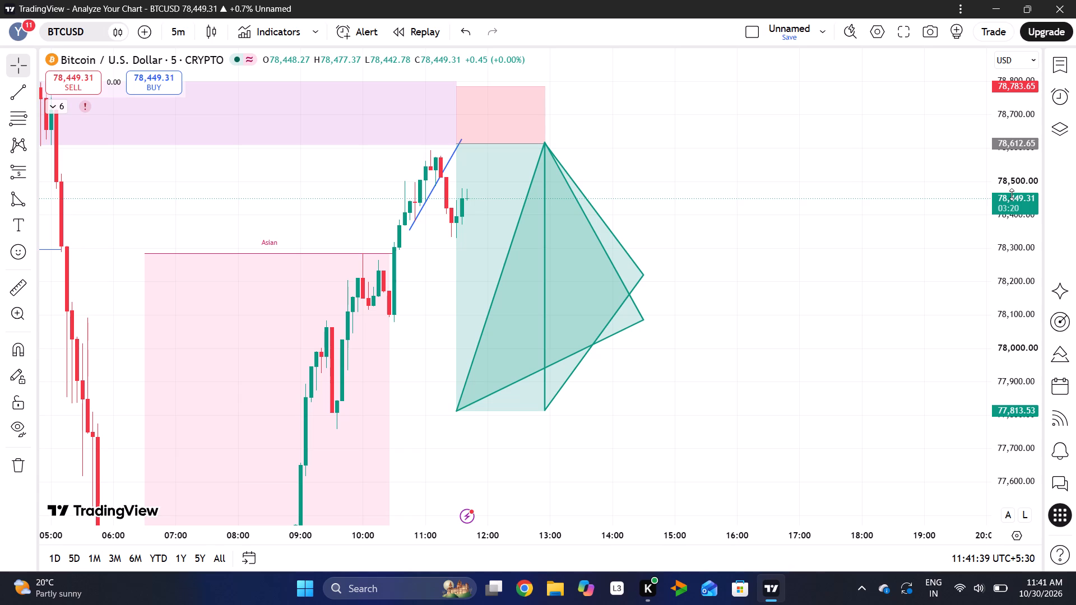
drag(1012, 194, 986, 324)
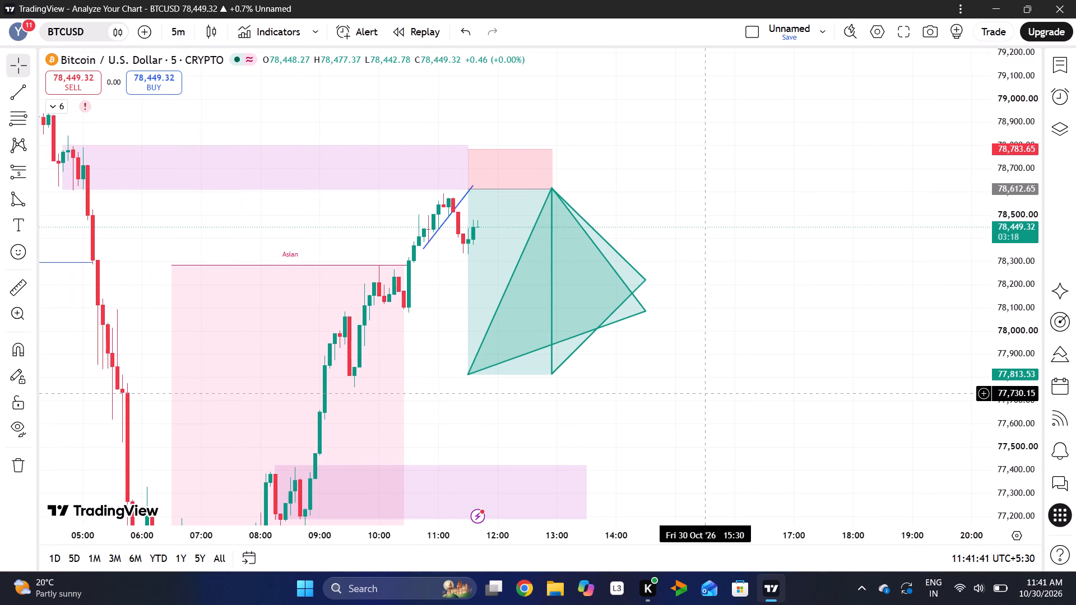
drag(538, 422, 656, 394)
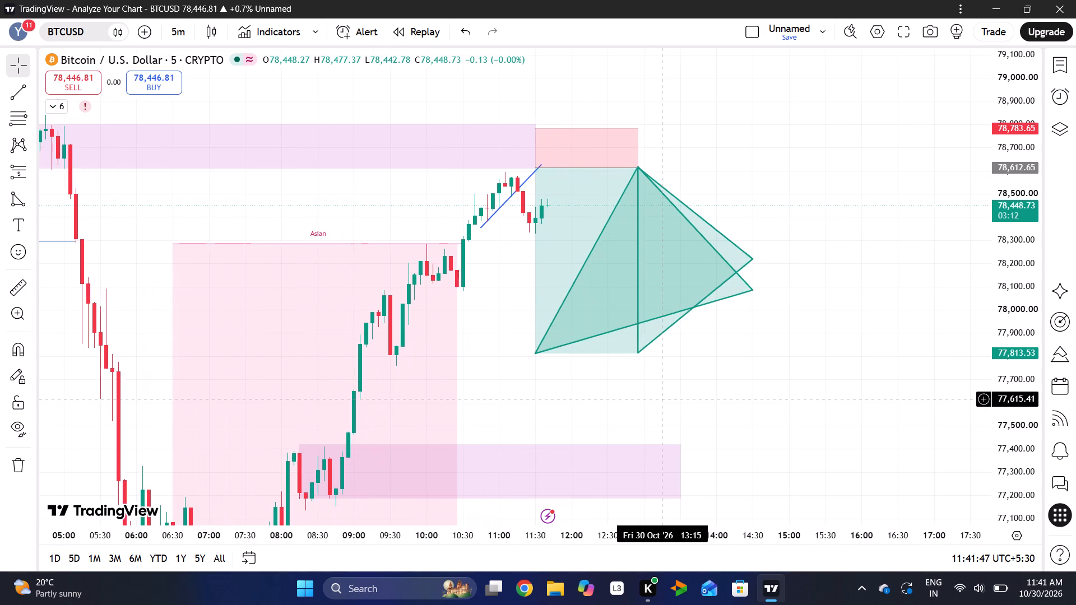
drag(1007, 401, 1014, 245)
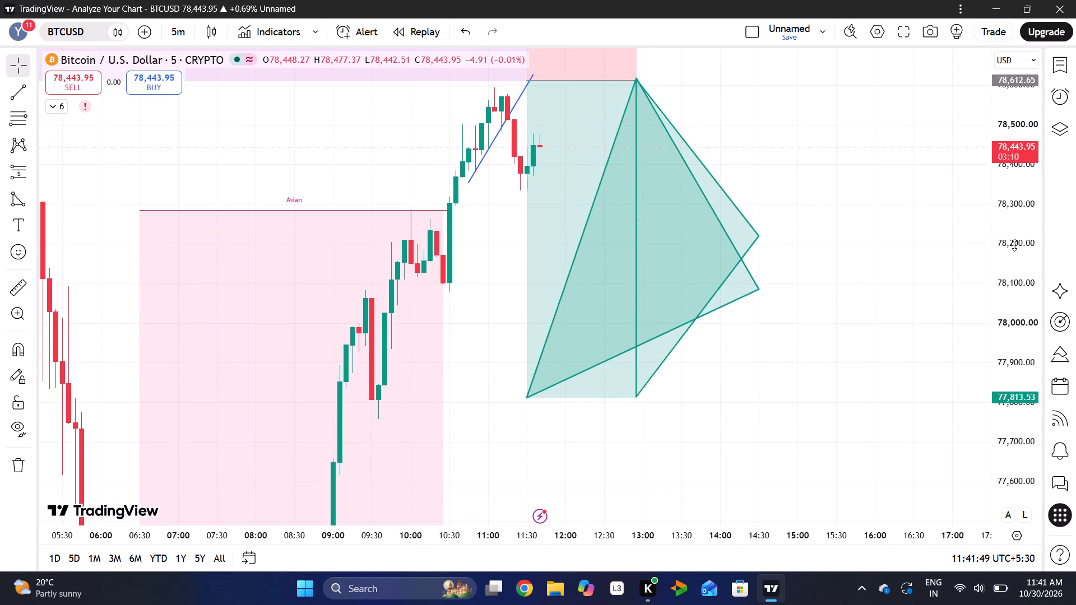
drag(869, 277, 818, 295)
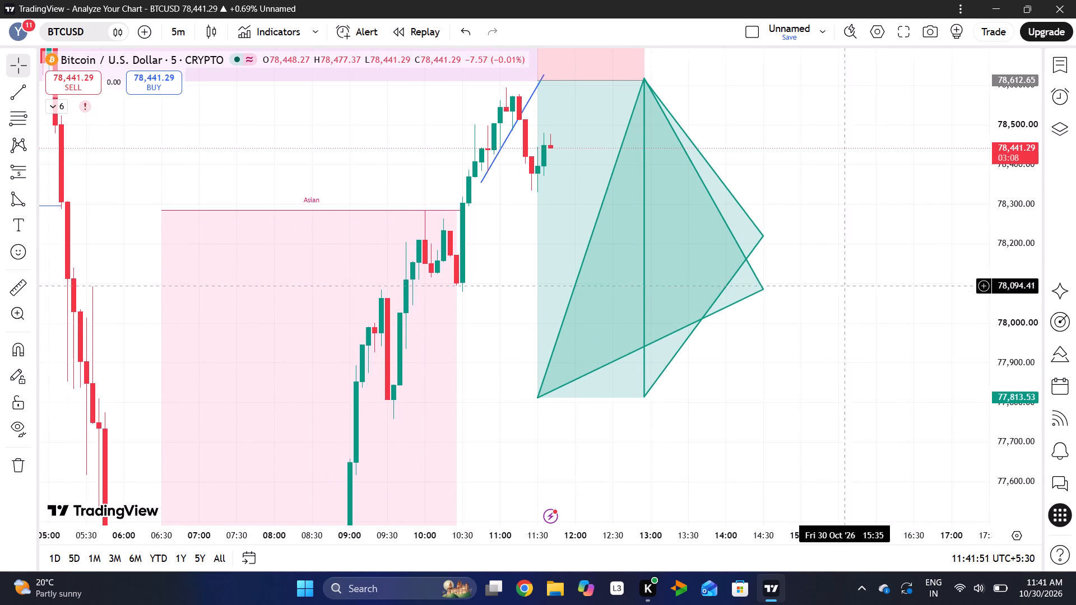
drag(818, 295, 785, 309)
drag(1010, 180, 1015, 273)
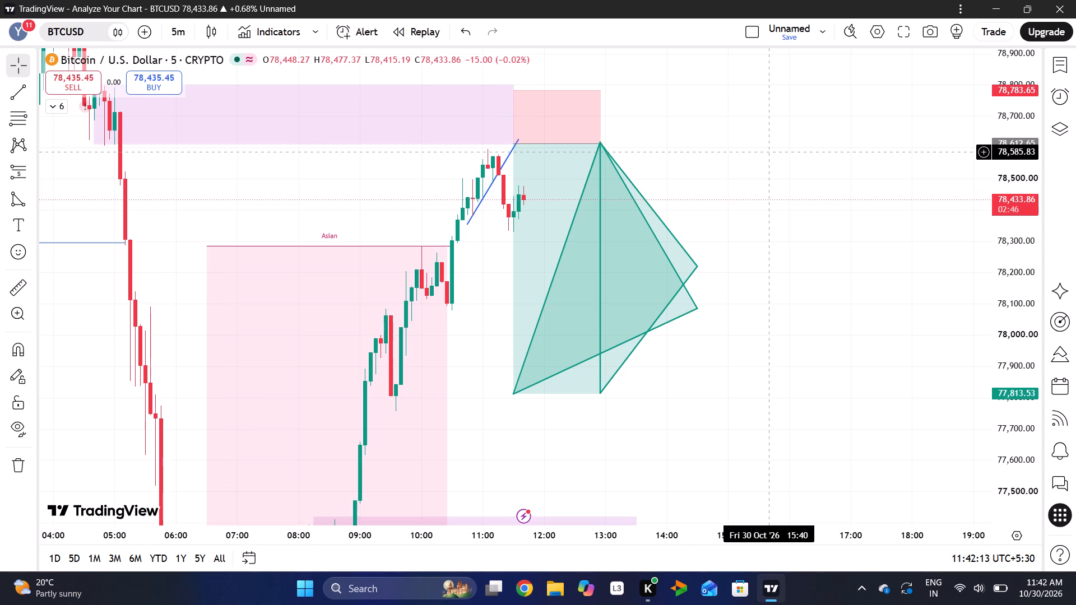
Change the fill of the triangle starting at 11:30 to yellow.
click(690, 312)
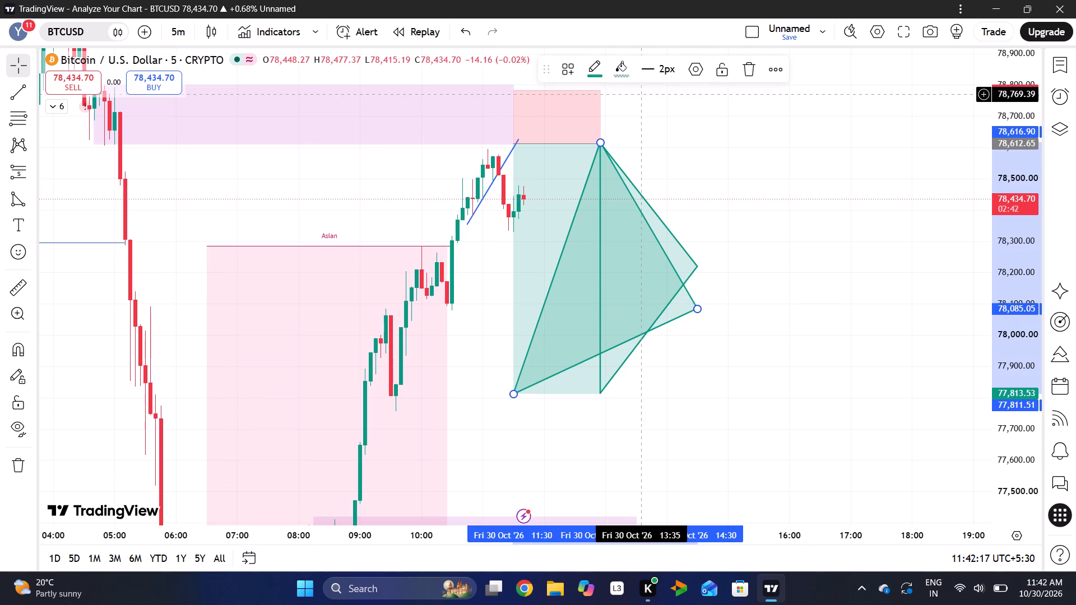
click(617, 70)
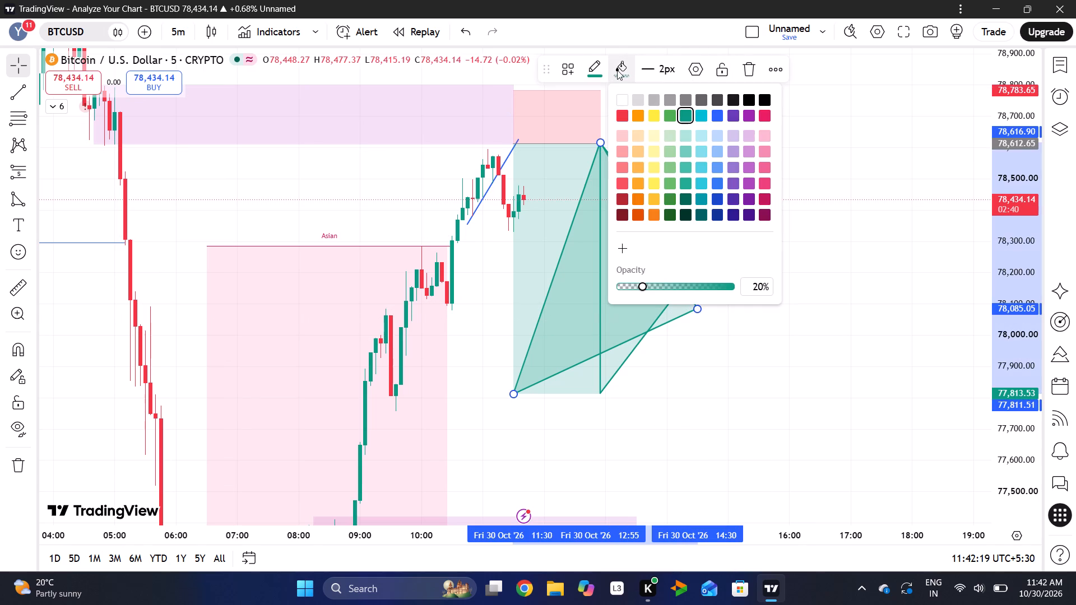
click(652, 178)
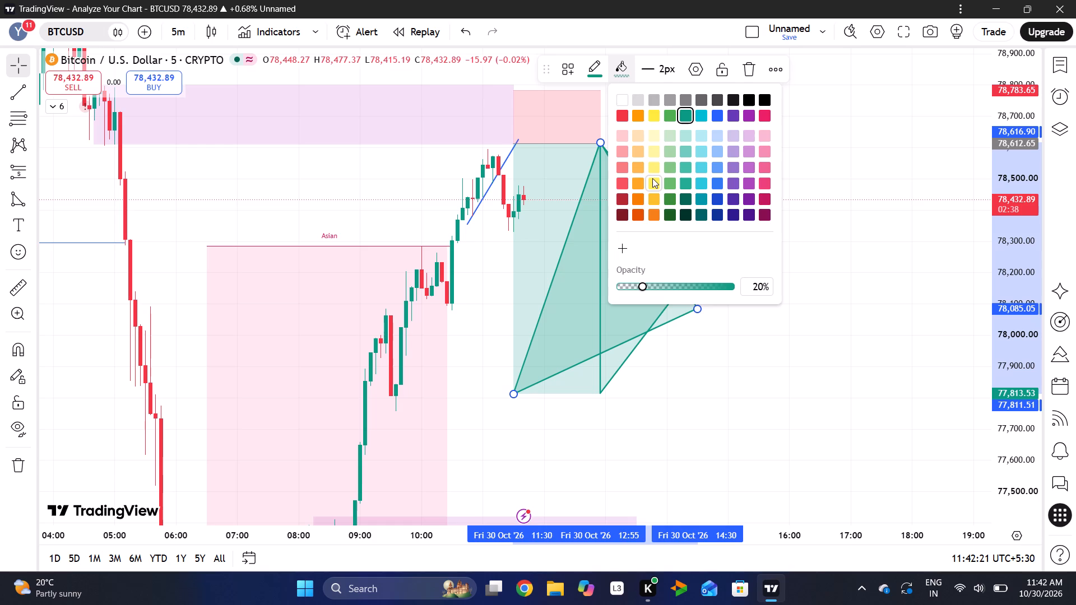
click(766, 203)
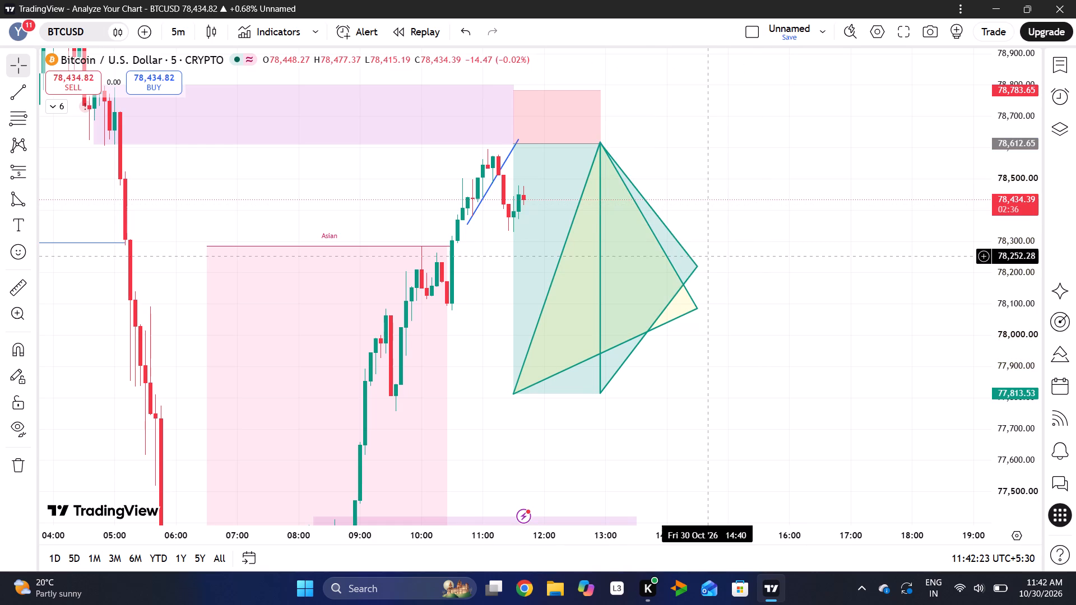
Change the fill of the triangle whose vertical side is at 12:55 to red.
click(685, 266)
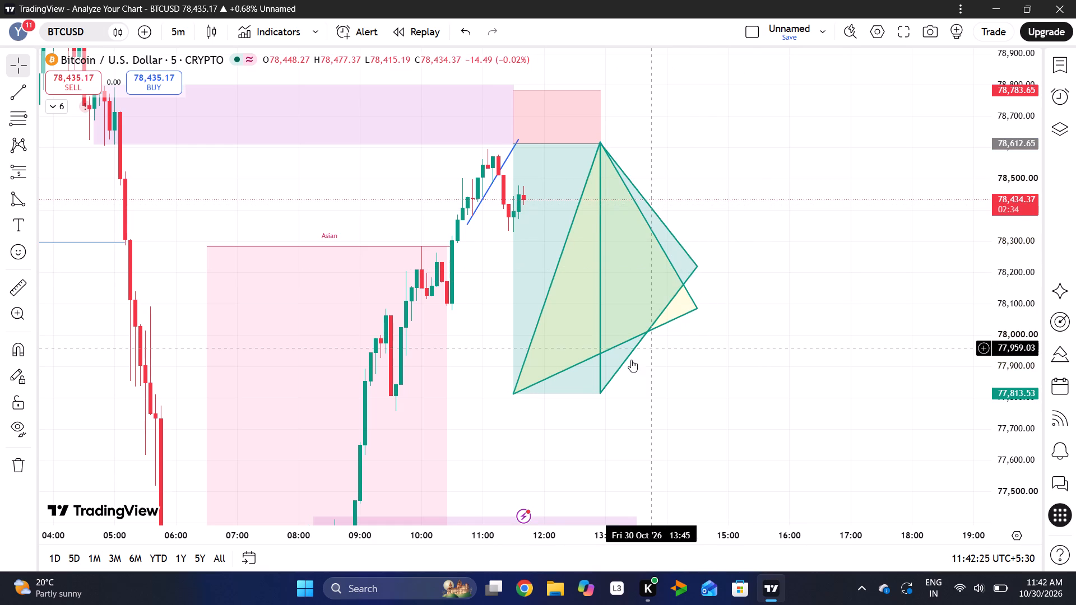
click(618, 361)
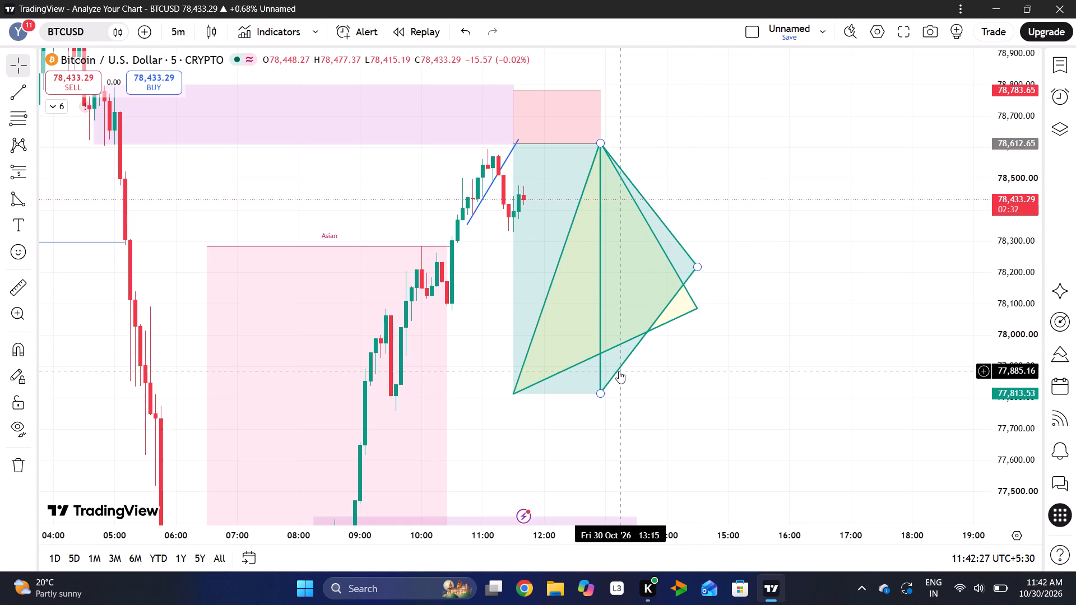
drag(619, 364, 621, 370)
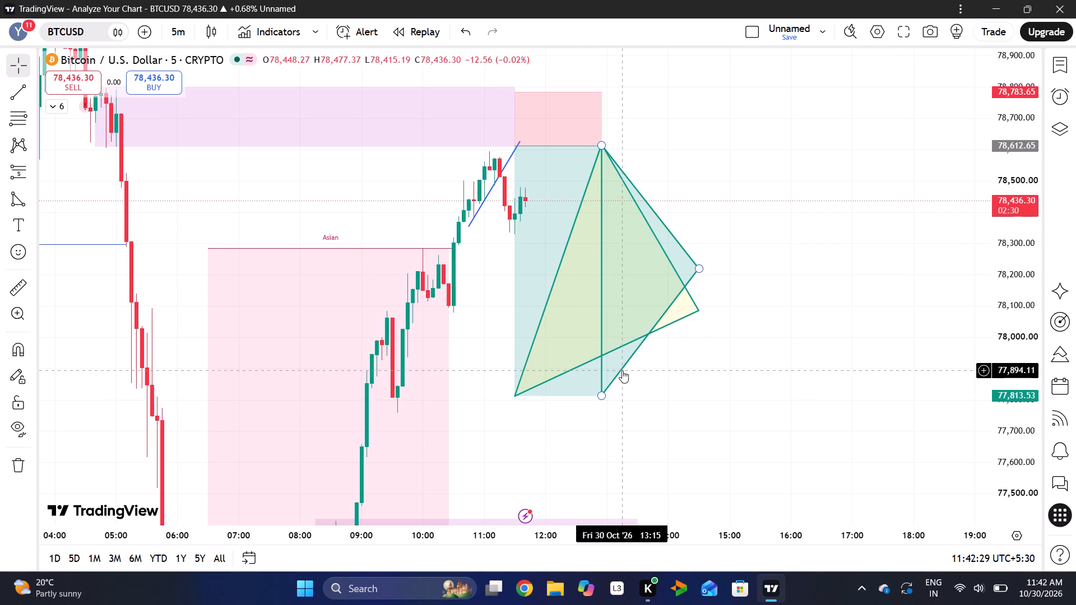
click(622, 370)
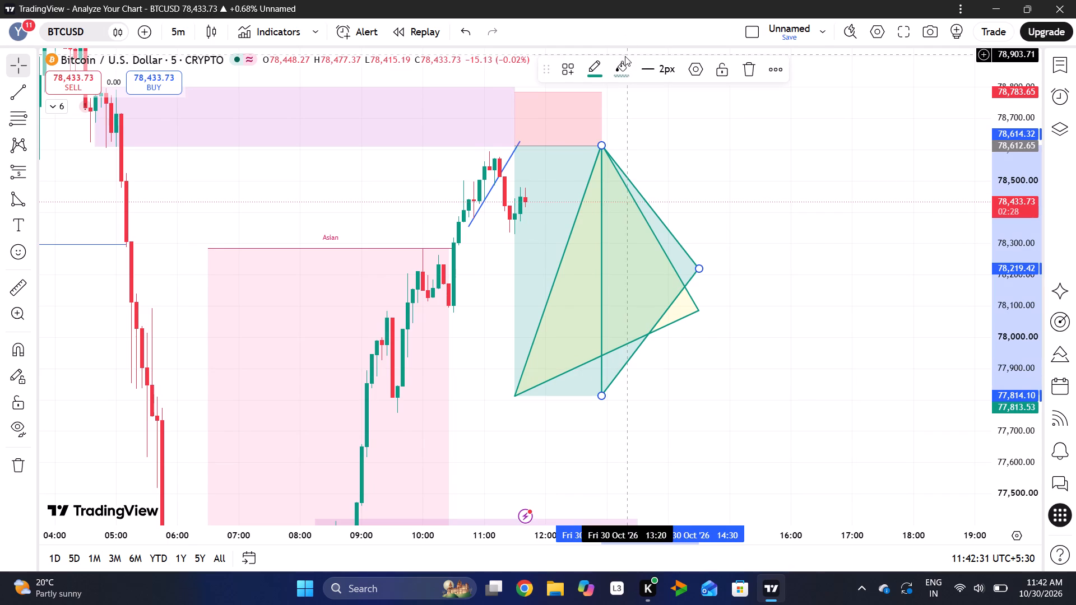
click(626, 71)
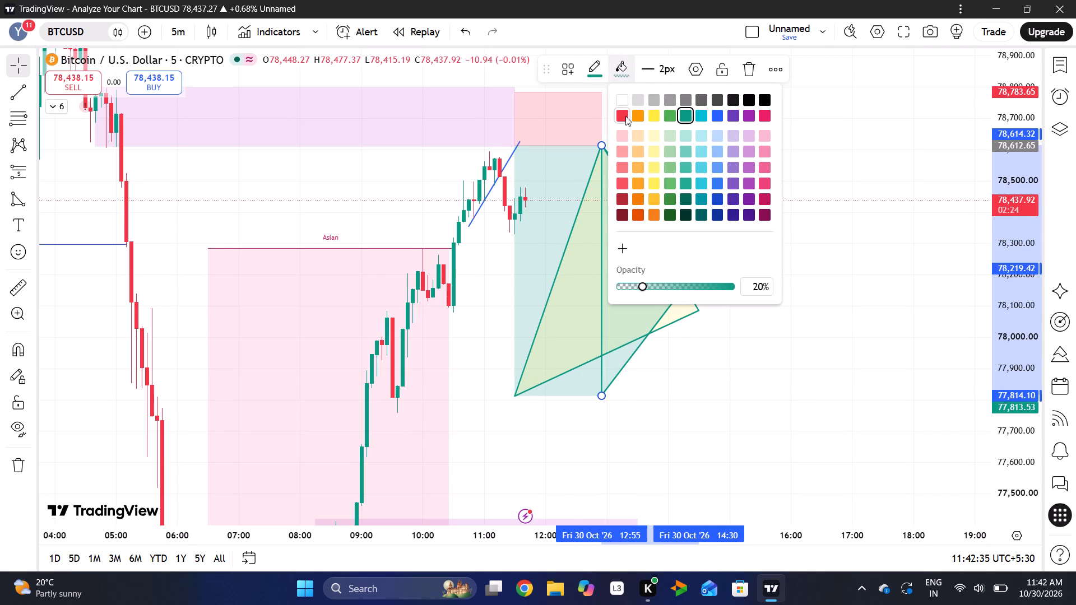
click(625, 116)
click(711, 193)
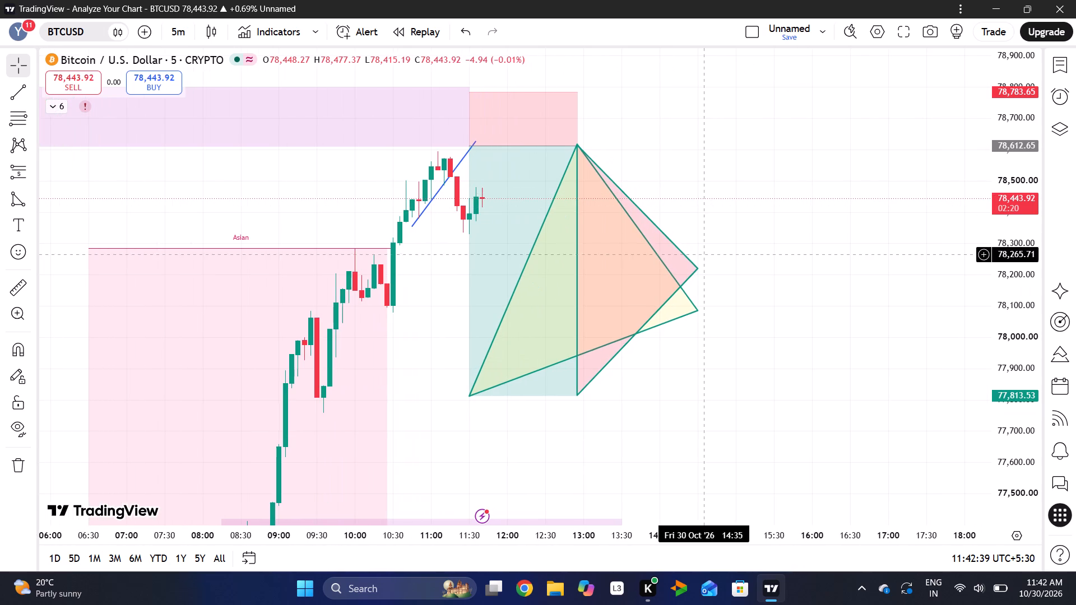
Move the red triangle's outer apex to about 78,615 at 17:30 so its upper edge runs nearly horizontal.
drag(702, 266, 759, 163)
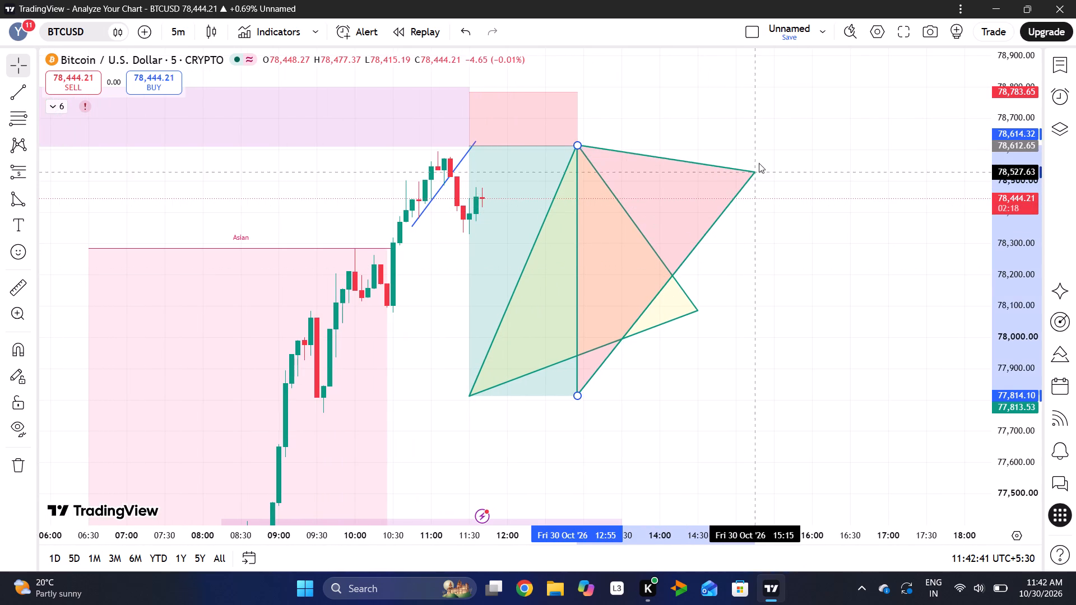
drag(759, 163, 975, 156)
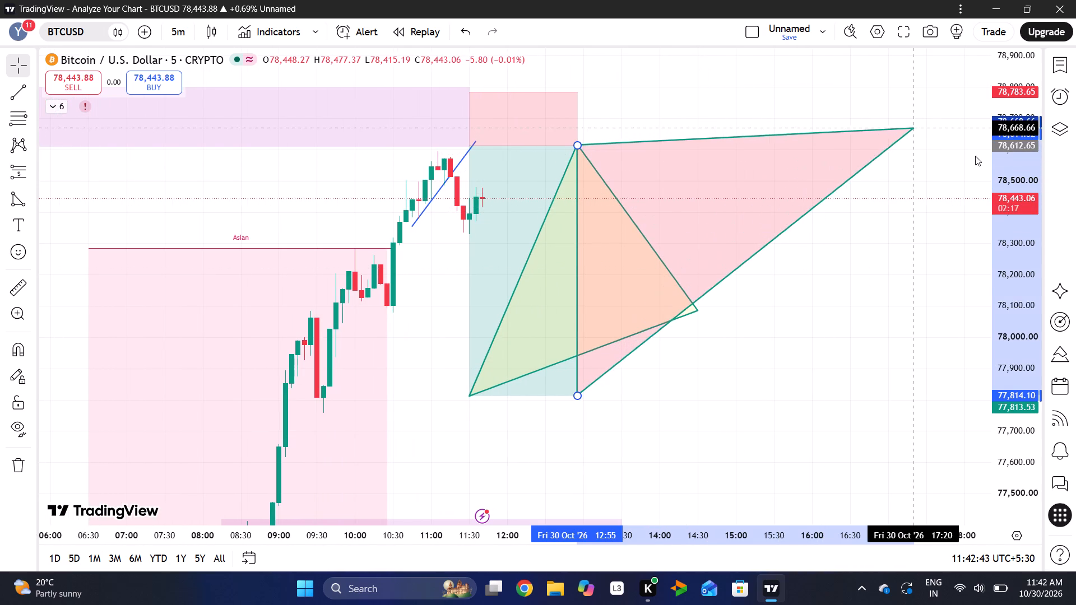
drag(975, 156, 929, 145)
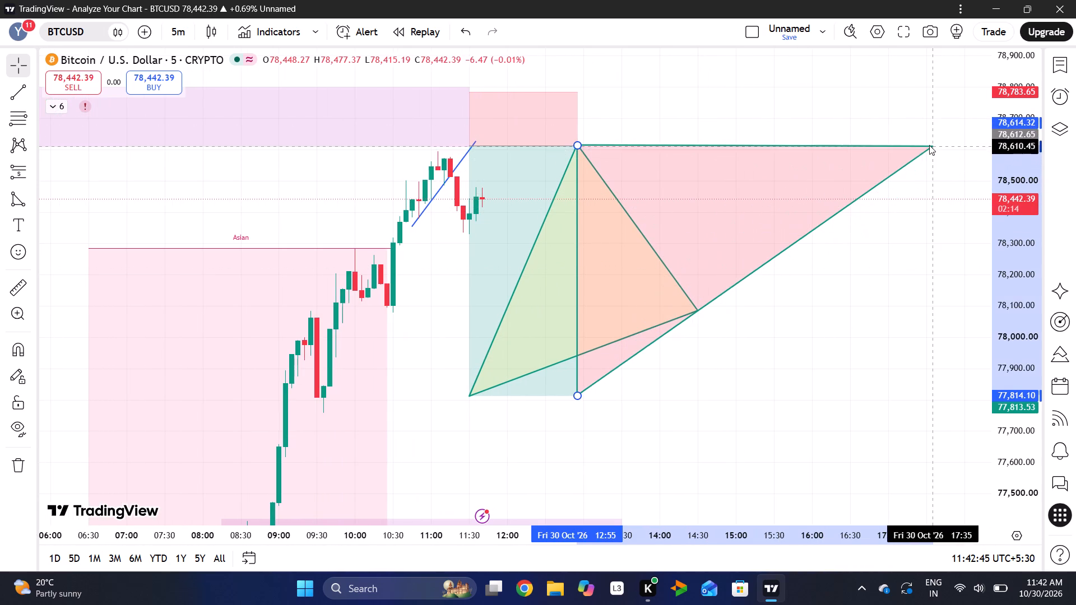
drag(929, 145, 925, 145)
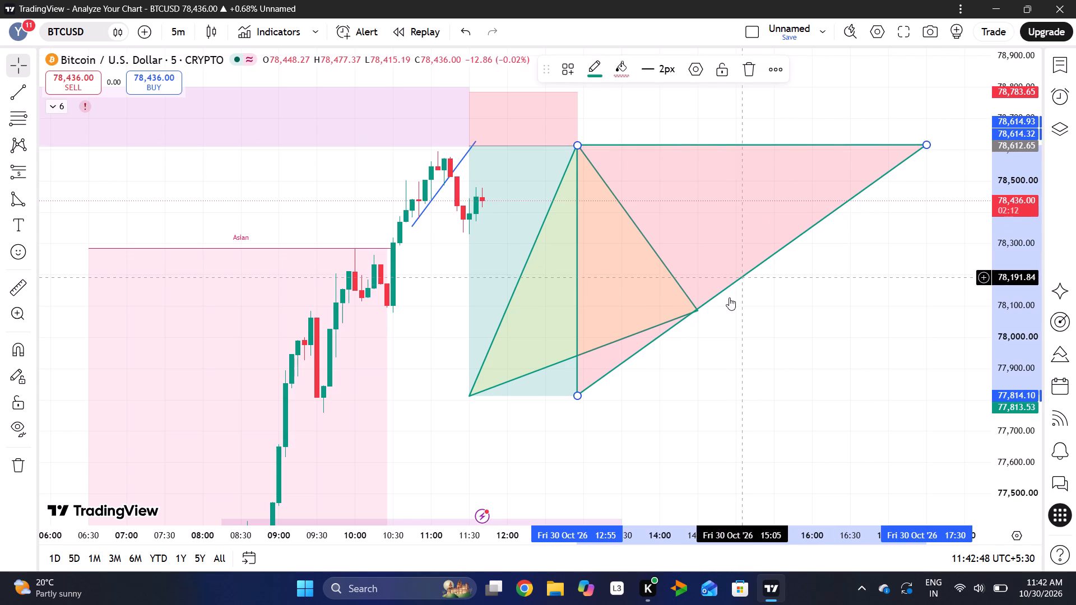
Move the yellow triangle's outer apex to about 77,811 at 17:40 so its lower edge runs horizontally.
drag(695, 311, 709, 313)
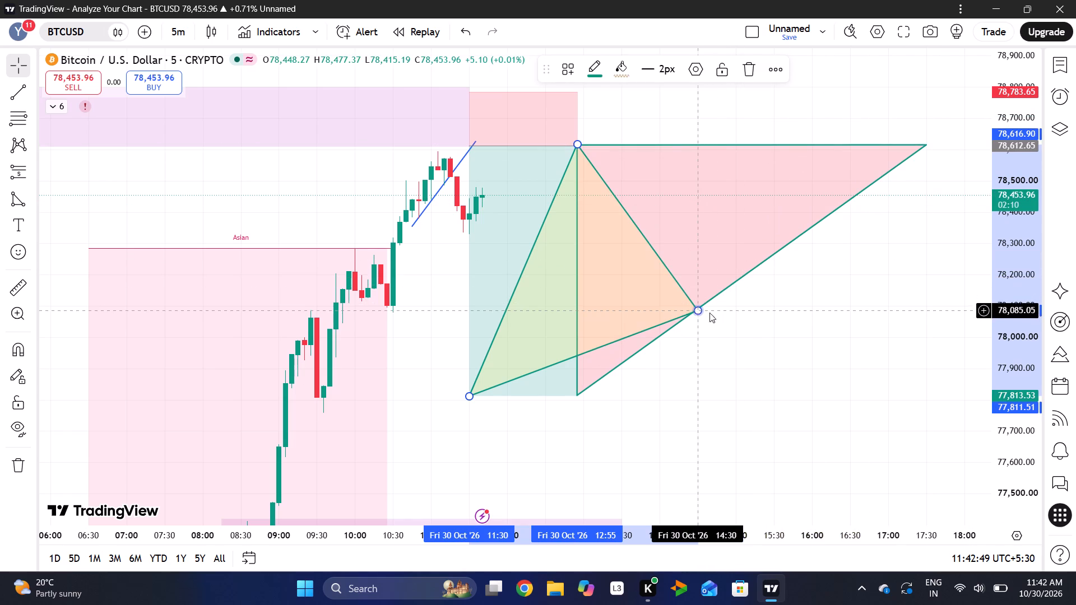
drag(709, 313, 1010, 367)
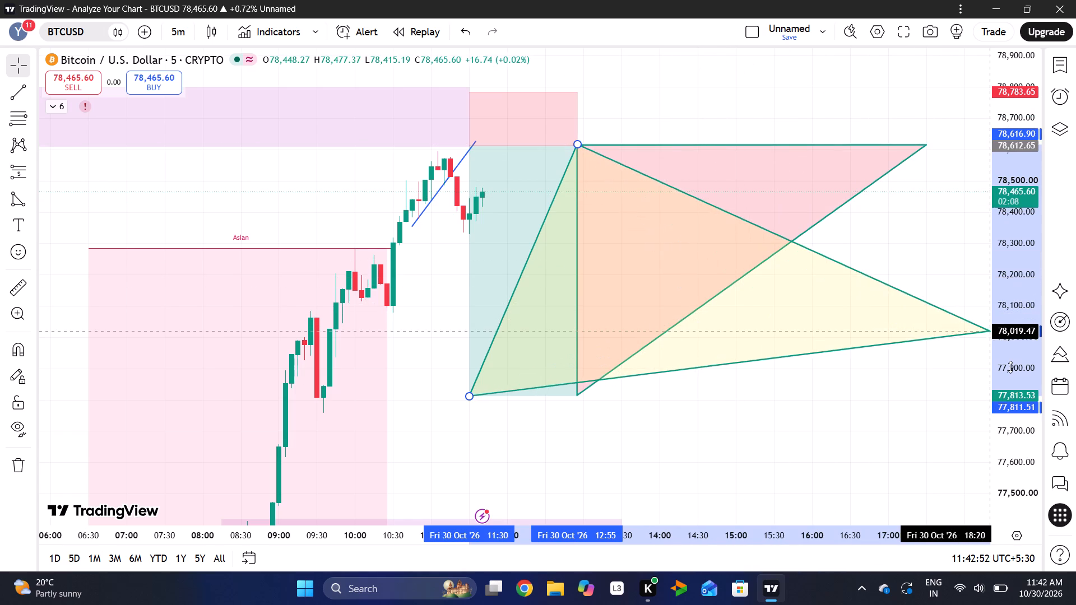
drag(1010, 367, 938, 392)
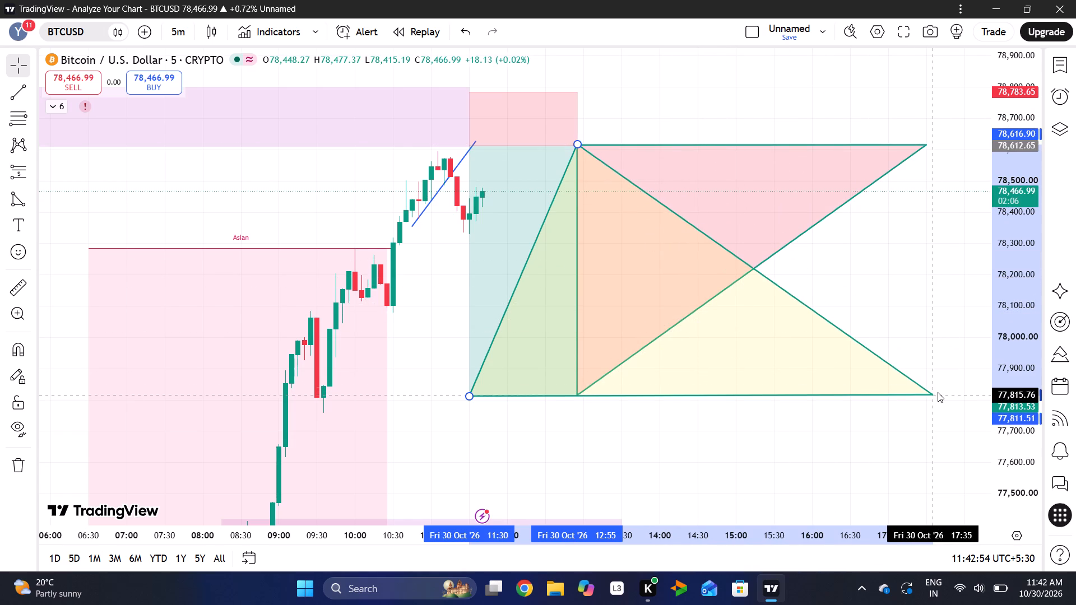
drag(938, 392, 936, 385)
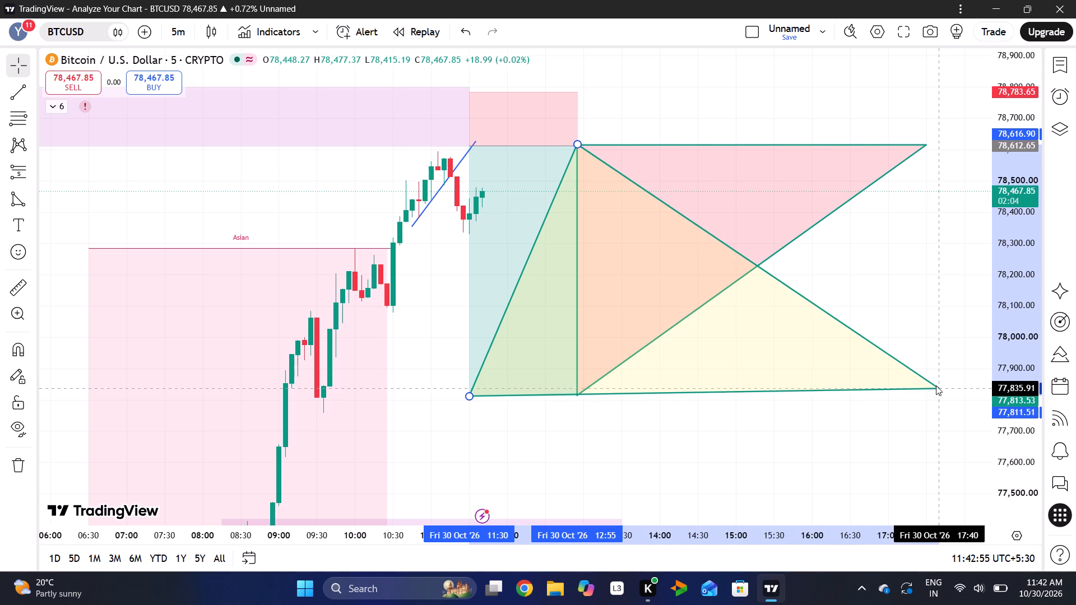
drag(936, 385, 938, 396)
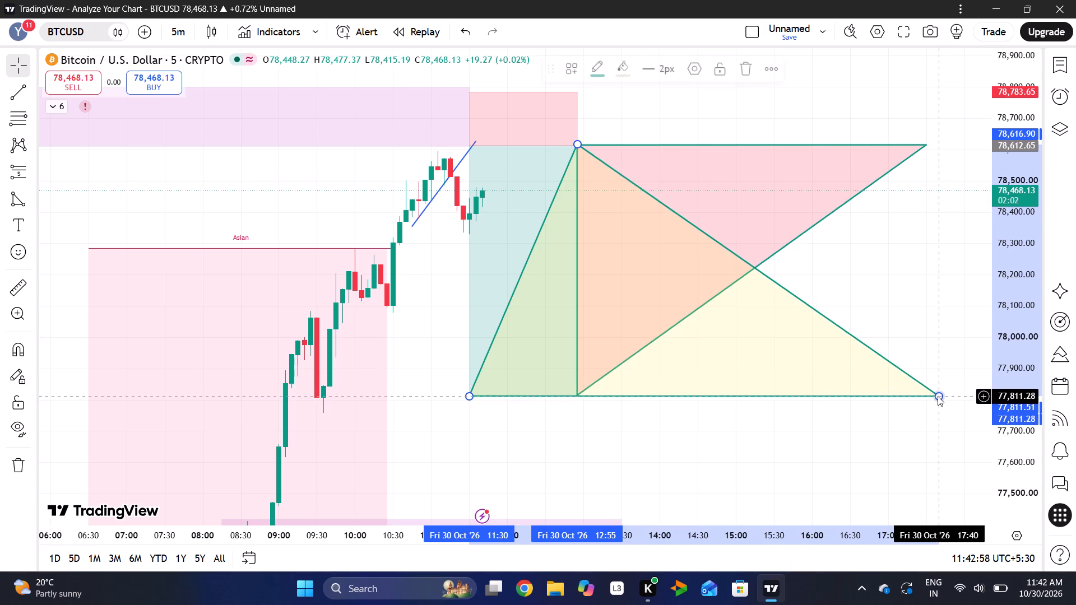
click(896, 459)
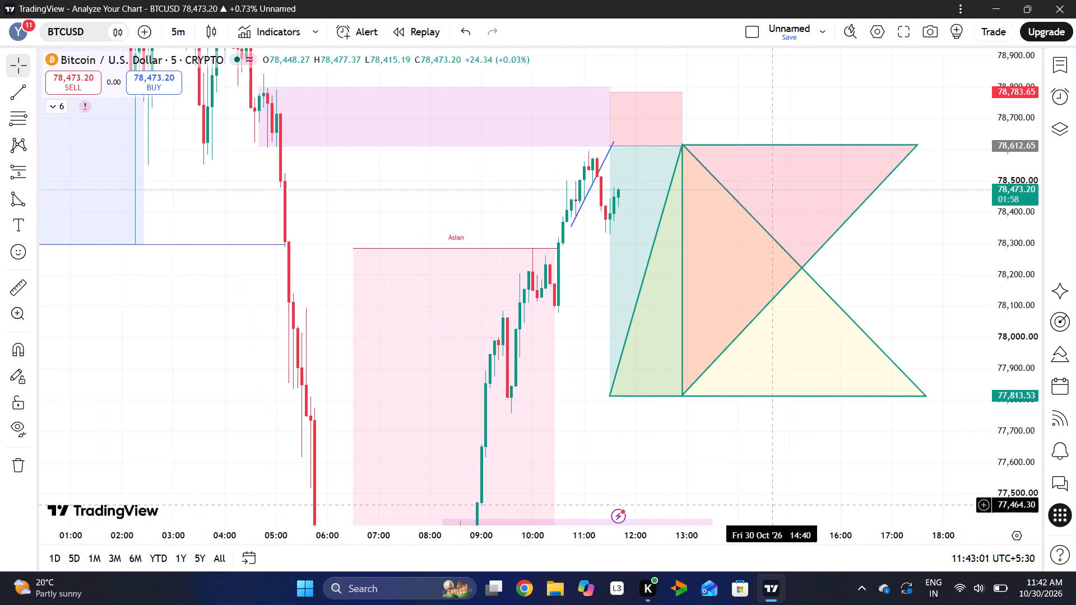
Delete the yellow triangle and the red triangle drawn over and beside the short position.
drag(755, 465, 634, 440)
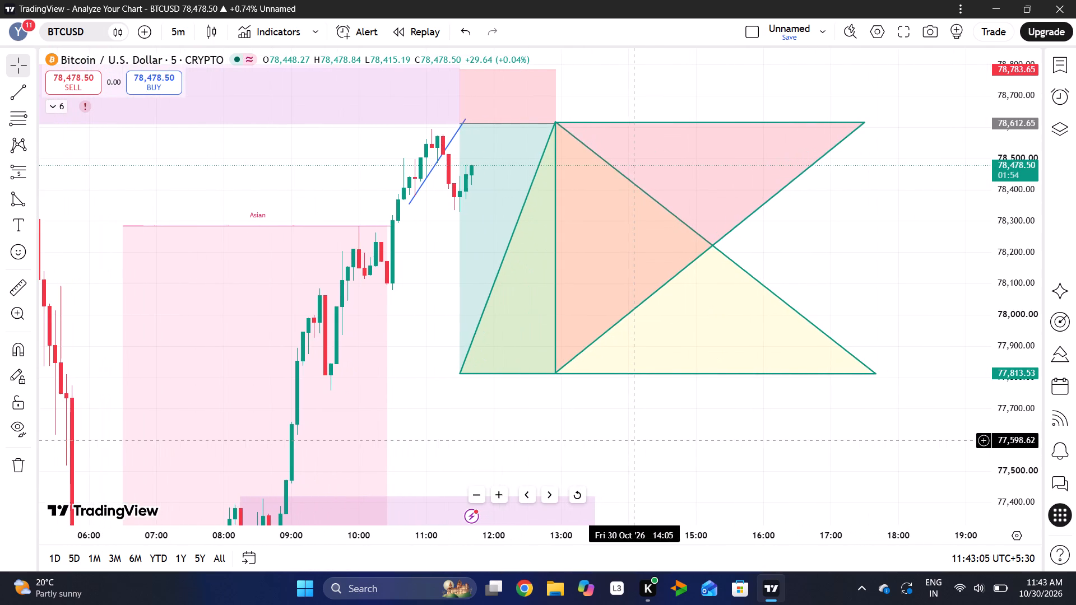
click(716, 246)
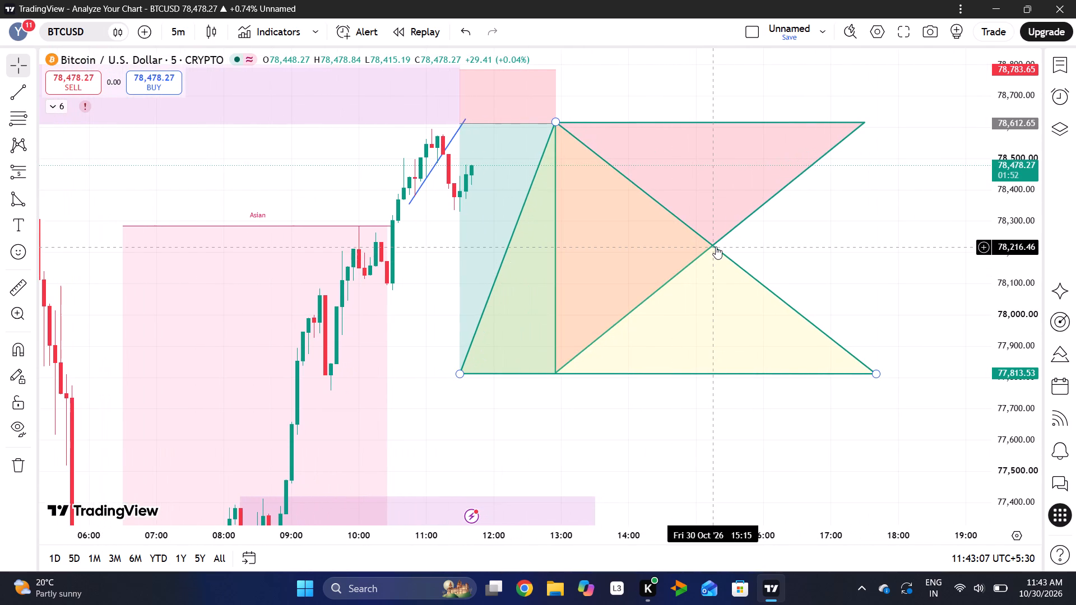
click(744, 61)
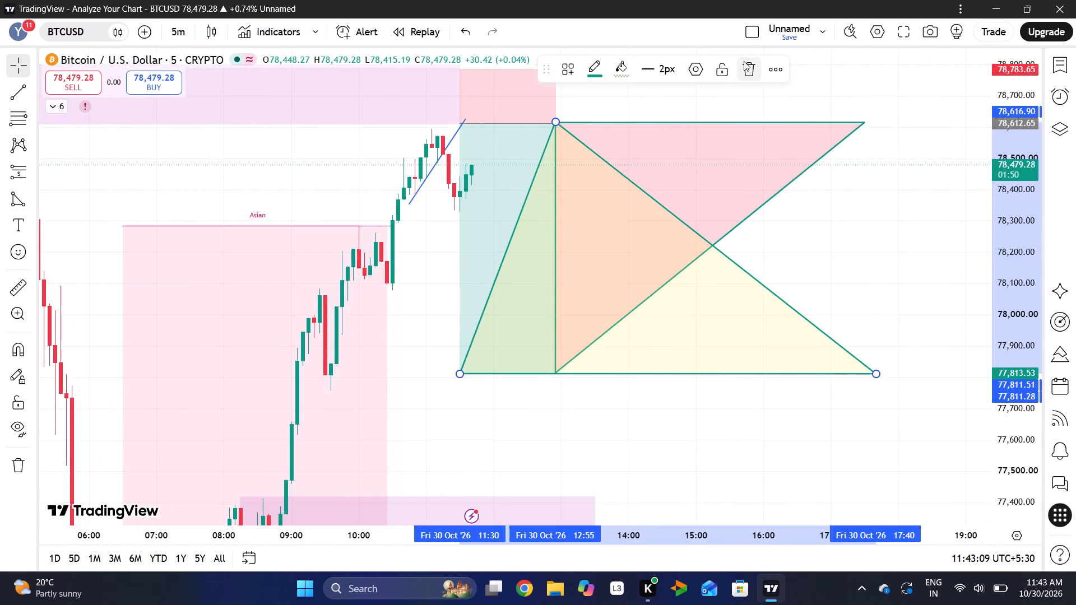
click(751, 122)
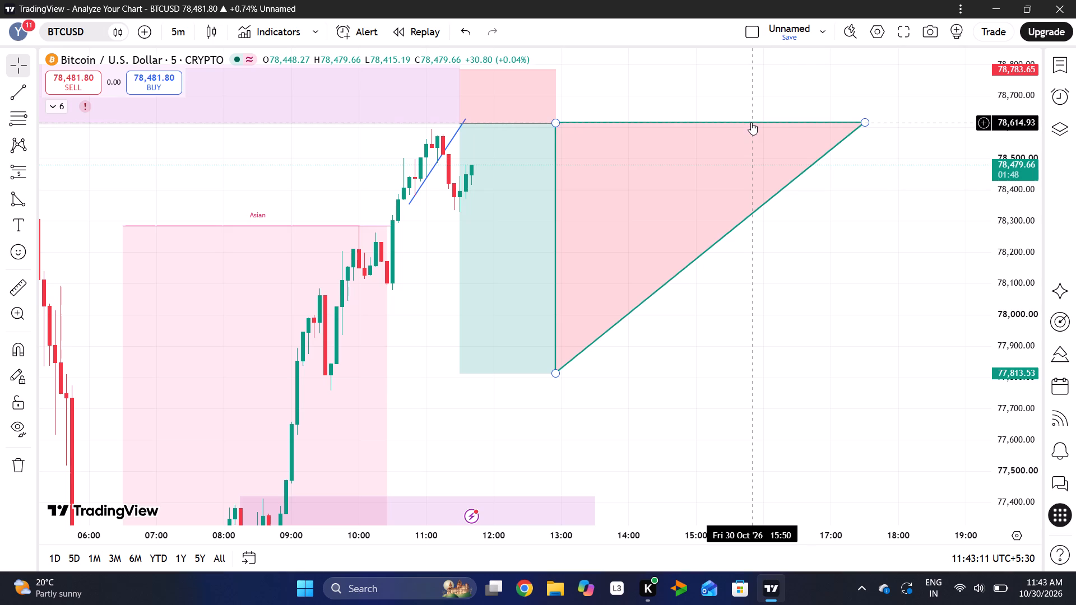
click(753, 75)
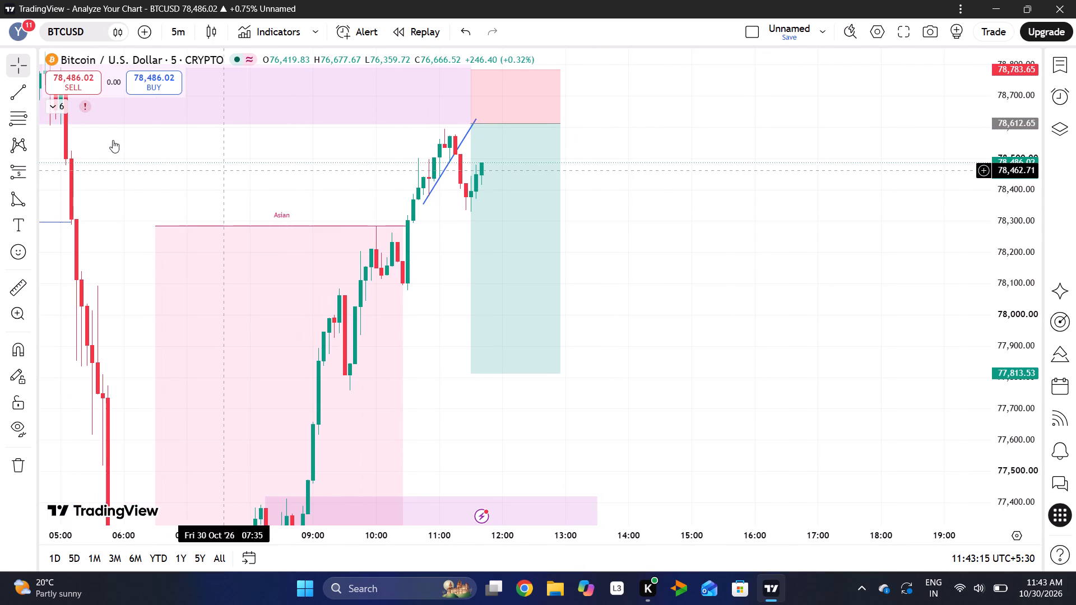
Draw a trend line from about 78,568 at 12:20 down to about 78,299 at 11:25, below the latest candles.
click(14, 89)
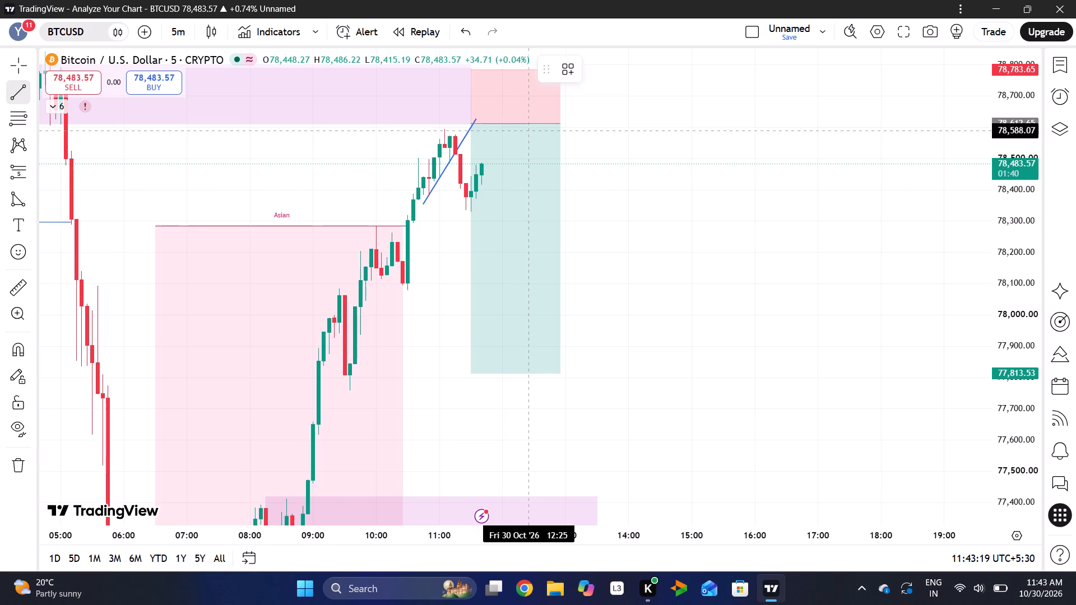
drag(524, 137, 470, 199)
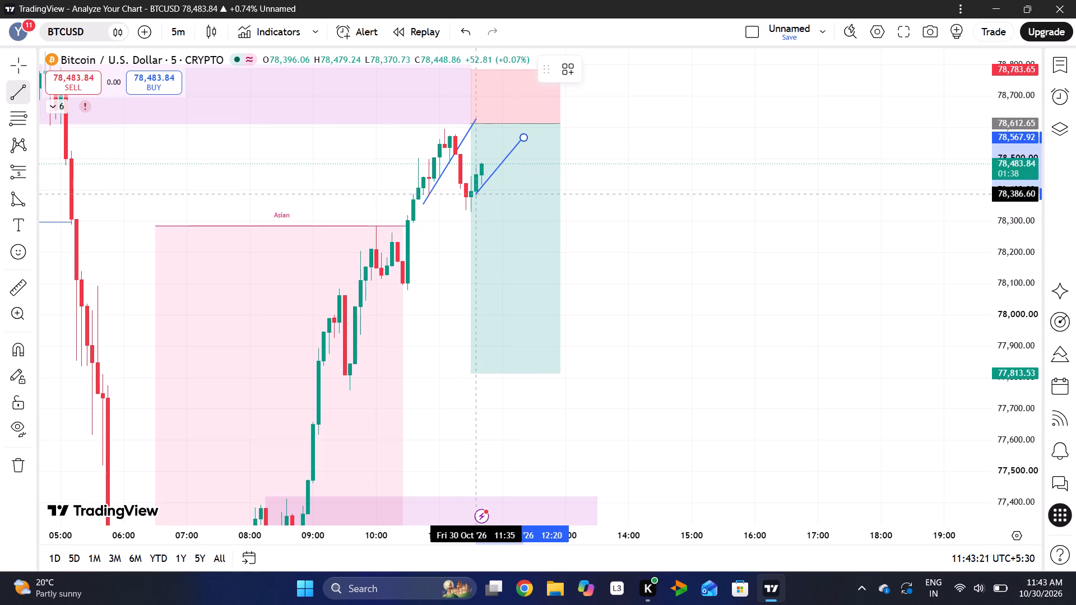
drag(470, 199, 463, 224)
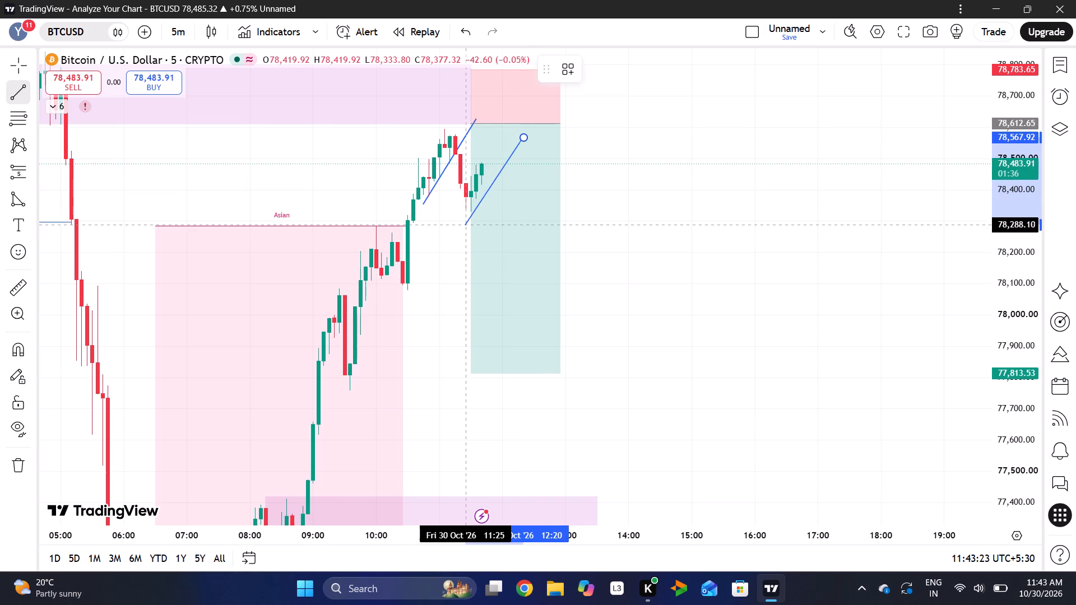
drag(463, 224, 462, 221)
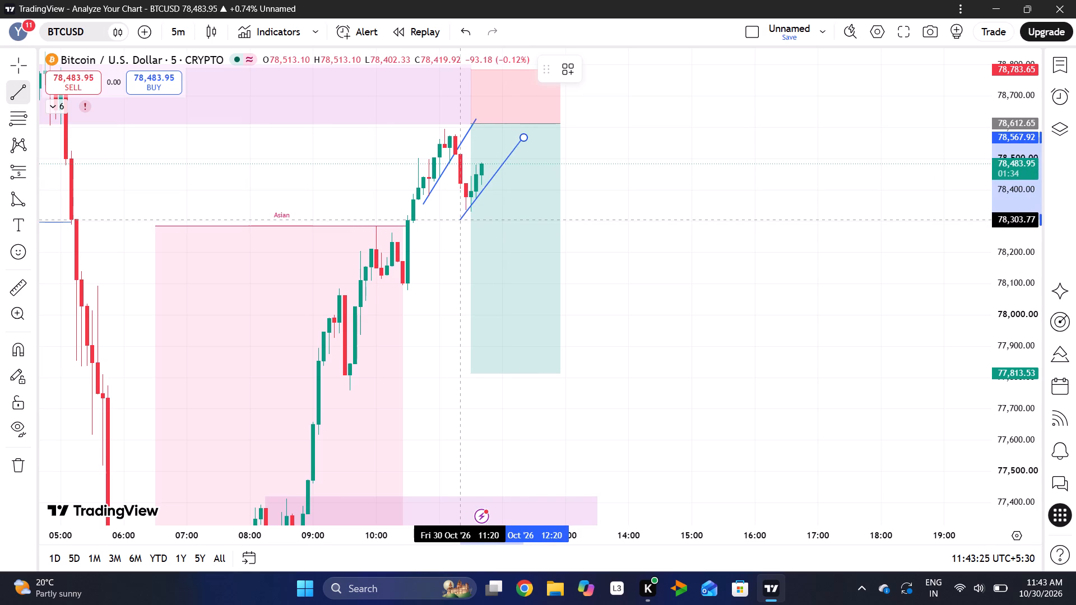
drag(462, 221, 466, 217)
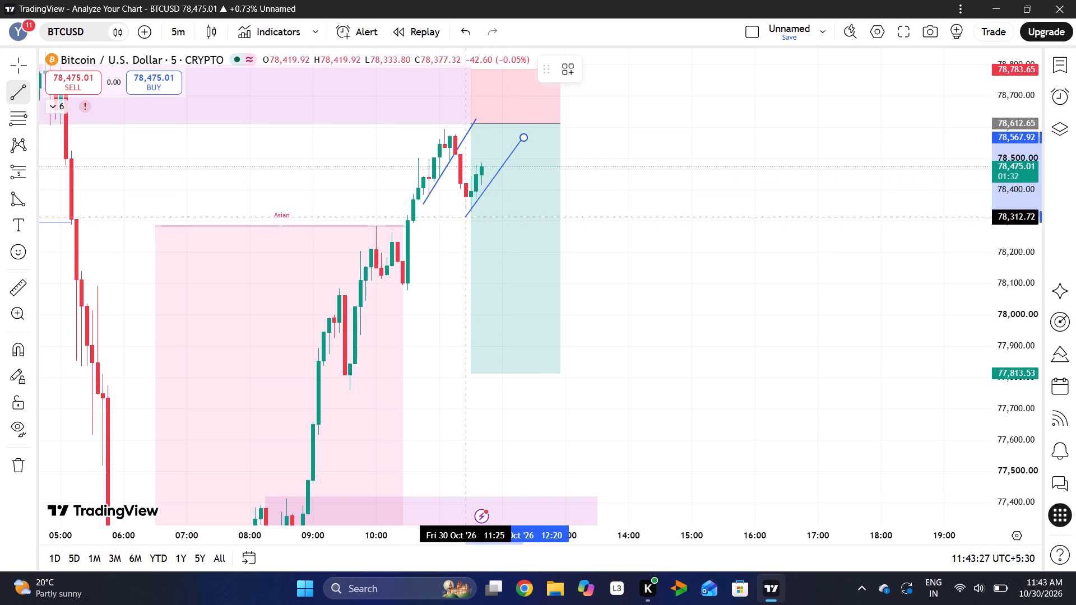
drag(466, 217, 467, 221)
click(467, 221)
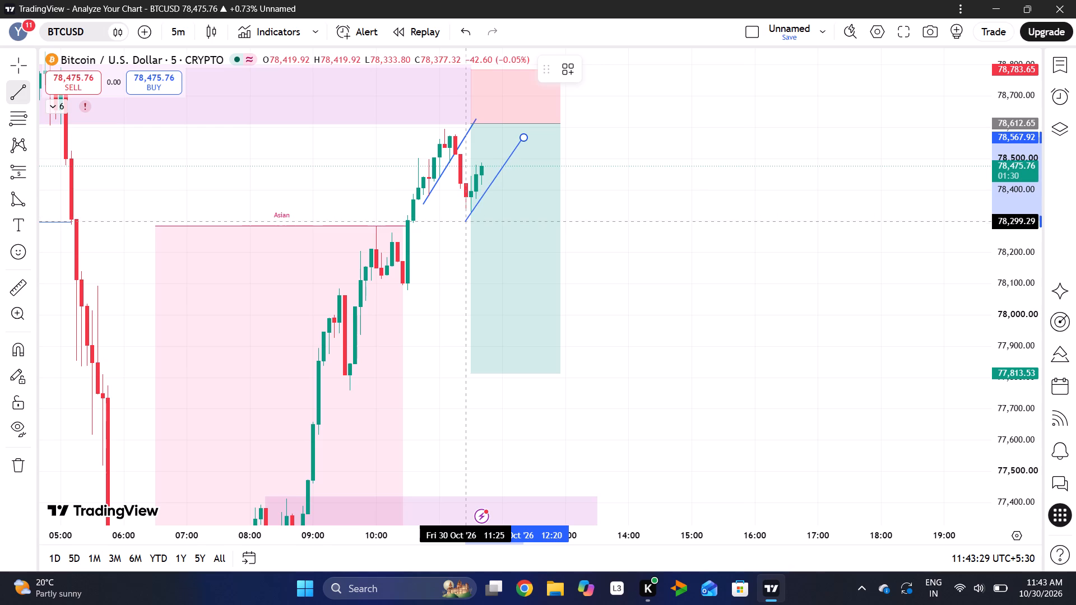
Move the new trend line's upper end to about 78,619 at 12:05 and lower its bottom end slightly at 11:25.
drag(523, 136, 510, 119)
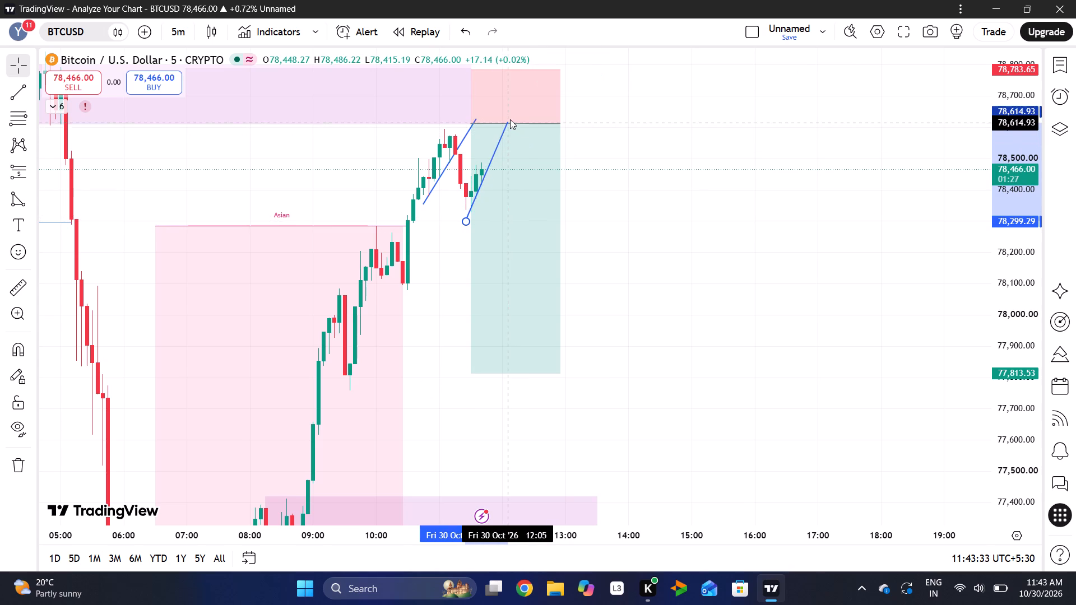
drag(510, 119, 511, 120)
click(463, 222)
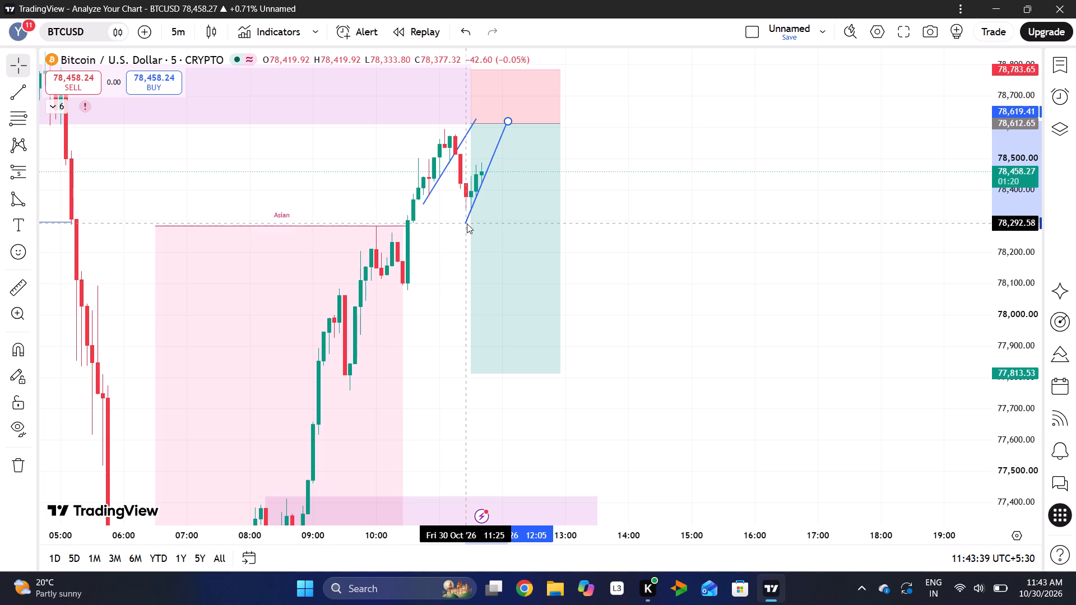
click(599, 147)
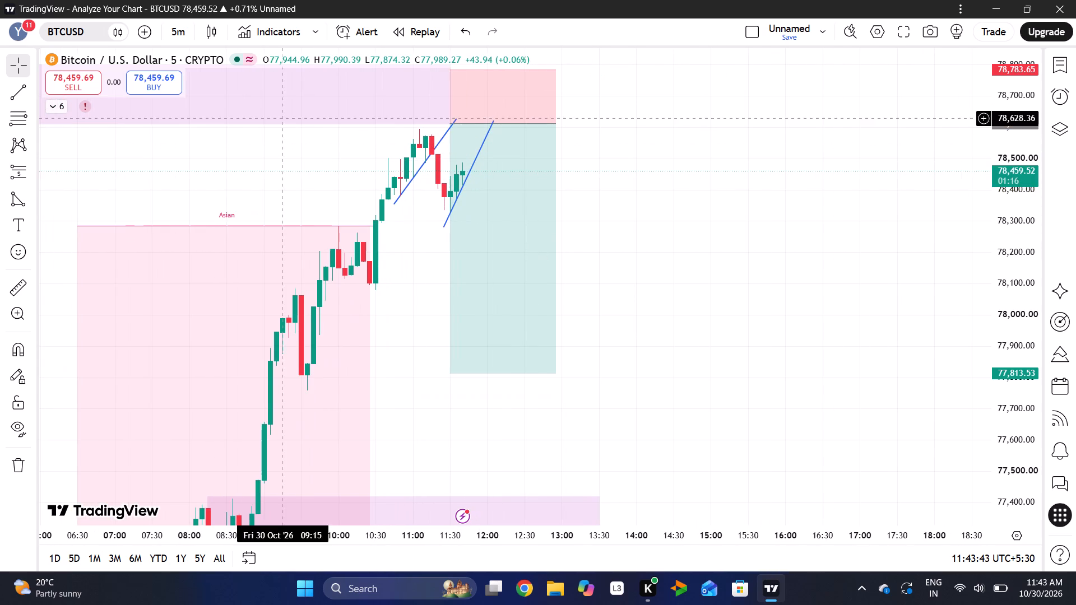
Examine BTCUSD around the short position and purple zones on the 30-minute and 15-minute charts.
click(176, 31)
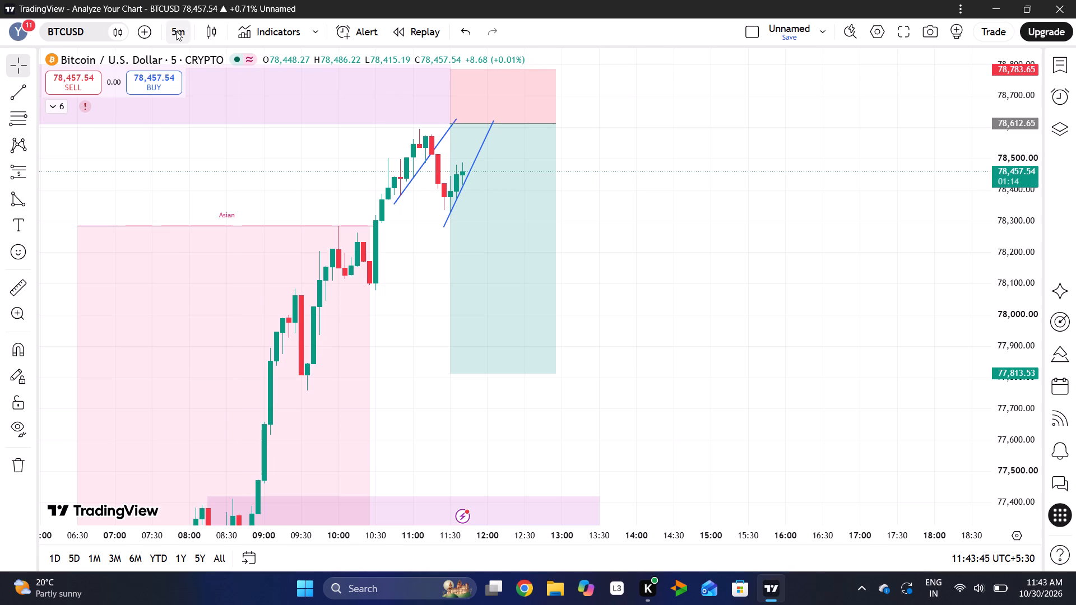
click(196, 269)
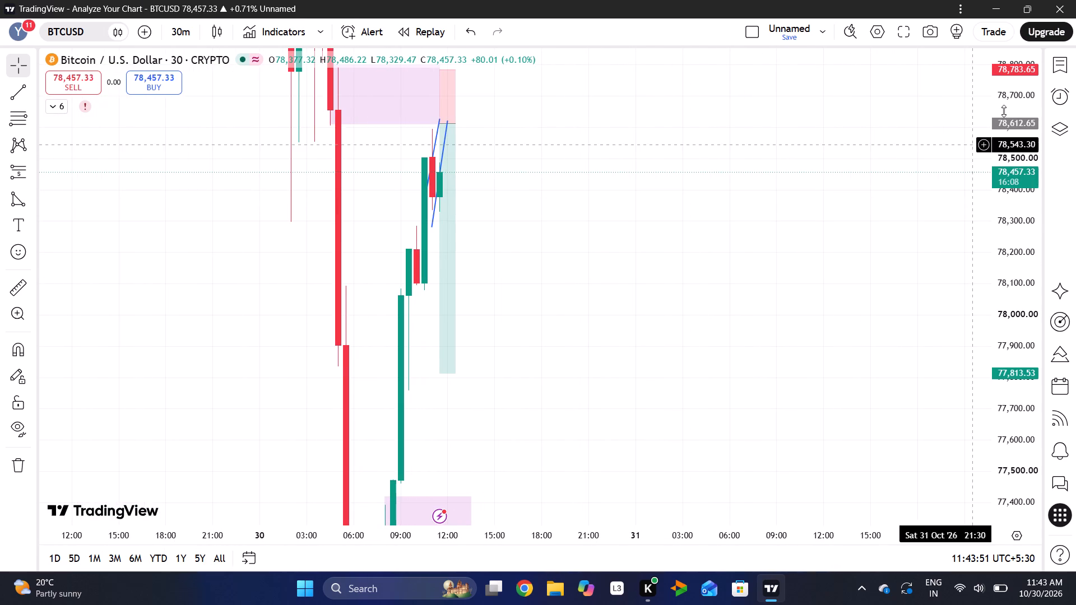
drag(1004, 111, 1004, 317)
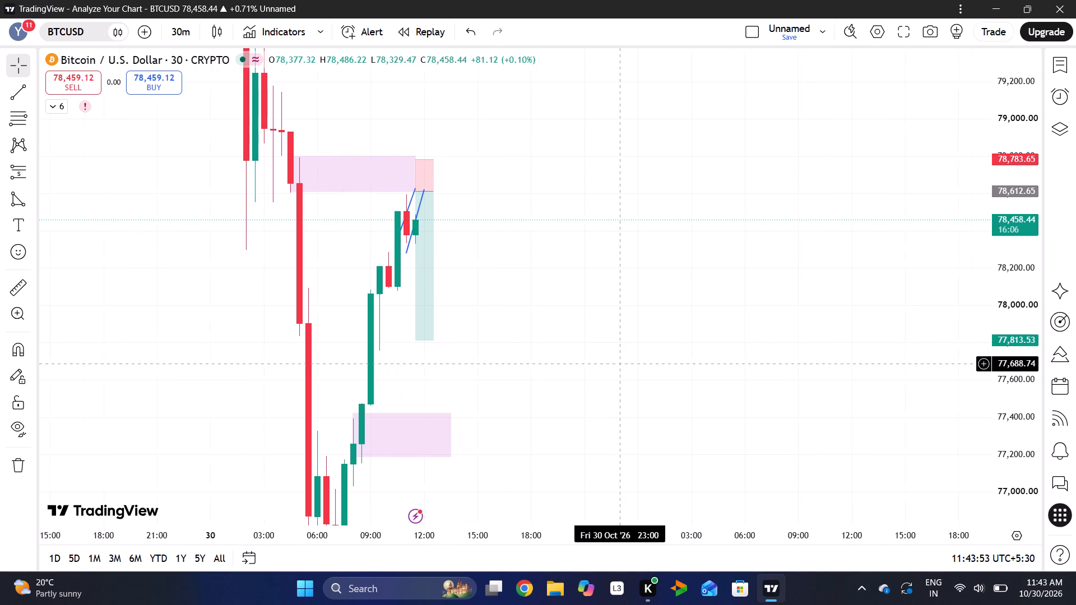
drag(502, 315, 550, 297)
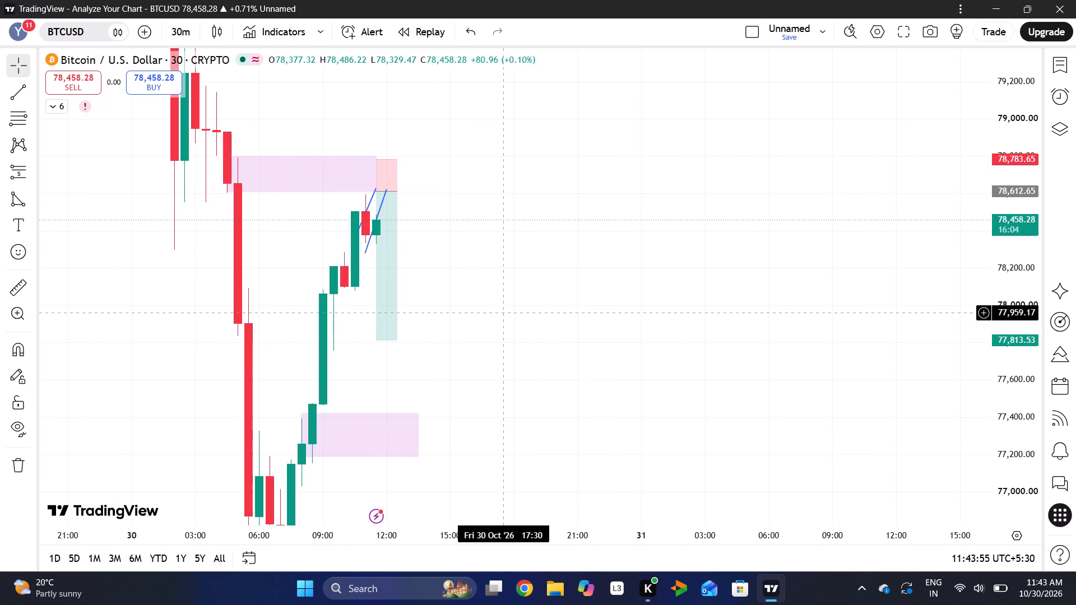
drag(550, 297, 583, 290)
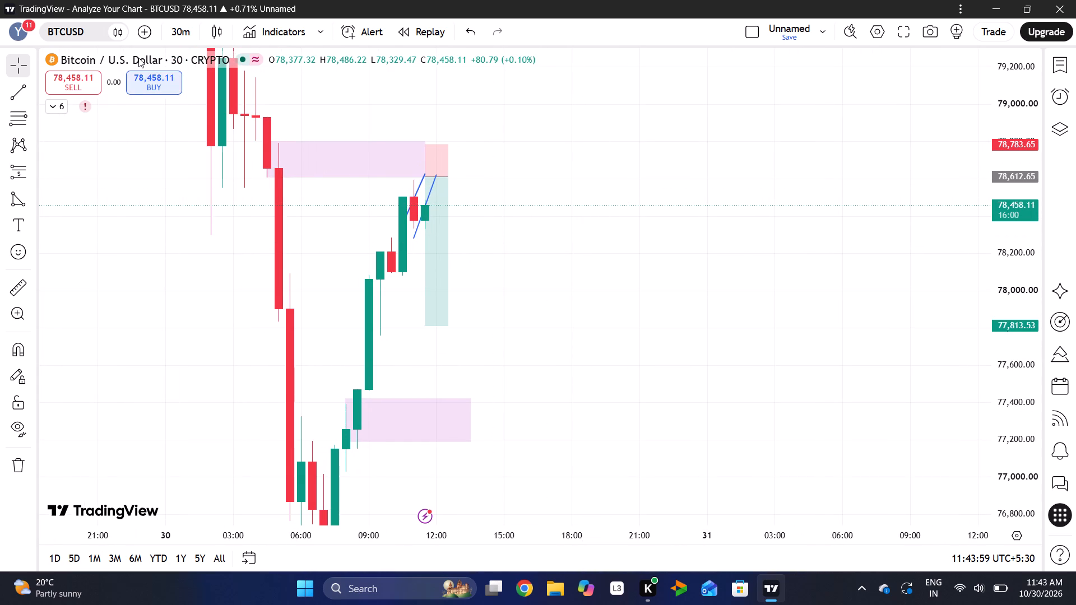
click(191, 29)
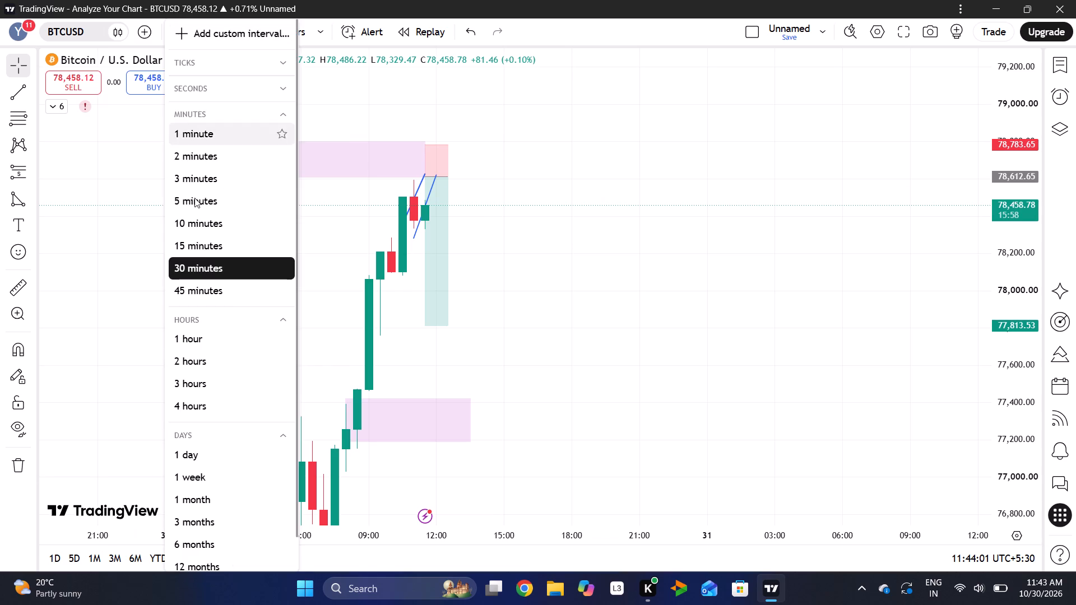
click(193, 245)
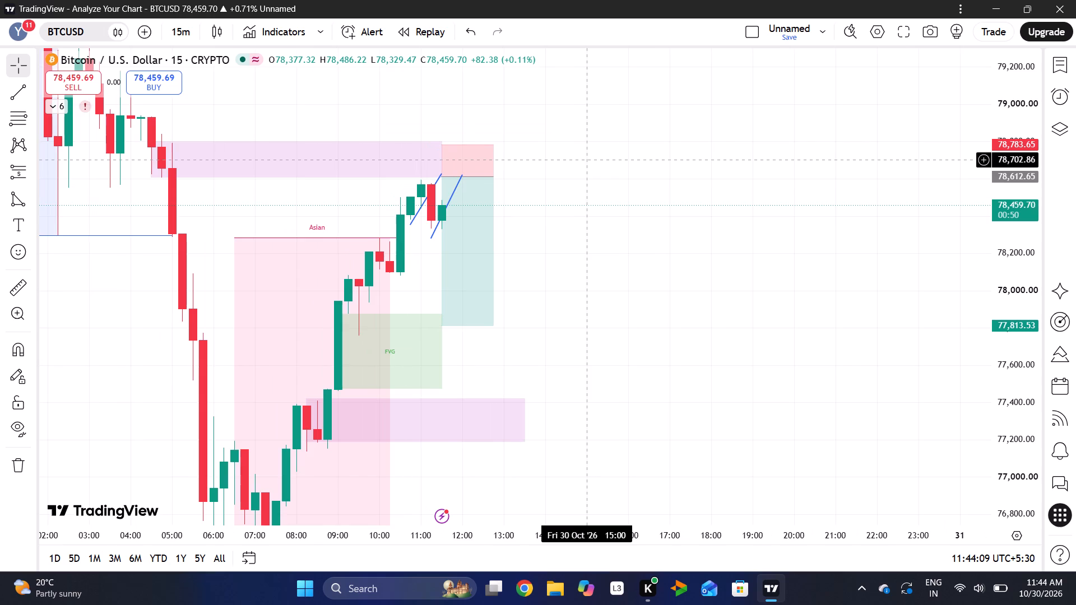
Return to the 5-minute chart and examine price action around the two trend lines and the short position at several scales.
click(174, 28)
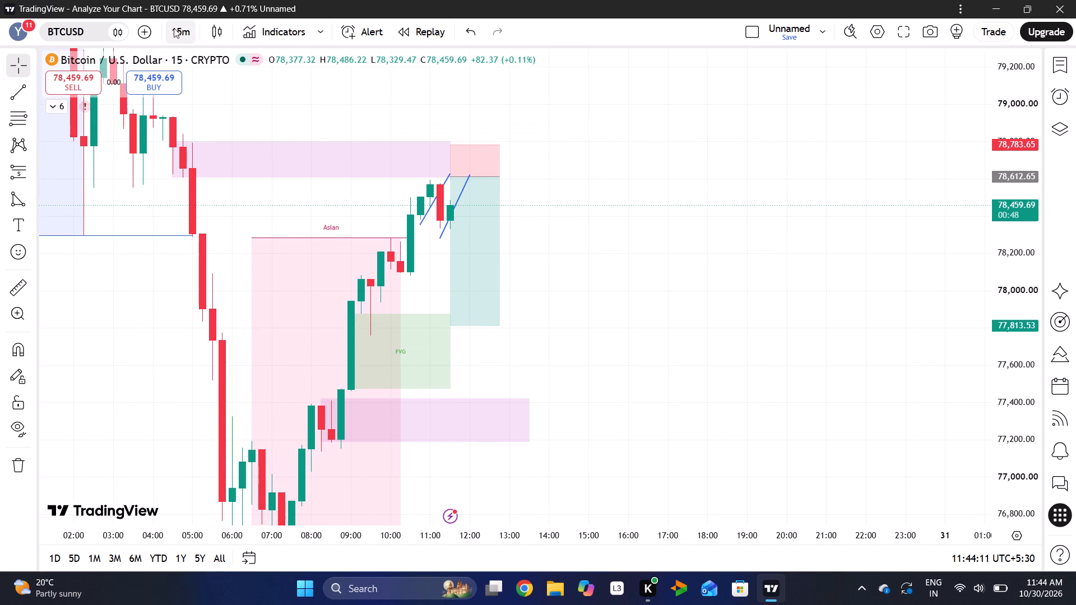
click(199, 192)
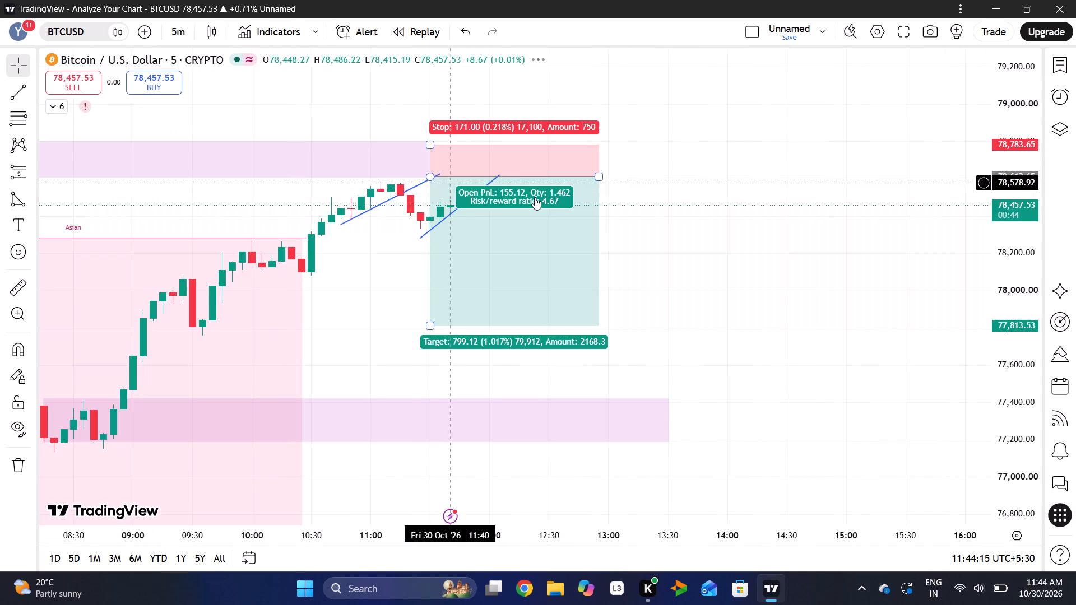
click(1001, 282)
click(1027, 195)
drag(998, 263, 987, 68)
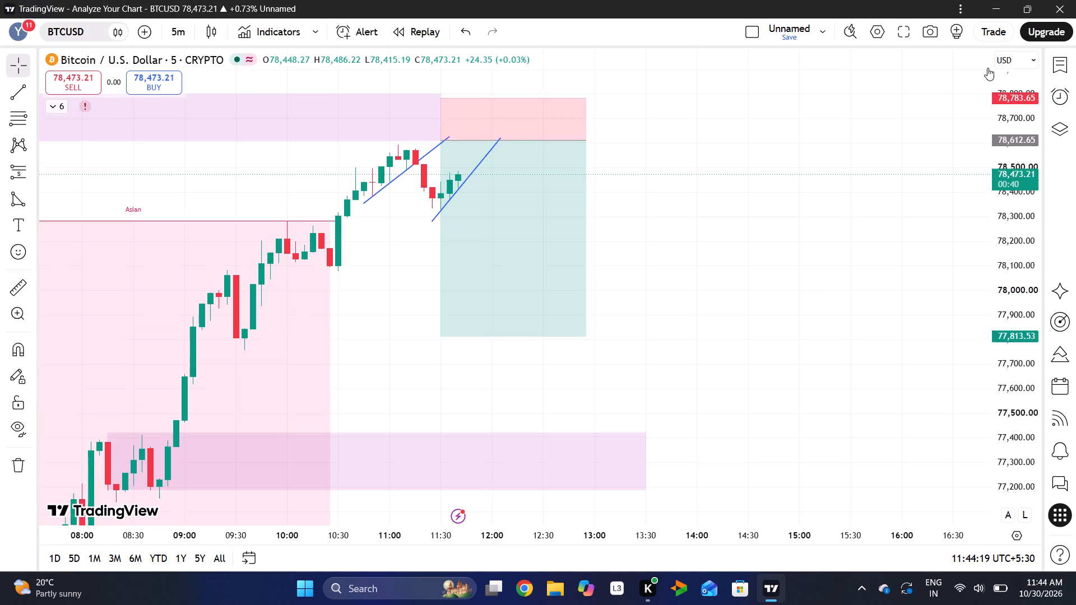
drag(987, 68, 982, 50)
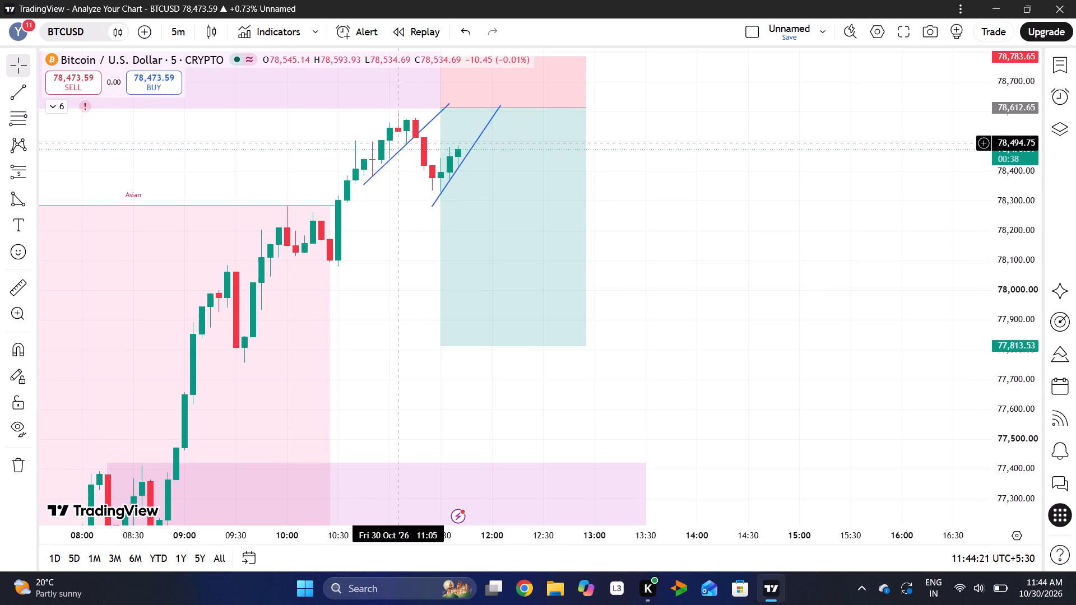
drag(793, 239, 800, 323)
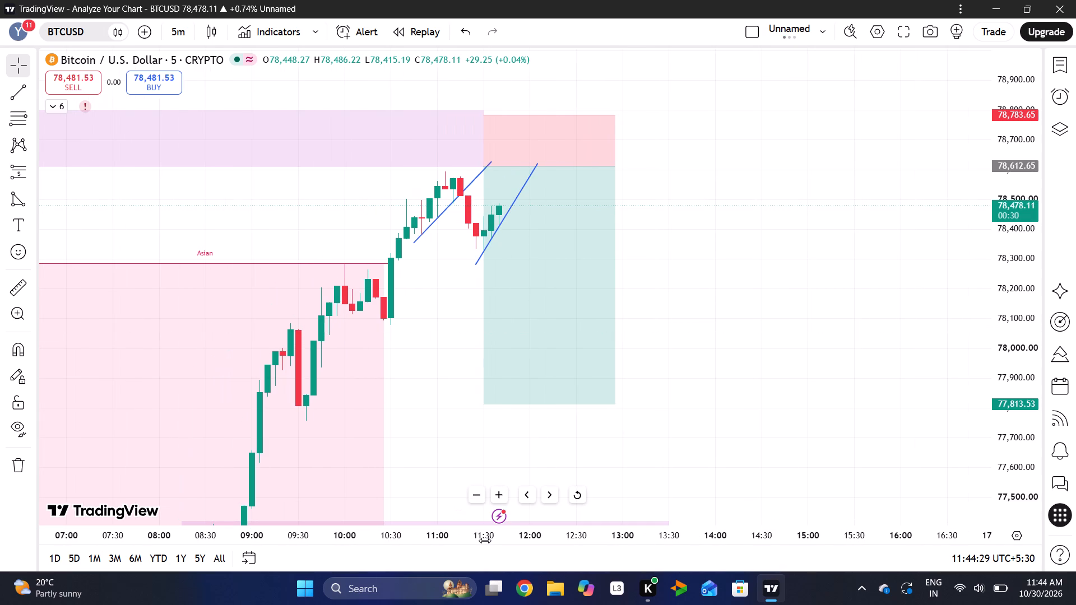
drag(491, 536, 535, 534)
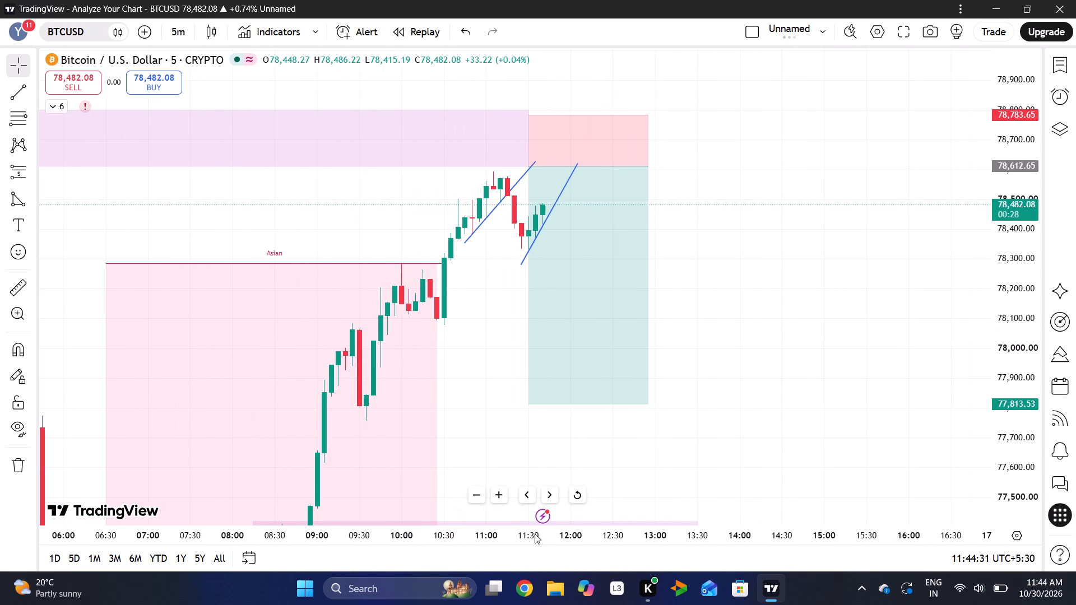
drag(1015, 173, 1011, 236)
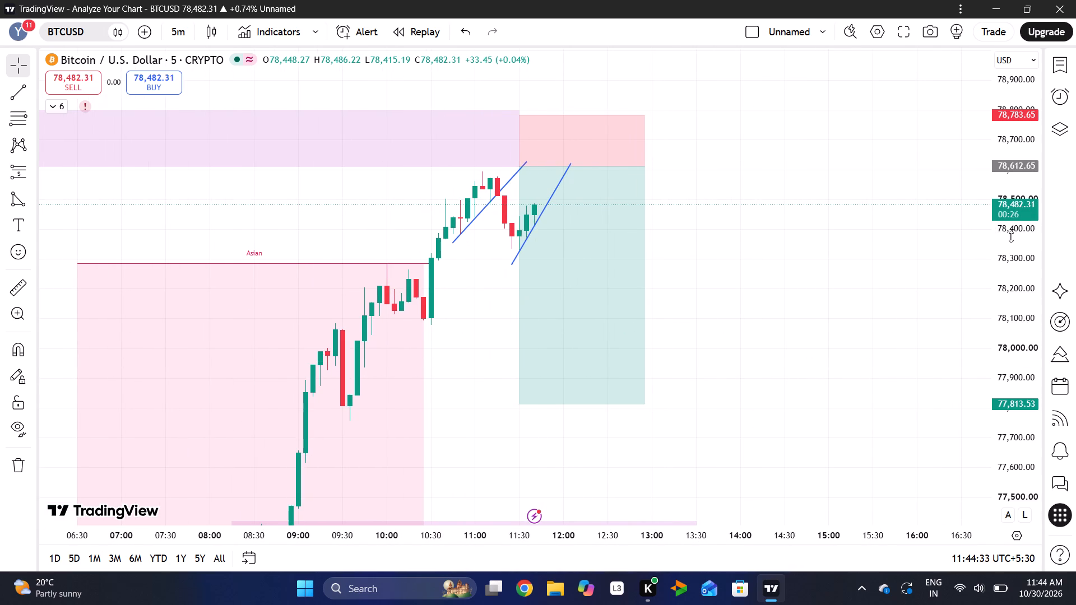
drag(1011, 236, 1008, 266)
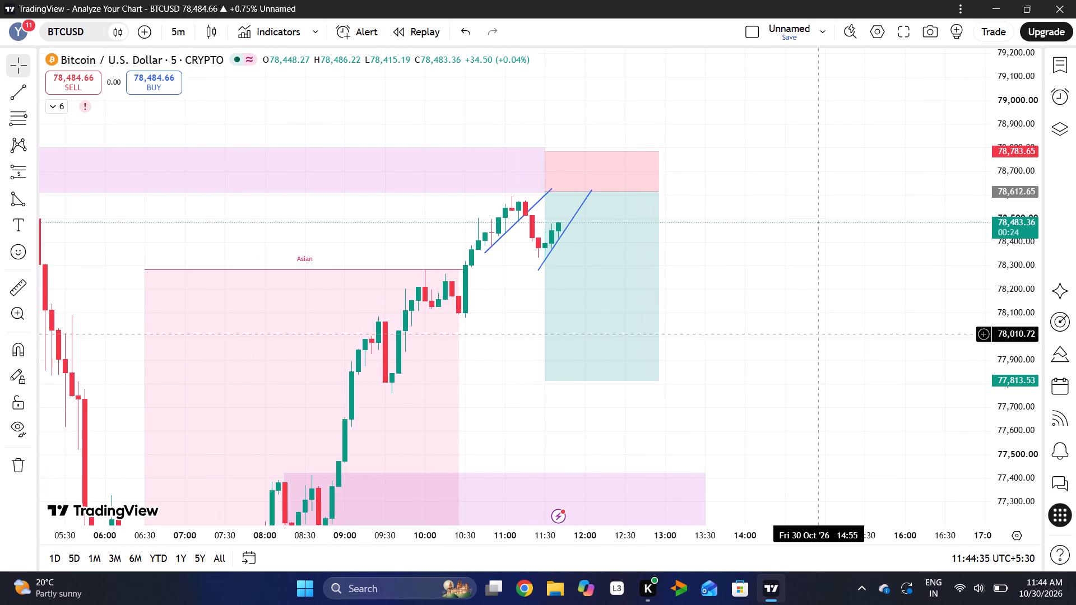
Examine BTCUSD's 5-minute price action from the earlier sell-off through the Asian session to the short position.
scroll(555, 429, right, 1)
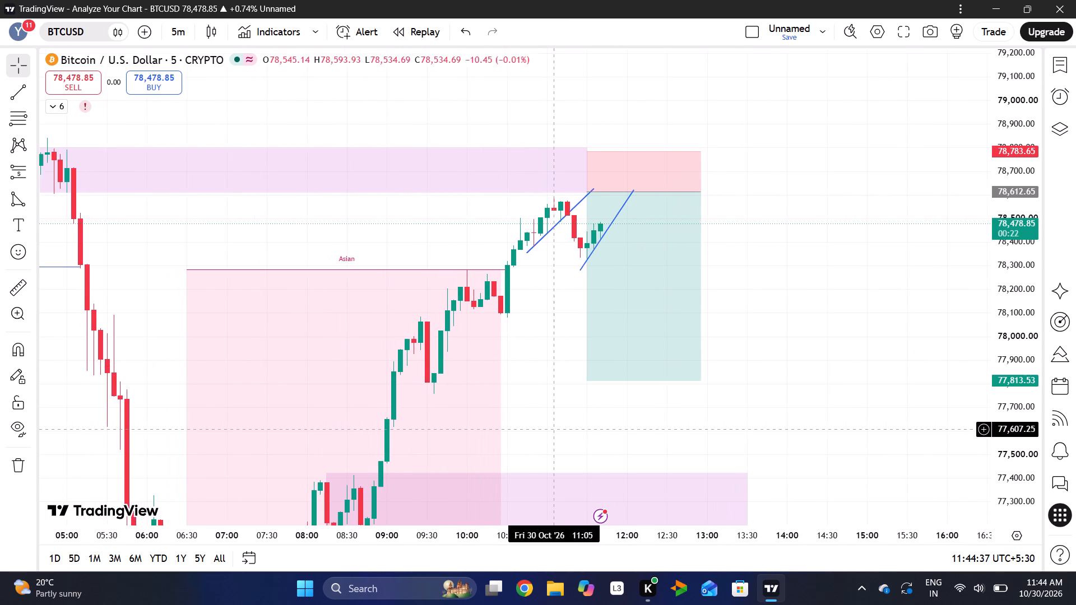
scroll(555, 429, right, 3)
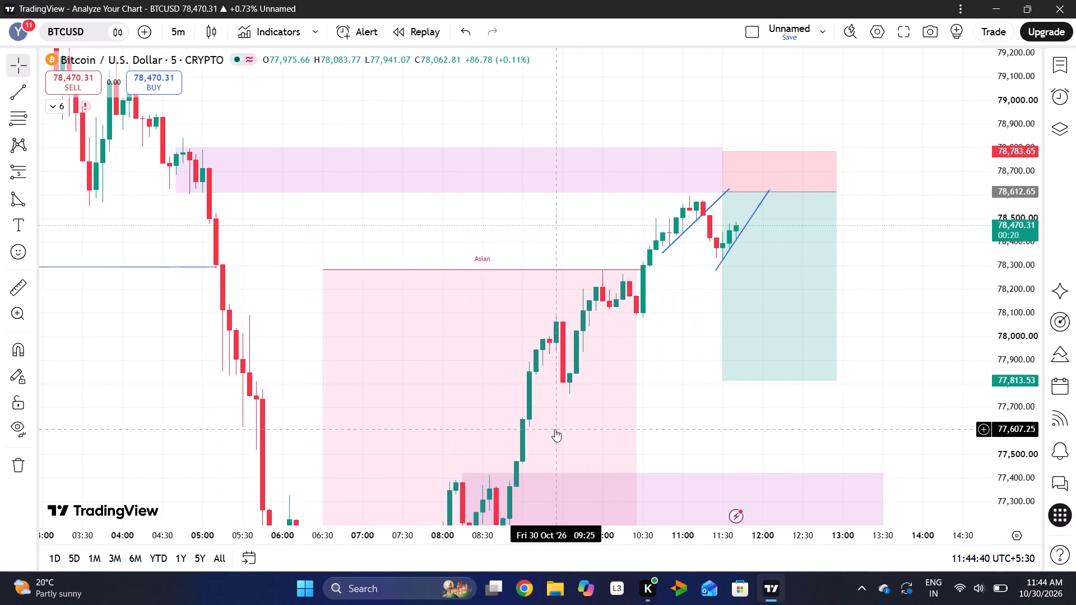
scroll(555, 429, right, 3)
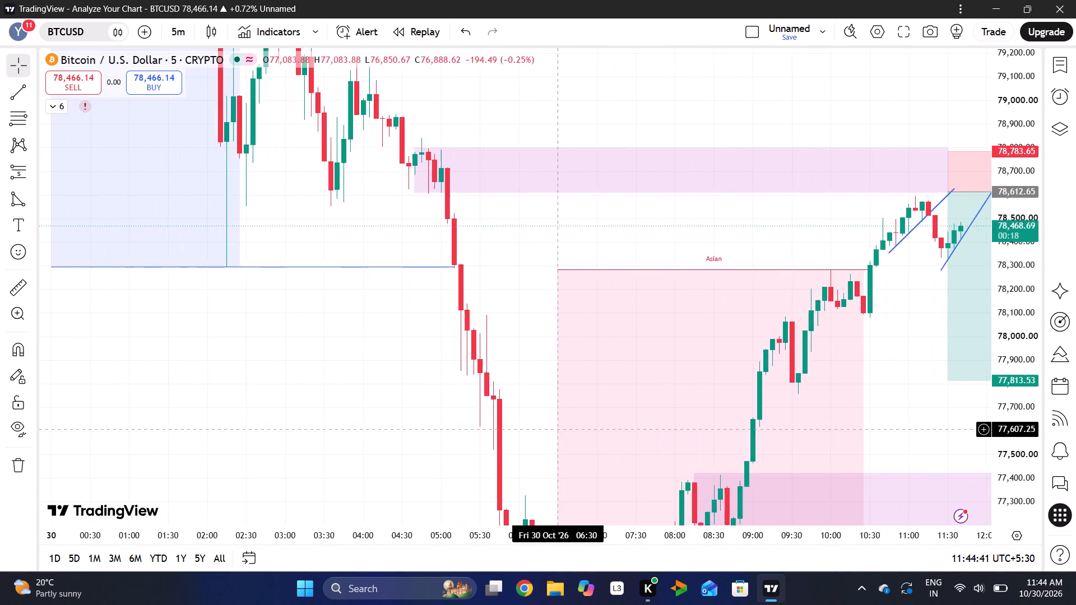
scroll(555, 429, right, 2)
scroll(555, 429, up, 1)
scroll(555, 429, left, 1)
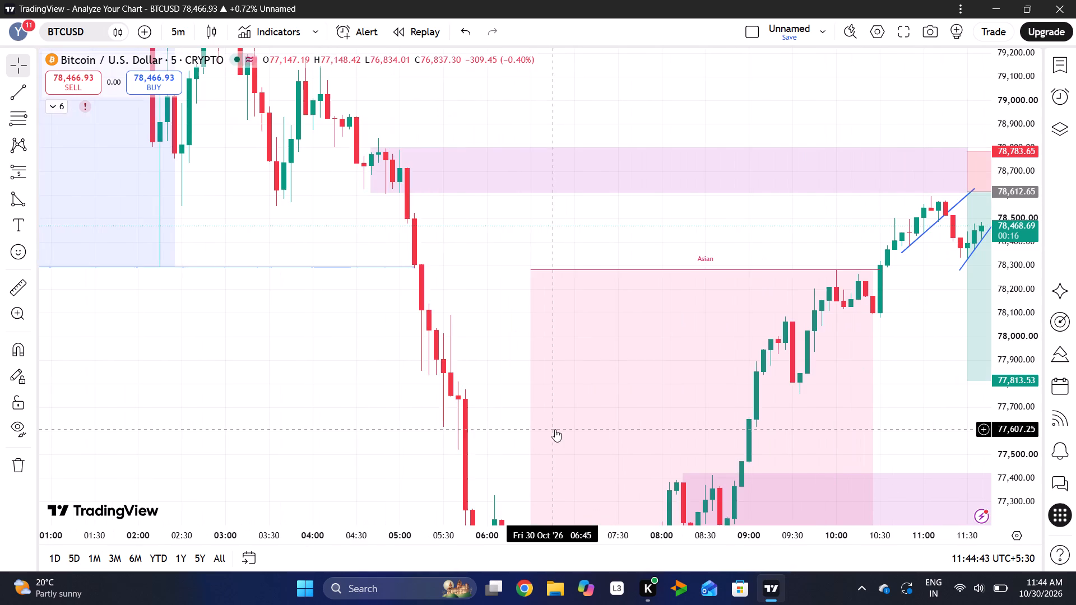
scroll(555, 429, left, 2)
scroll(555, 429, right, 2)
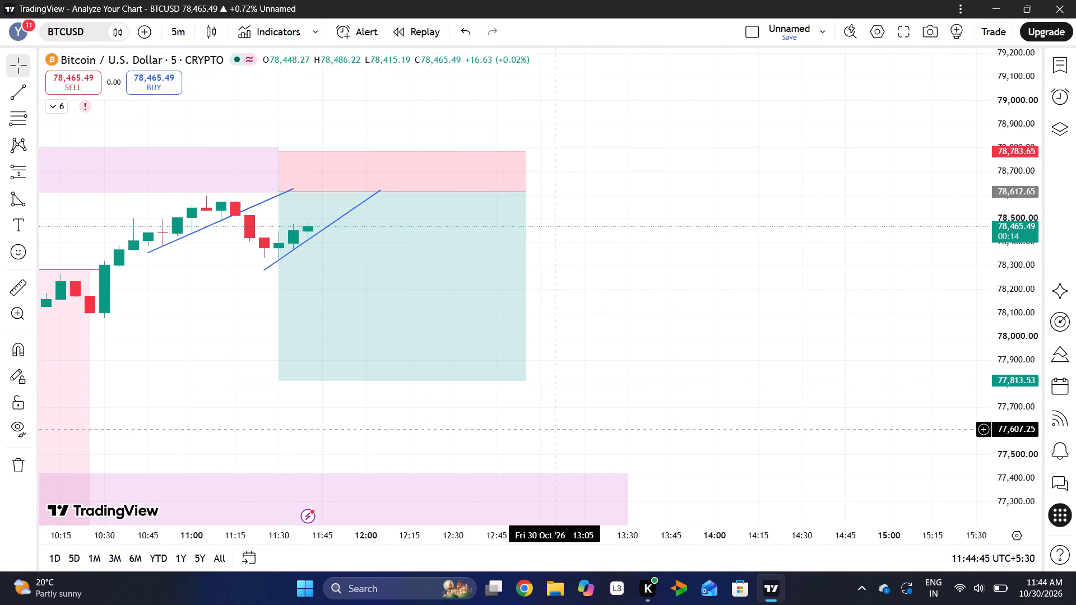
scroll(555, 429, right, 1)
drag(1011, 388, 1010, 306)
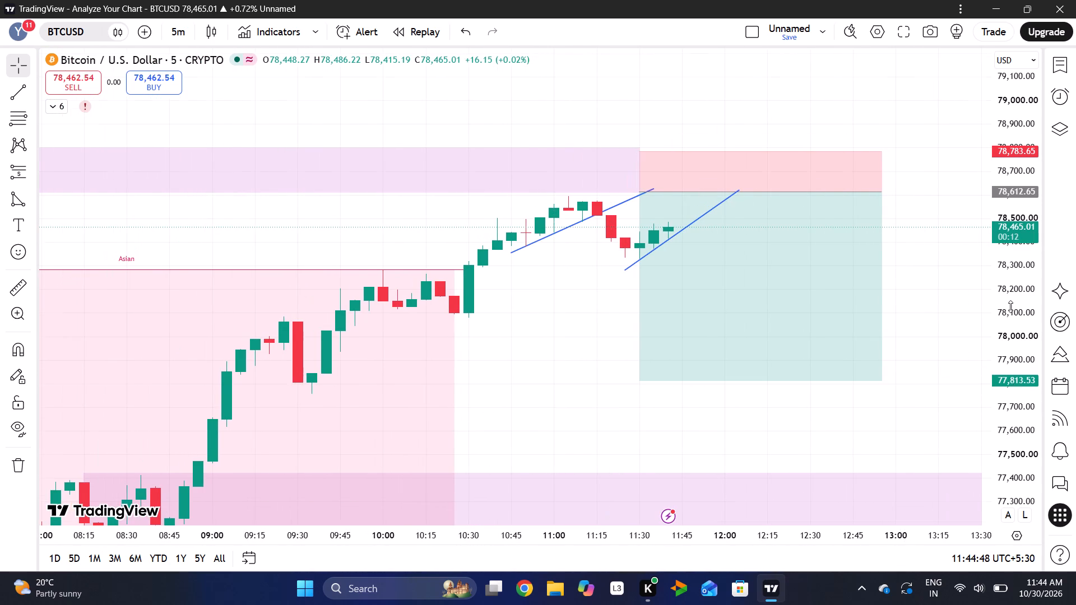
drag(1010, 306, 1010, 258)
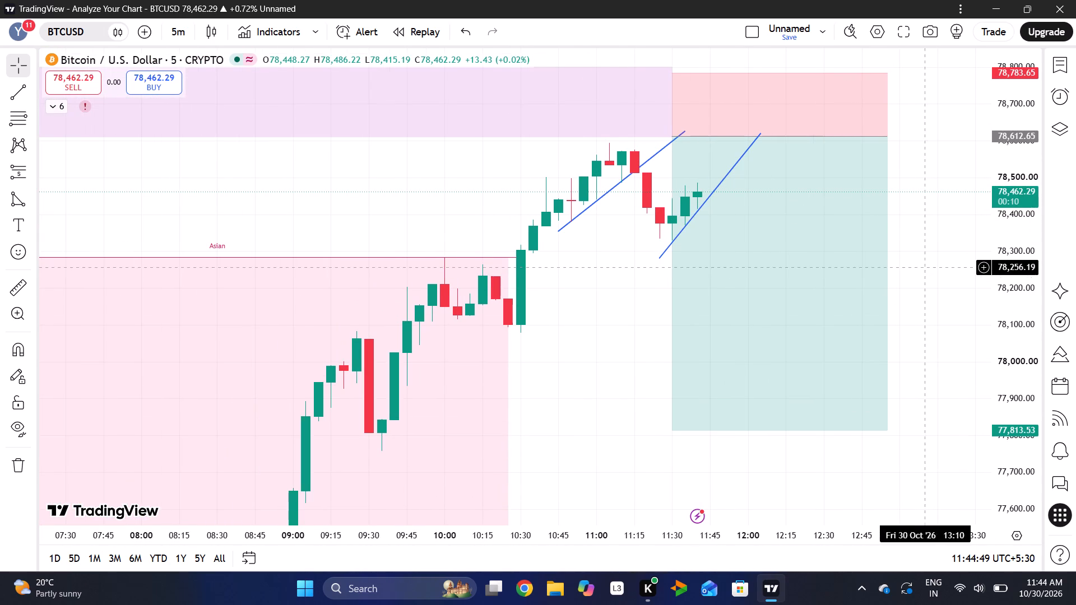
drag(956, 234, 873, 273)
drag(873, 273, 810, 273)
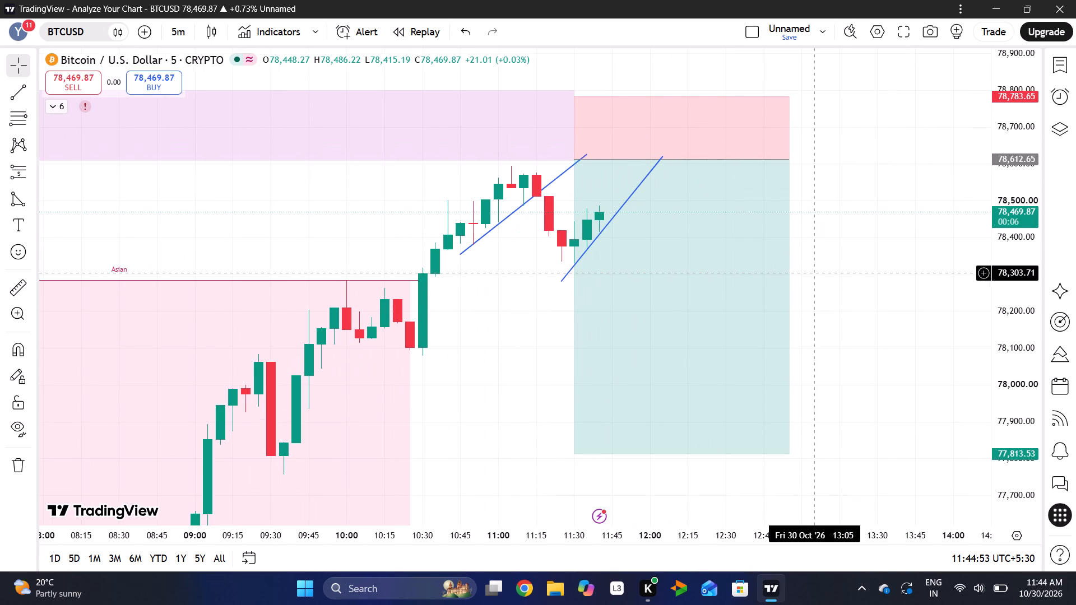
Inspect the lower trend line's two ends and the latest BTCUSD candles around the short position at wider scales.
click(661, 160)
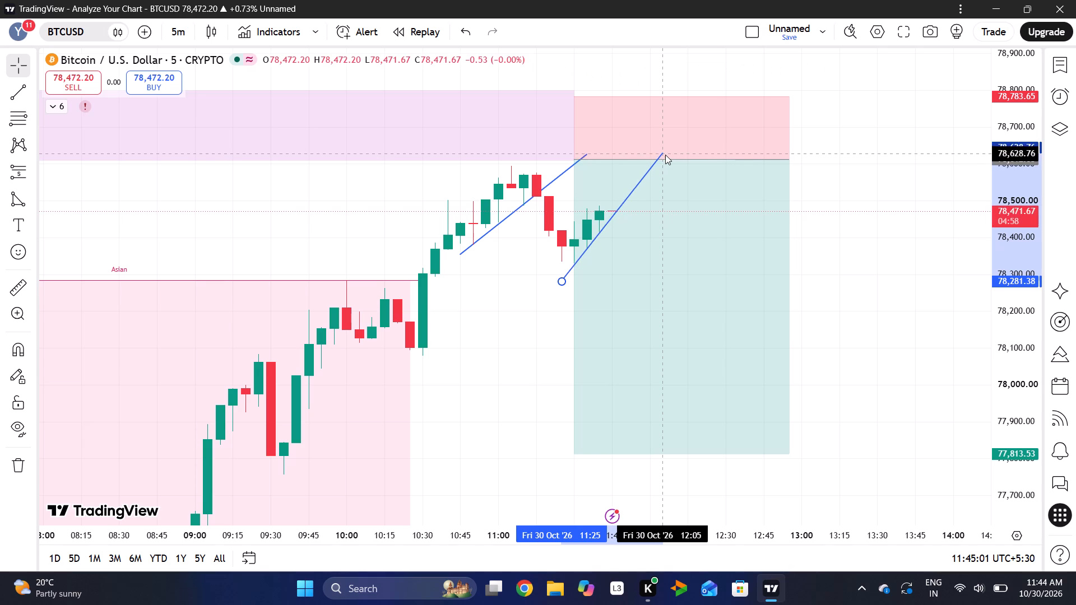
click(559, 278)
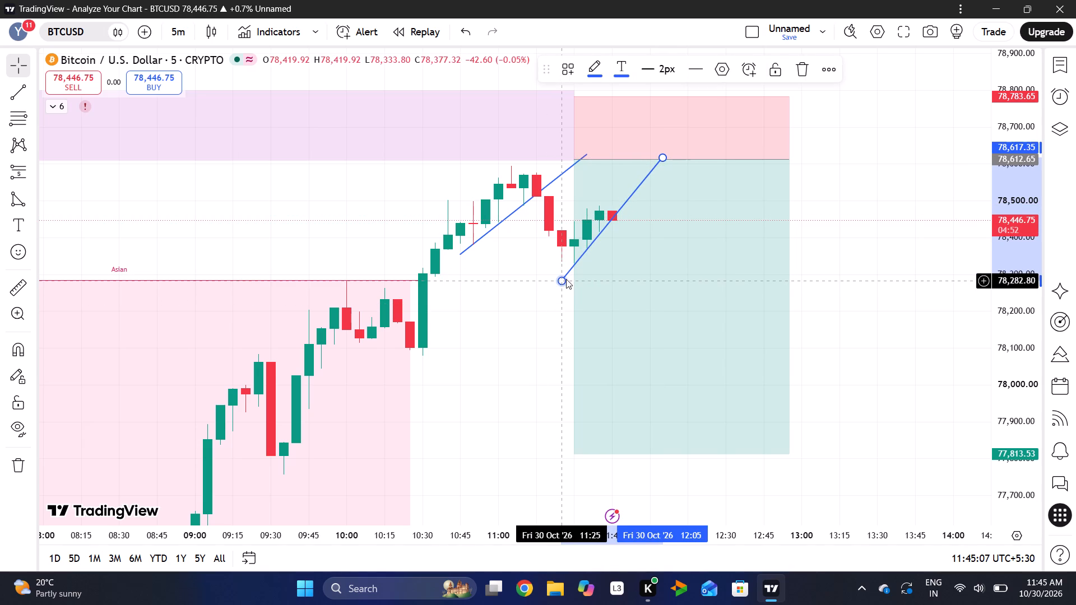
click(889, 221)
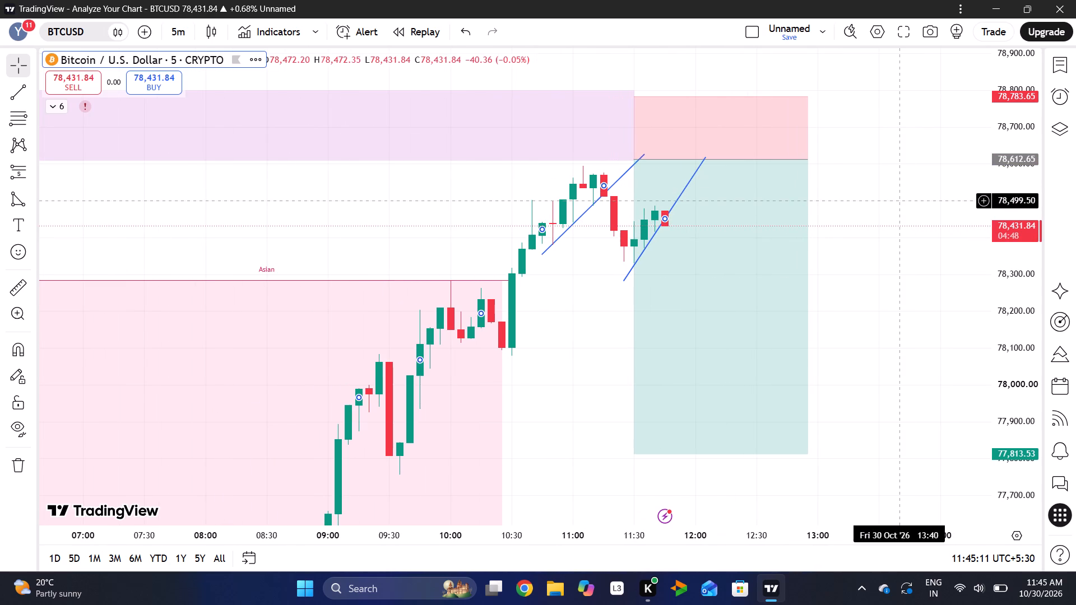
click(934, 252)
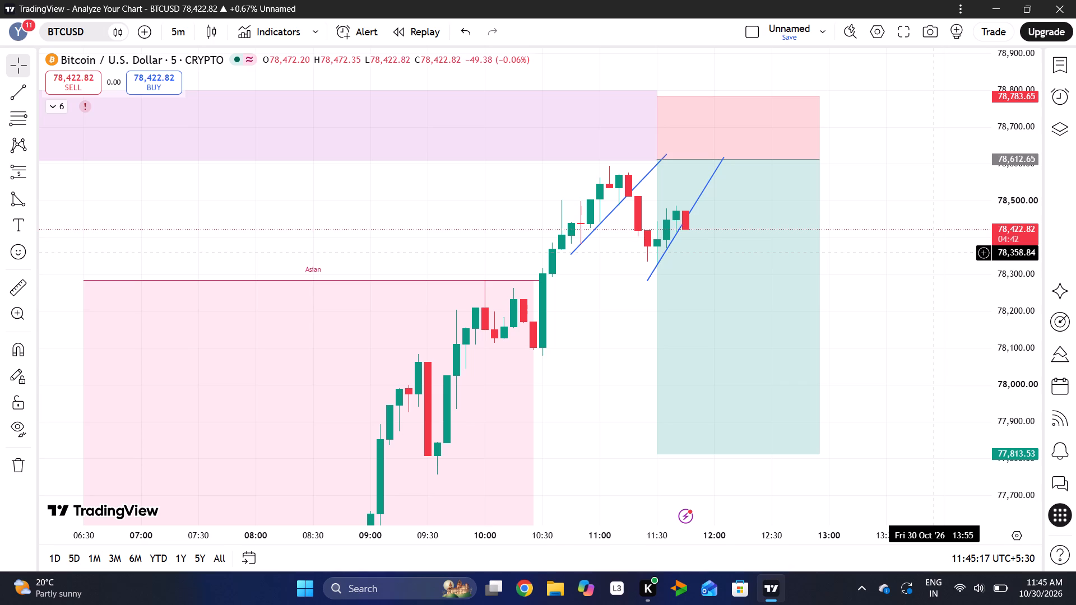
click(934, 252)
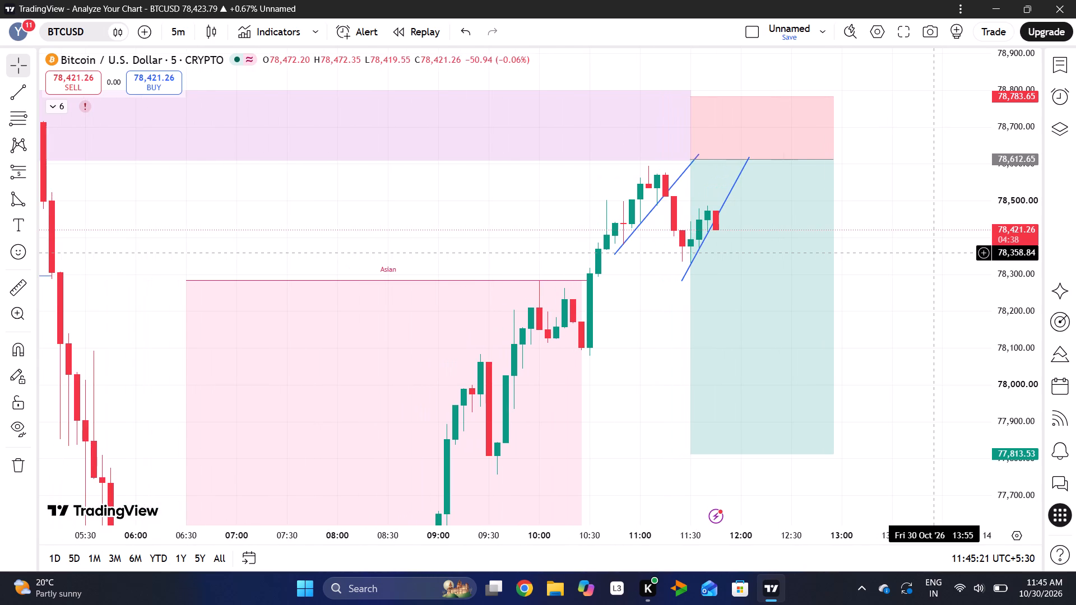
click(934, 252)
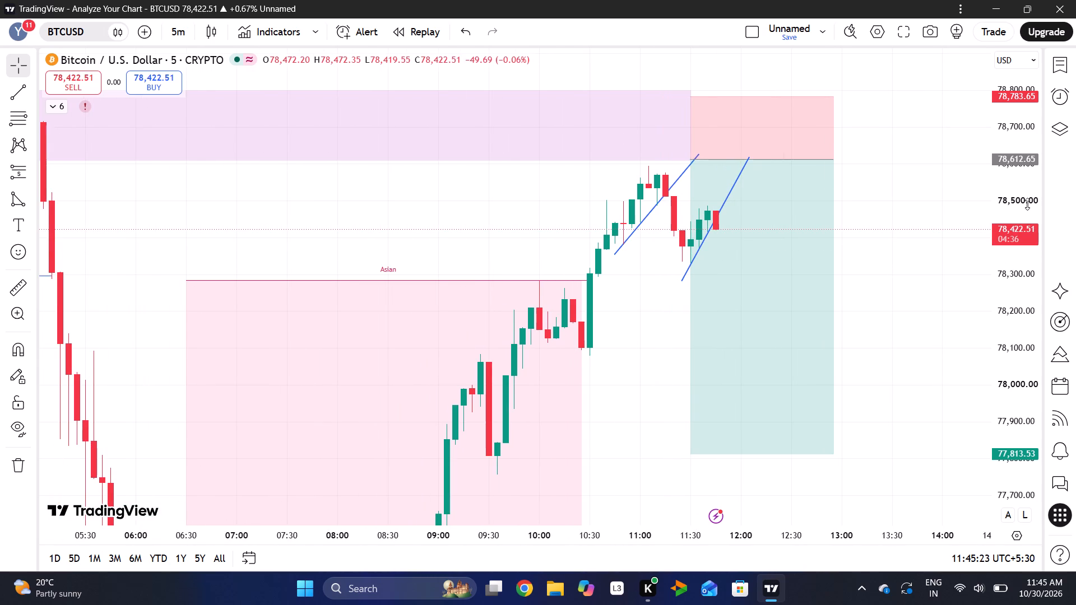
drag(1027, 204, 1032, 232)
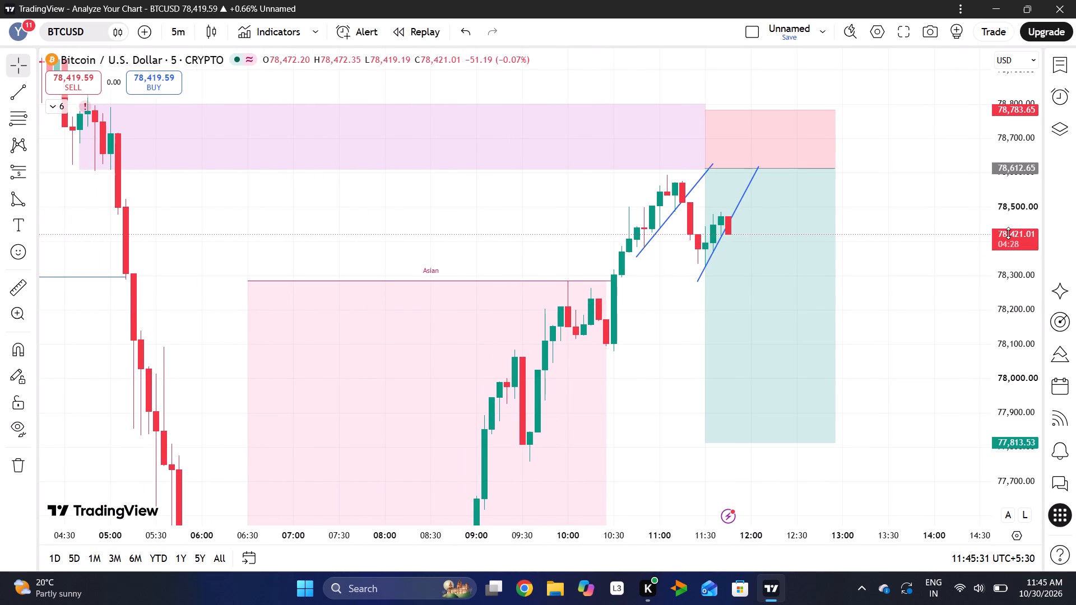
drag(1020, 198, 1021, 238)
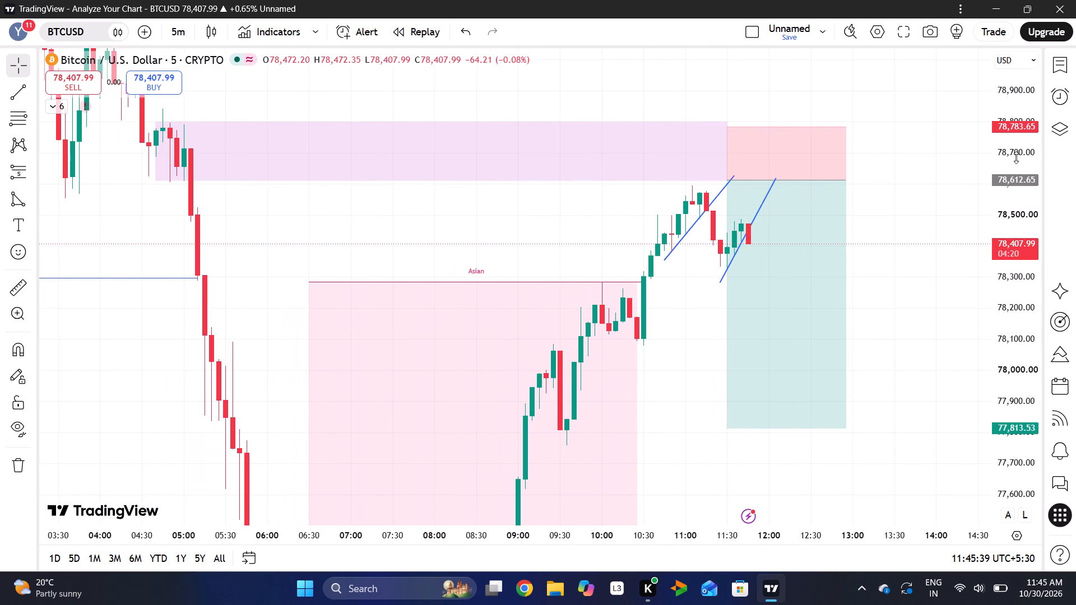
drag(1016, 157, 1004, 222)
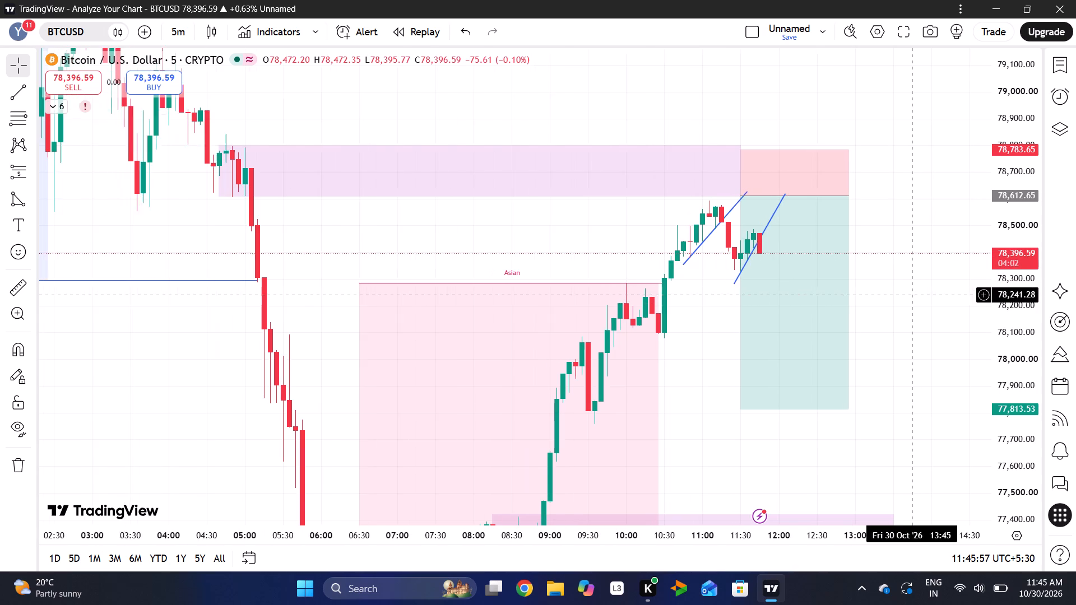
Switch the chart to the XAUUSD gold symbol.
click(85, 30)
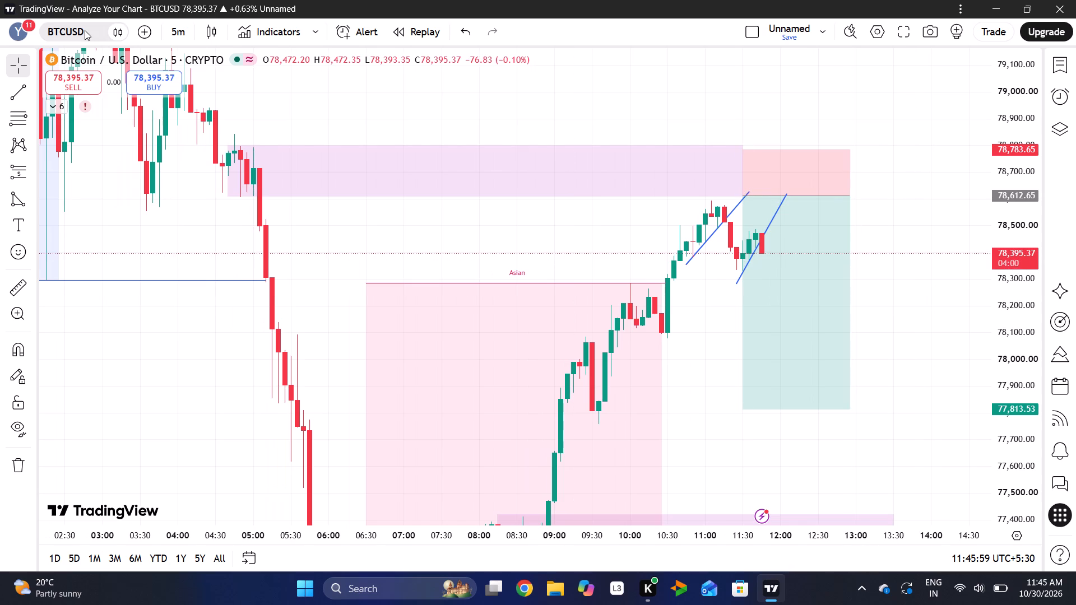
key(space)
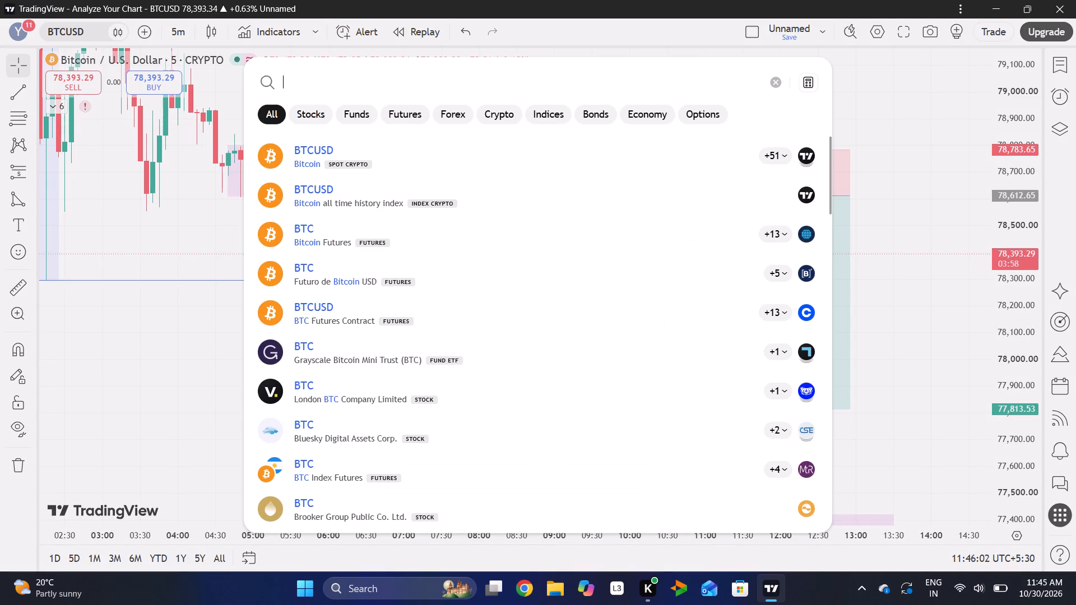
click(396, 197)
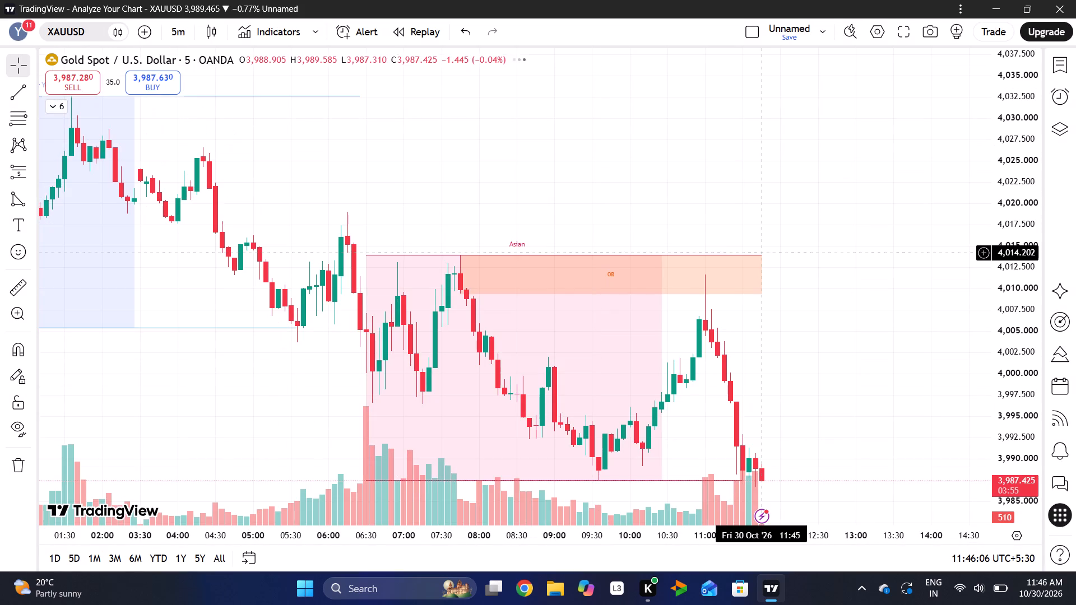
Draw a trend line above the latest XAUUSD candles from about 3,993.2 at 11:30 down to about 3,987.0 at 11:55.
drag(780, 436, 755, 338)
drag(755, 338, 752, 324)
drag(855, 423, 819, 317)
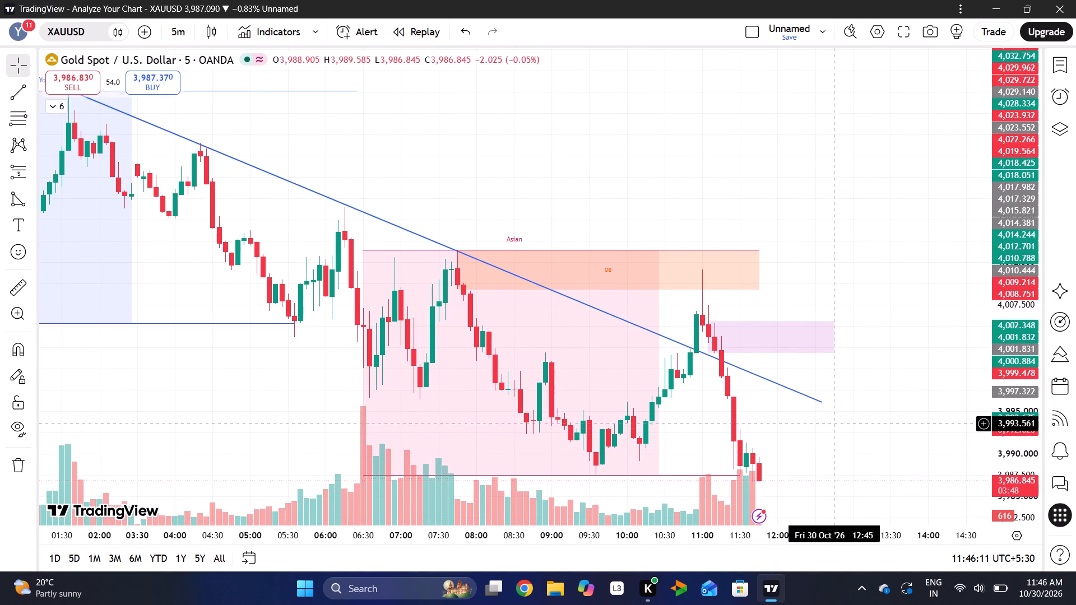
drag(829, 417, 802, 323)
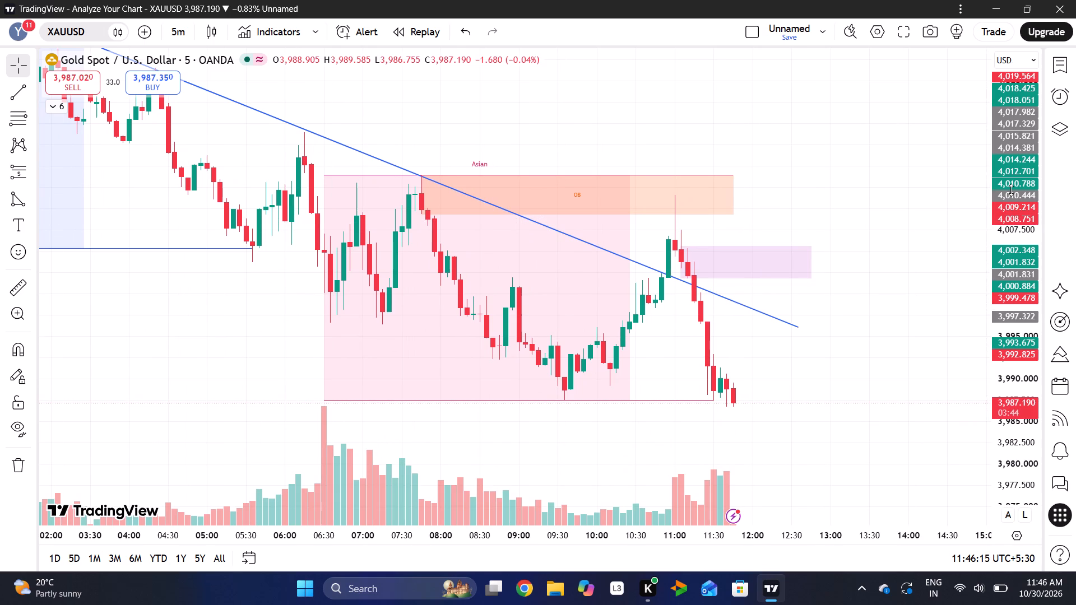
drag(1011, 190, 1032, 258)
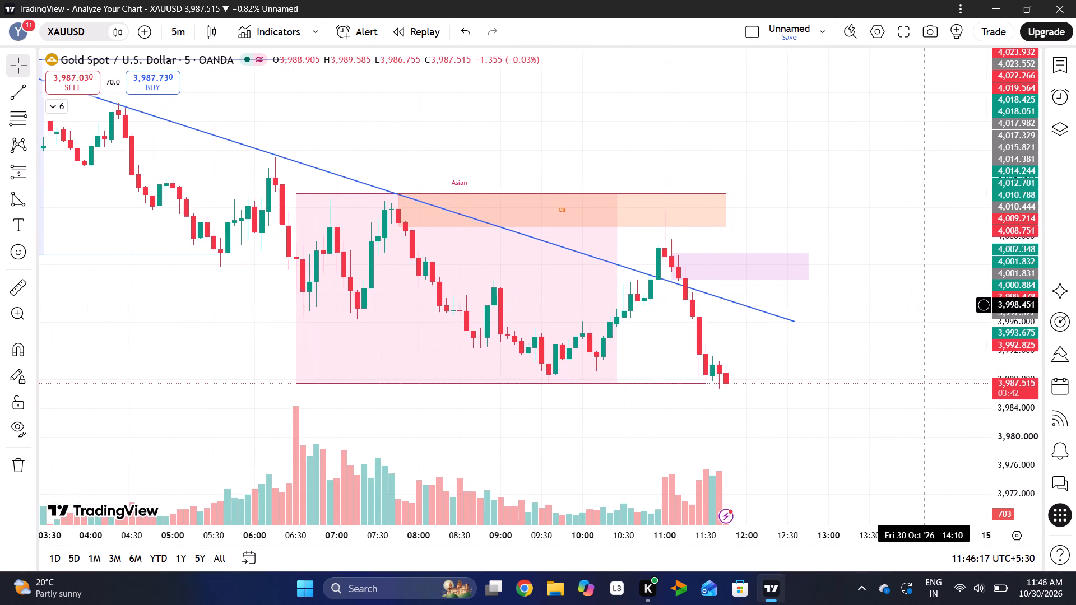
drag(868, 410, 870, 337)
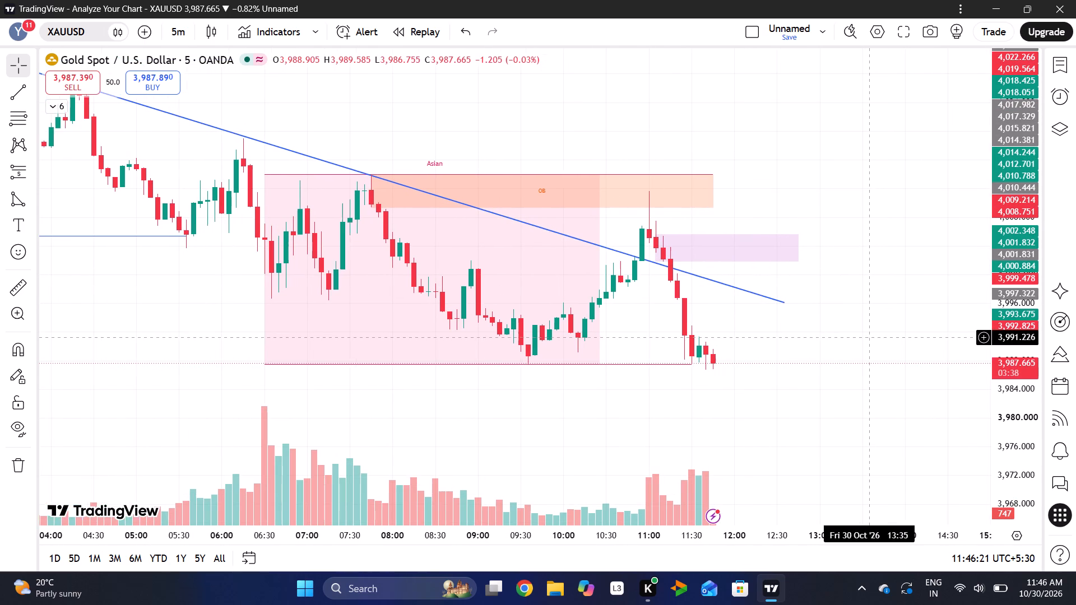
drag(1031, 350, 1036, 261)
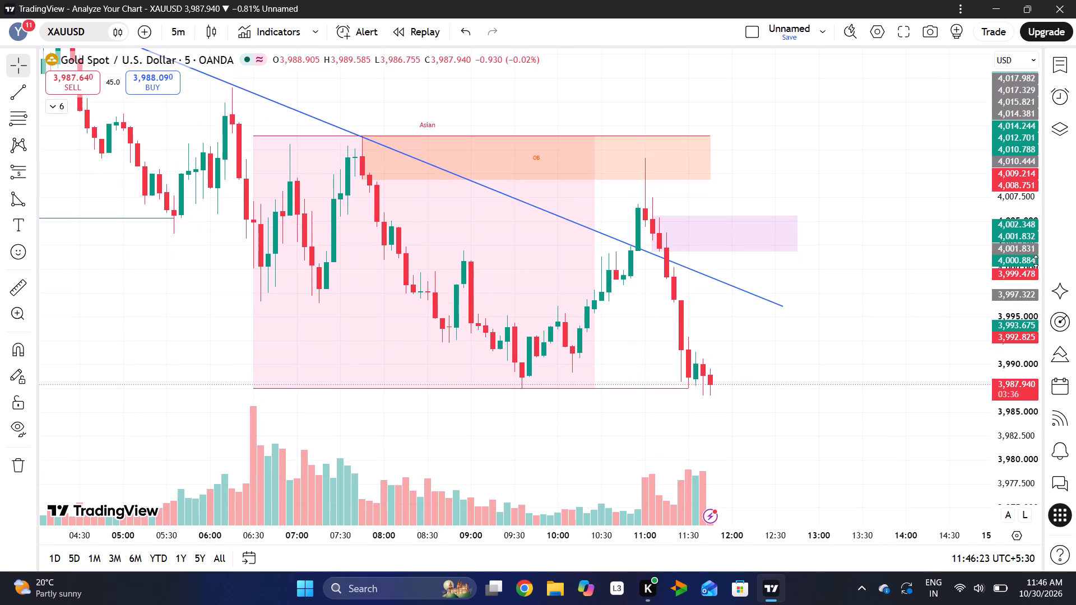
drag(894, 359, 849, 283)
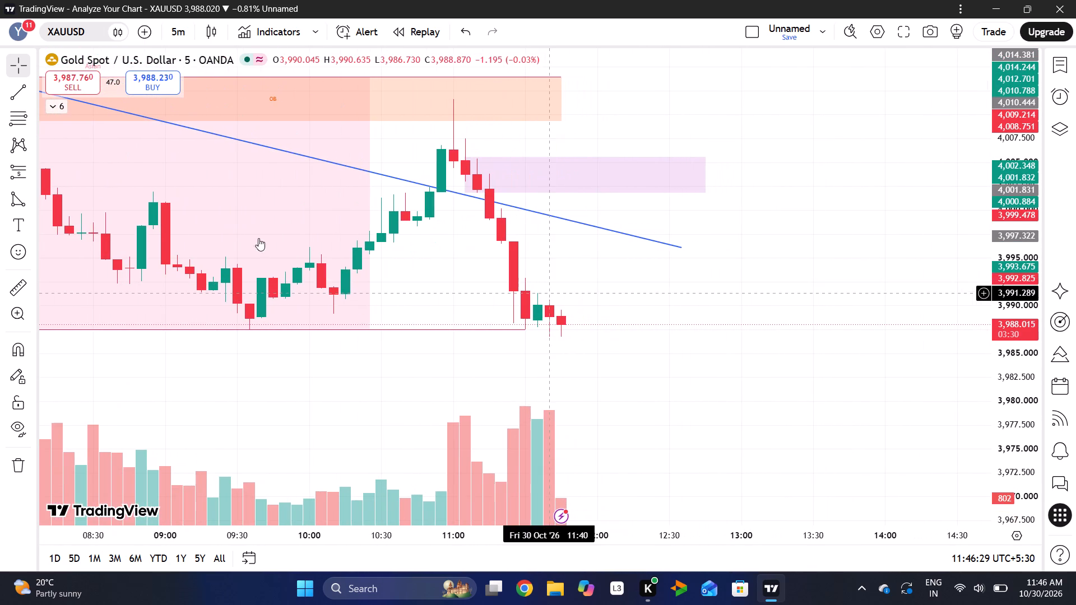
click(19, 84)
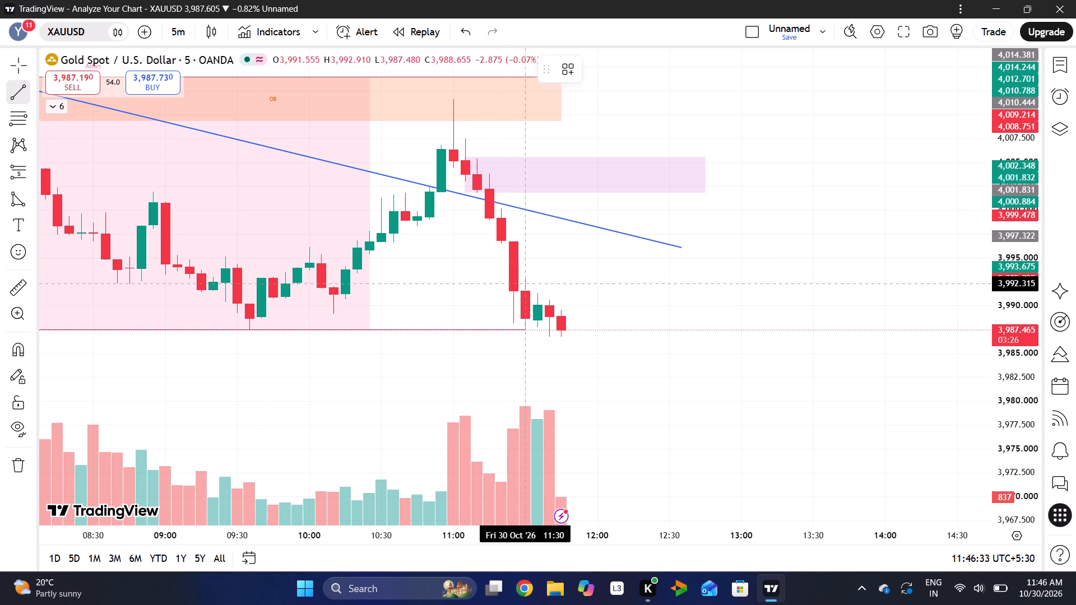
drag(522, 275, 534, 278)
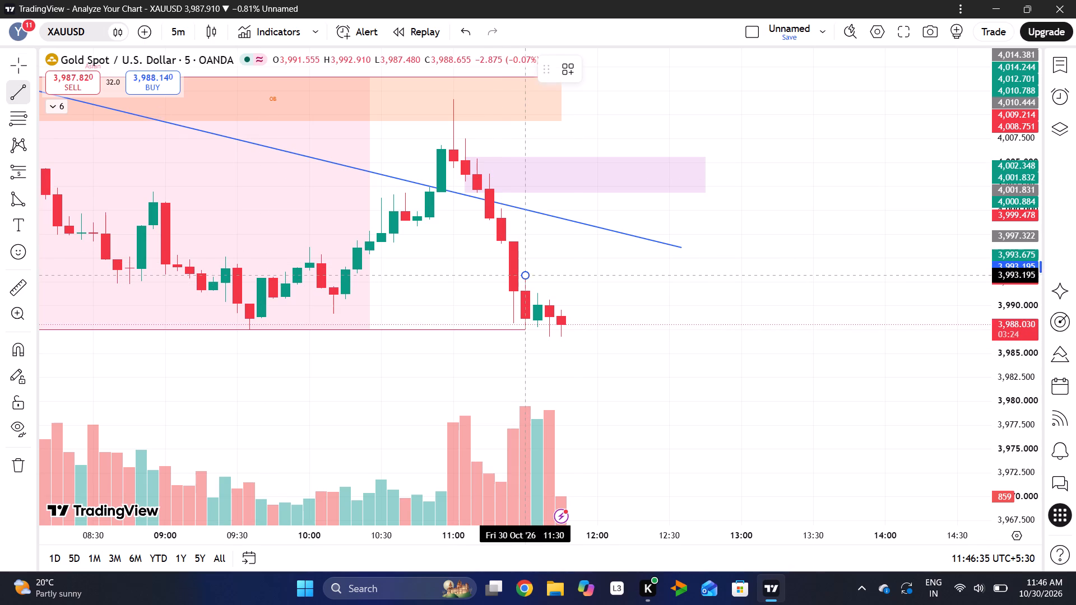
drag(534, 278, 602, 327)
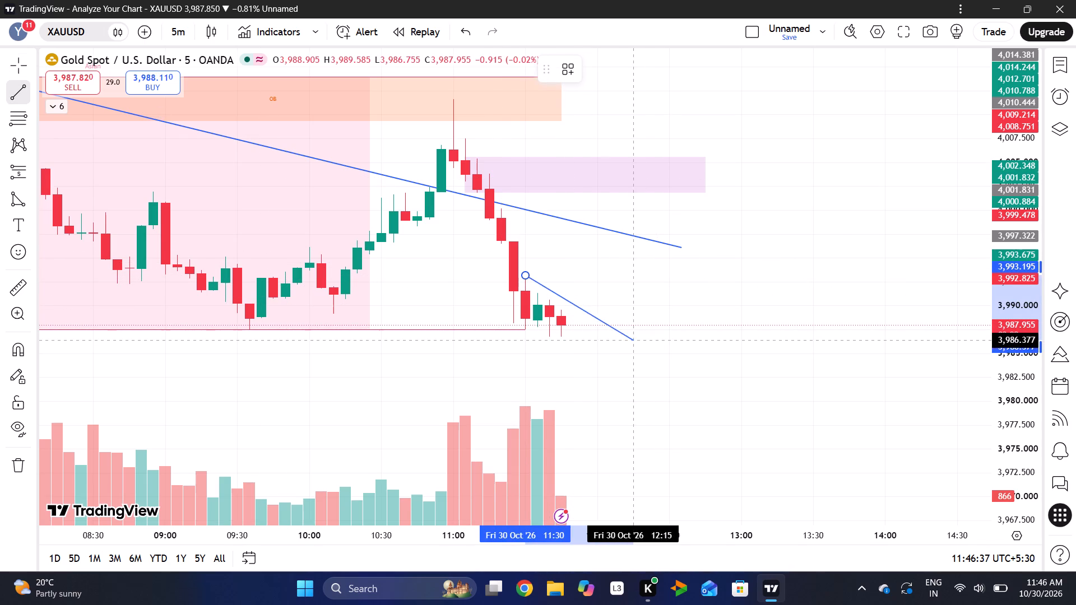
drag(602, 327, 576, 320)
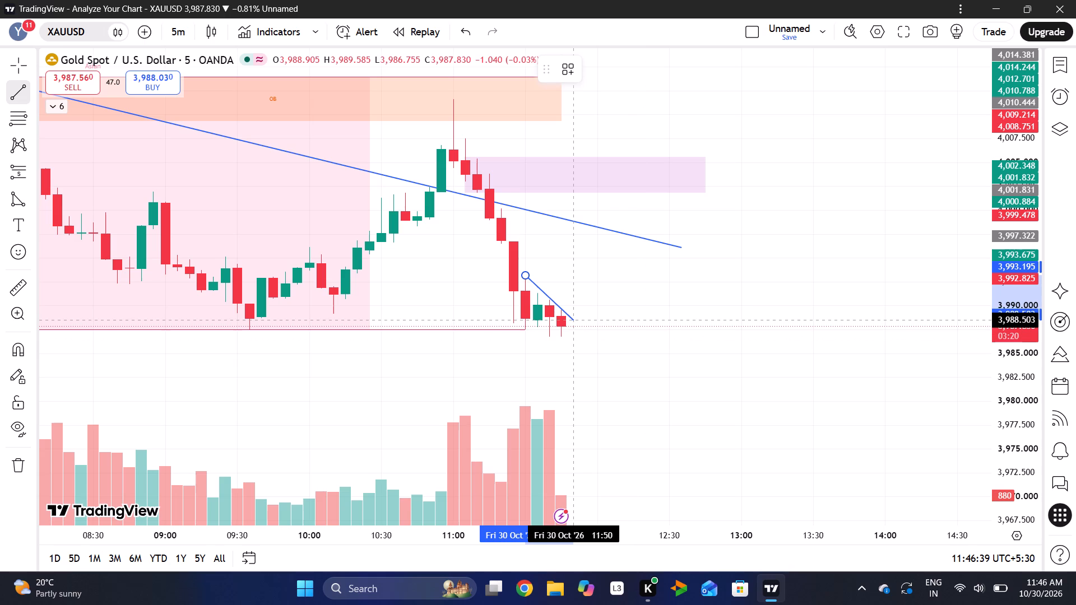
drag(576, 320, 581, 326)
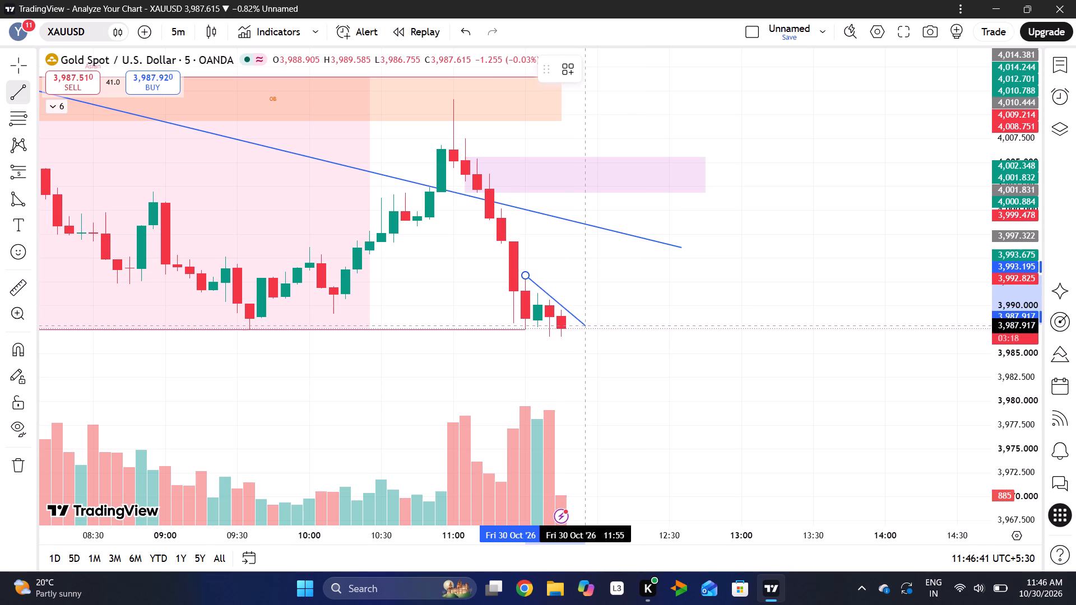
drag(581, 326, 582, 333)
click(582, 333)
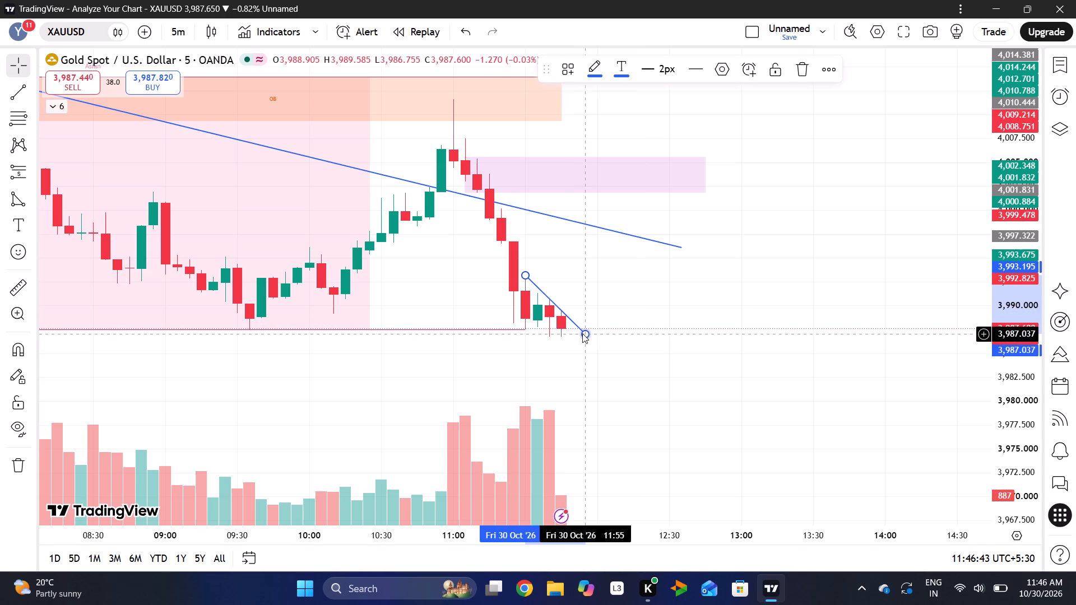
click(590, 291)
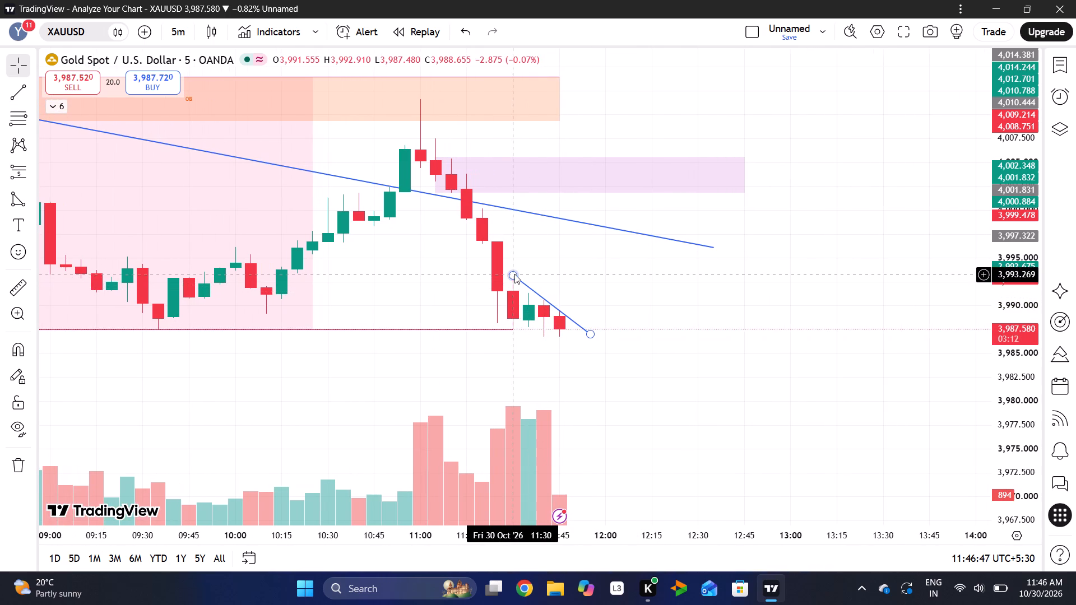
Adjust the short XAUUSD trend line to run from about 3,993.8 at 11:25 down to about 3,987.6 at 11:55.
drag(514, 274, 504, 266)
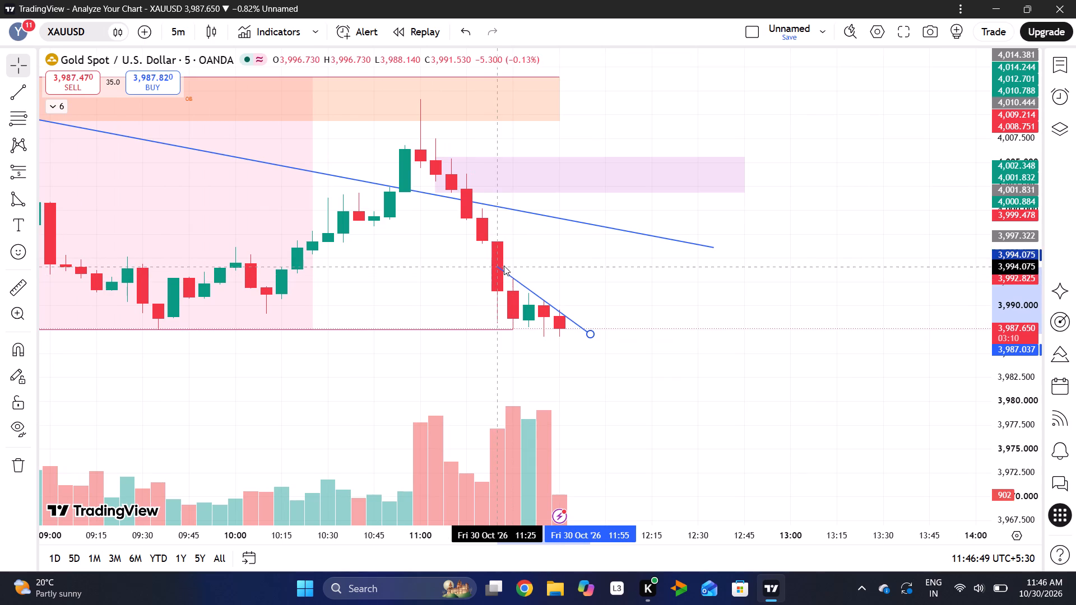
drag(504, 266, 503, 270)
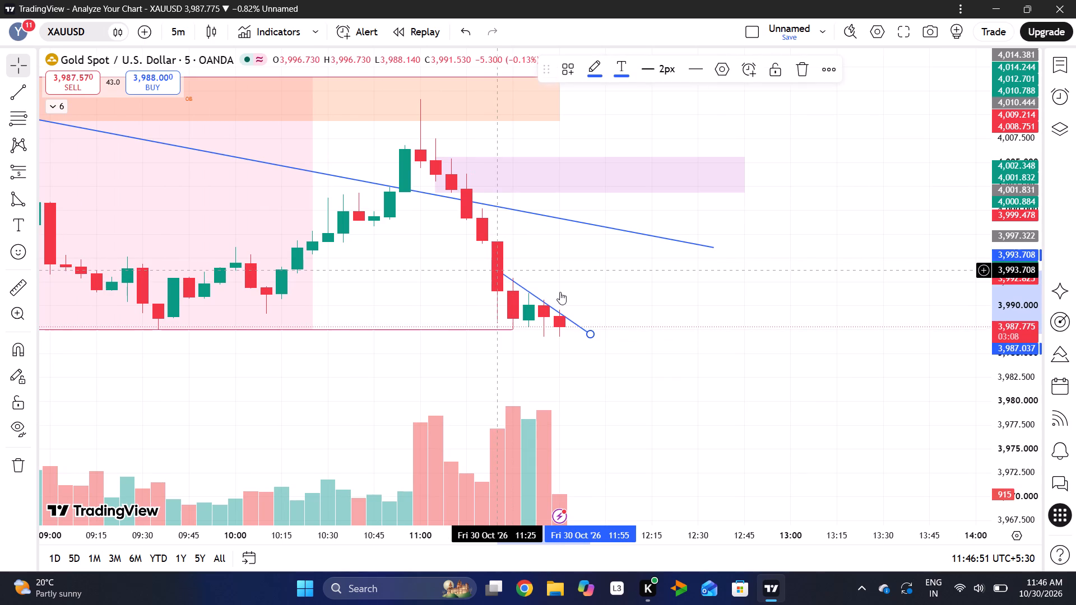
click(591, 332)
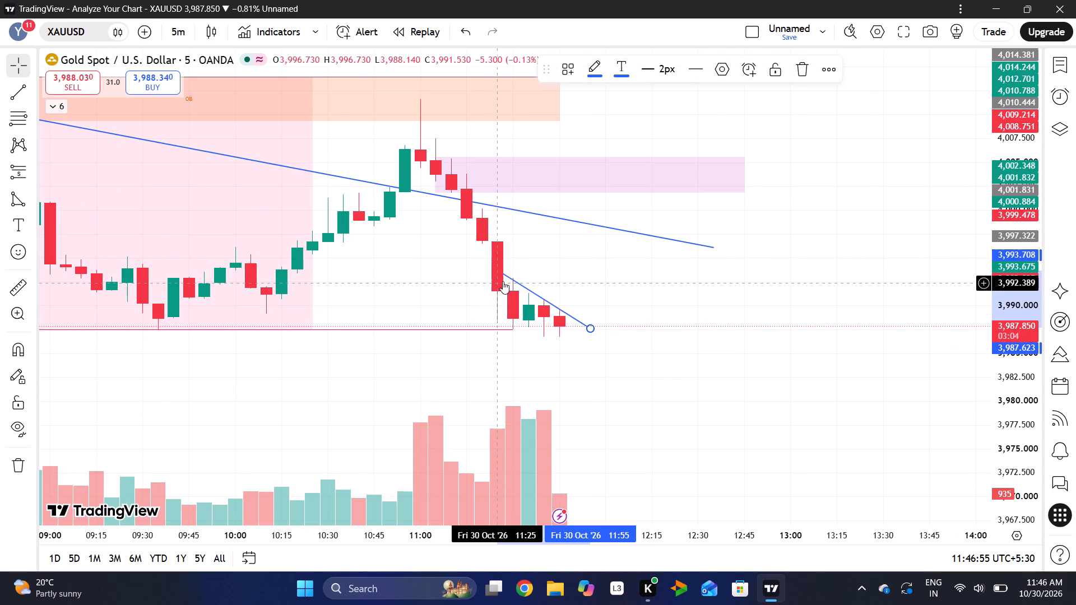
drag(497, 265, 502, 269)
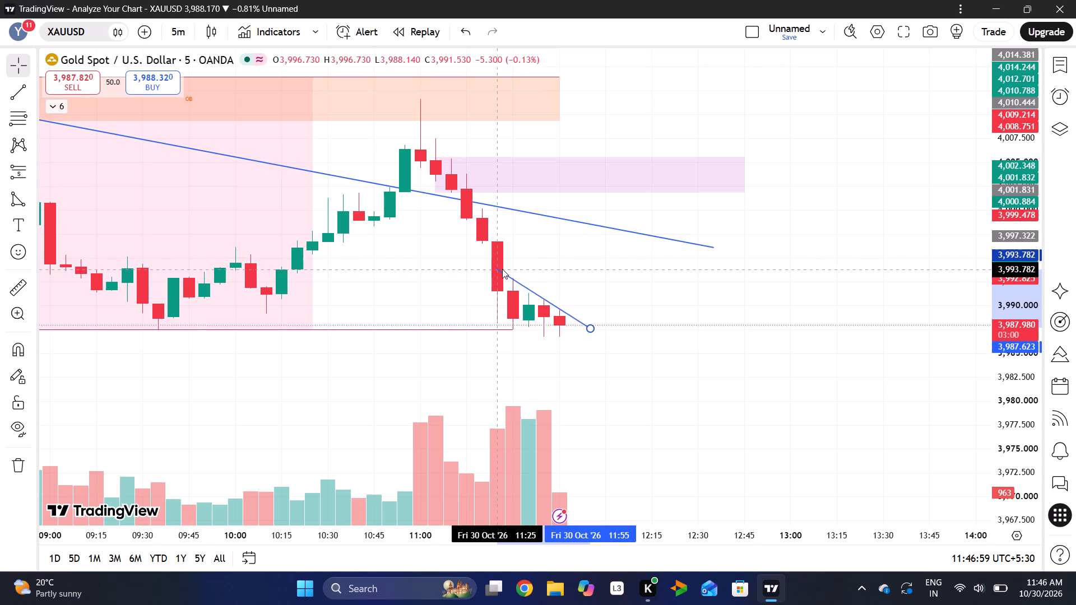
click(597, 299)
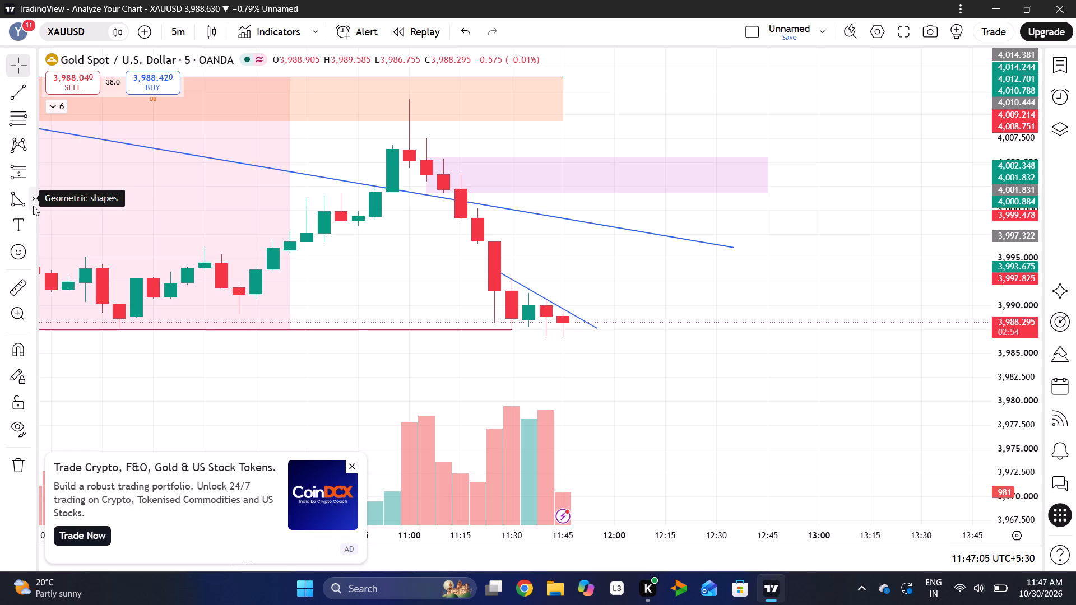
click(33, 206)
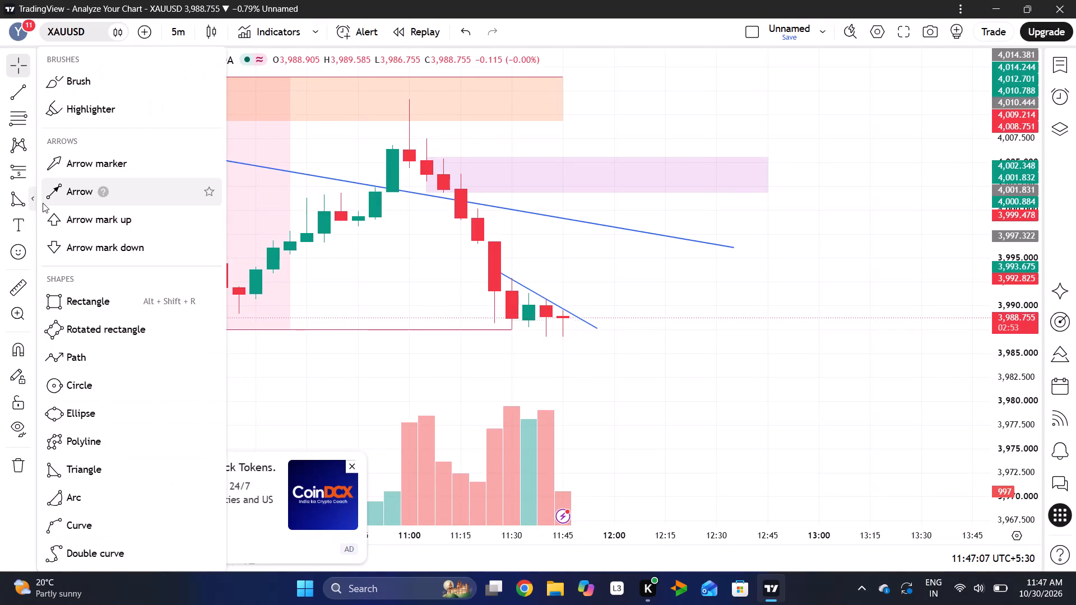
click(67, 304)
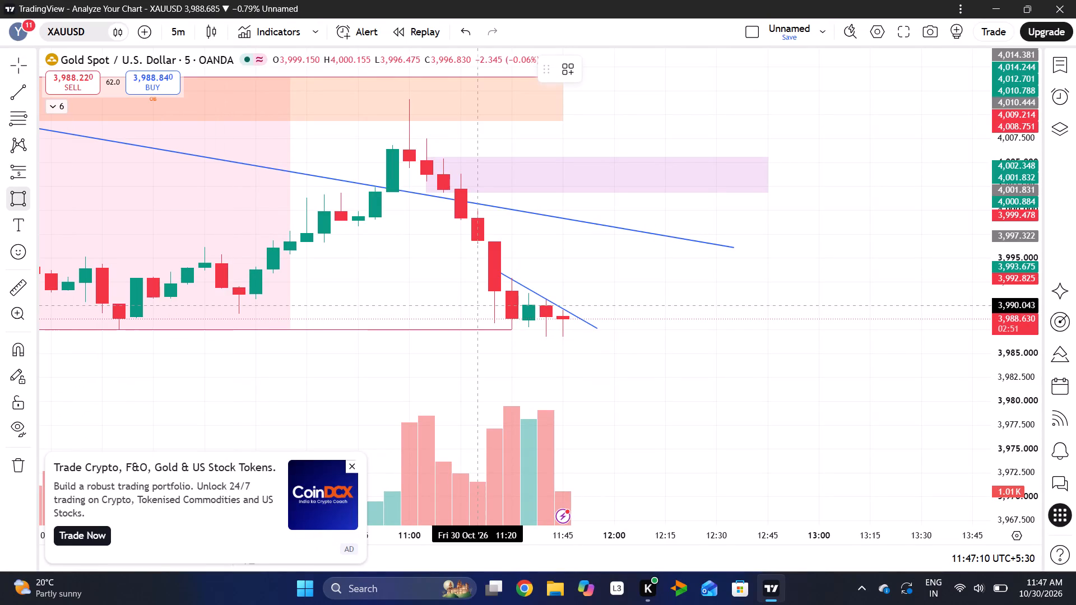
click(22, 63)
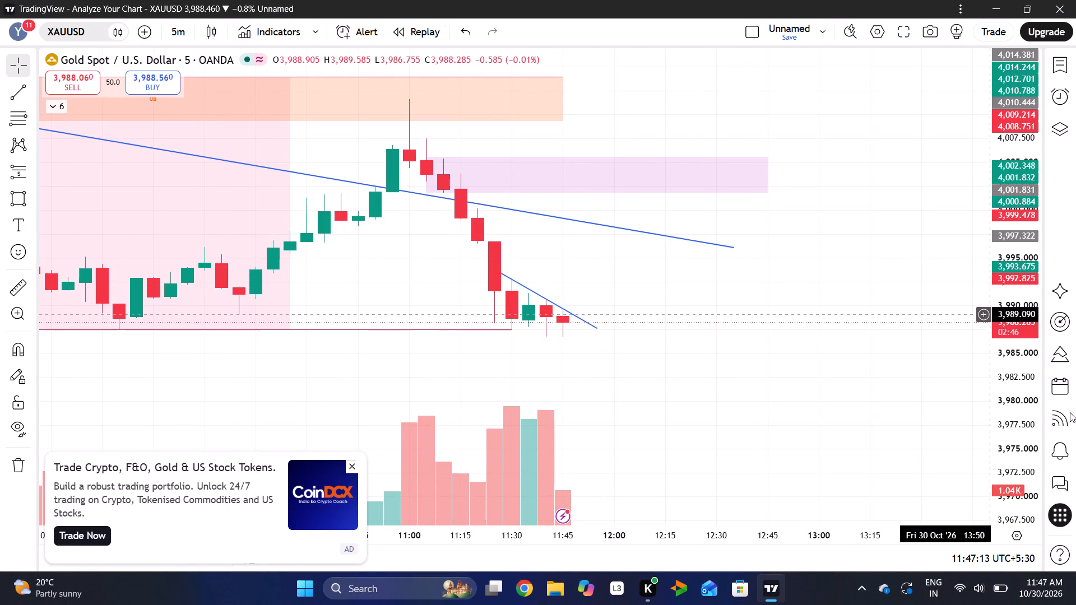
Place a long position on XAUUSD just after the latest candle, with its entry at about 3,990.12 at 11:50.
drag(1018, 405, 1003, 303)
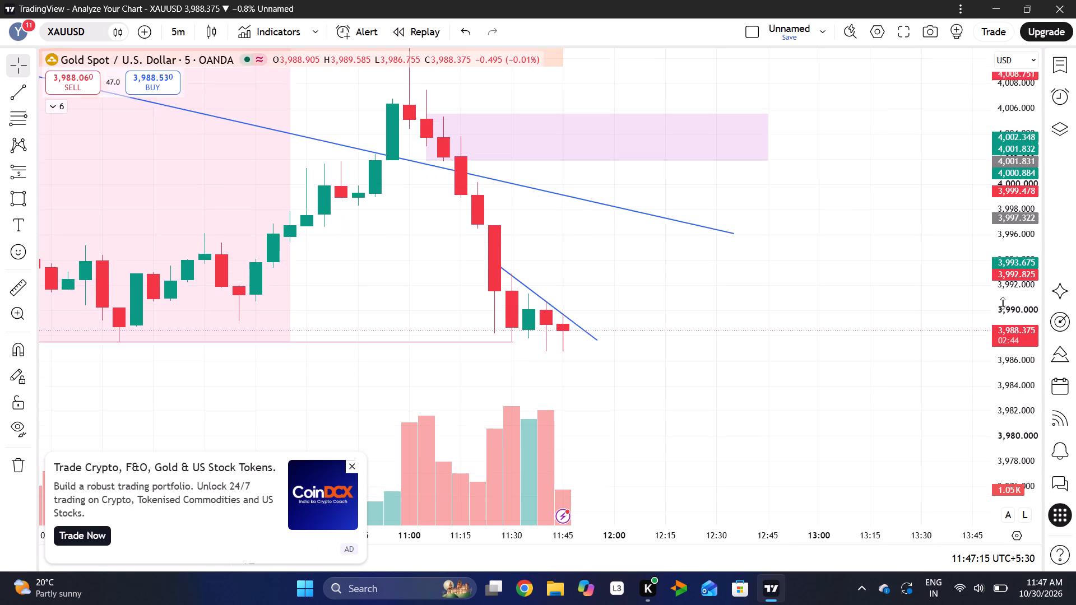
drag(1003, 303, 1003, 301)
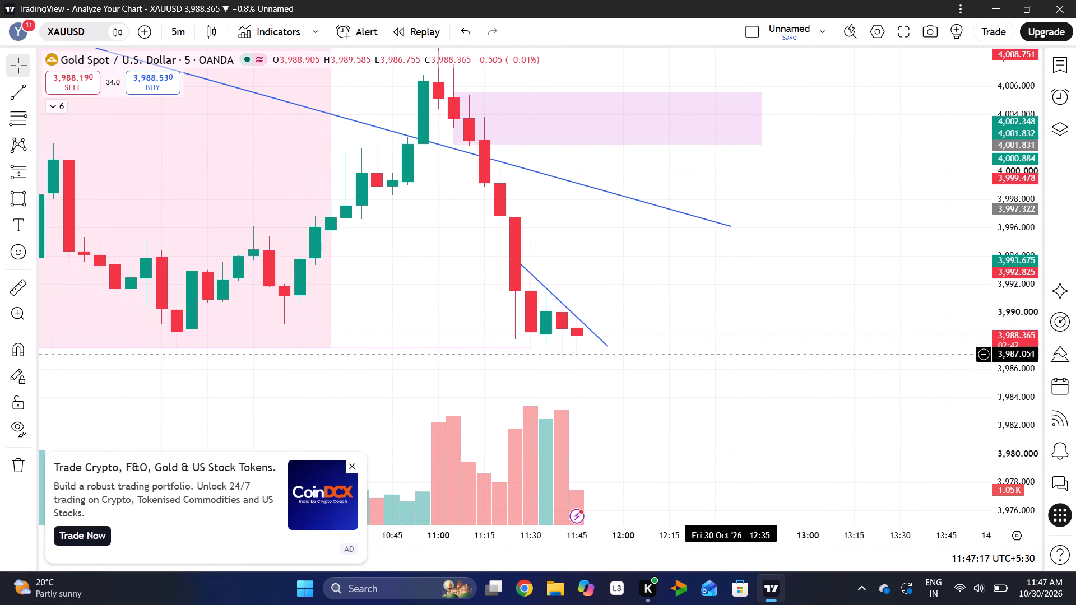
click(31, 162)
click(80, 197)
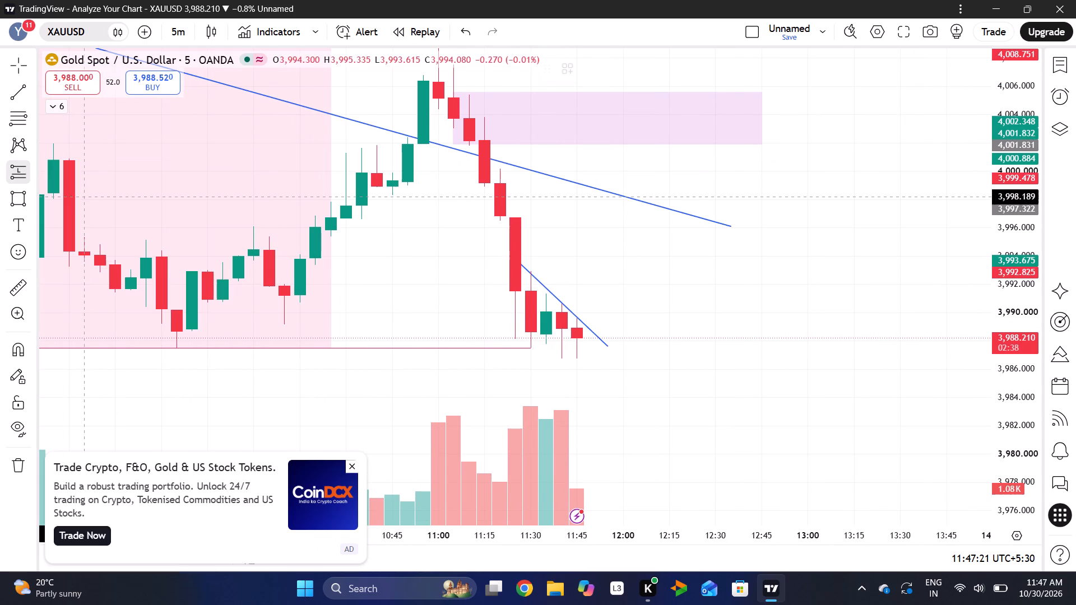
click(600, 324)
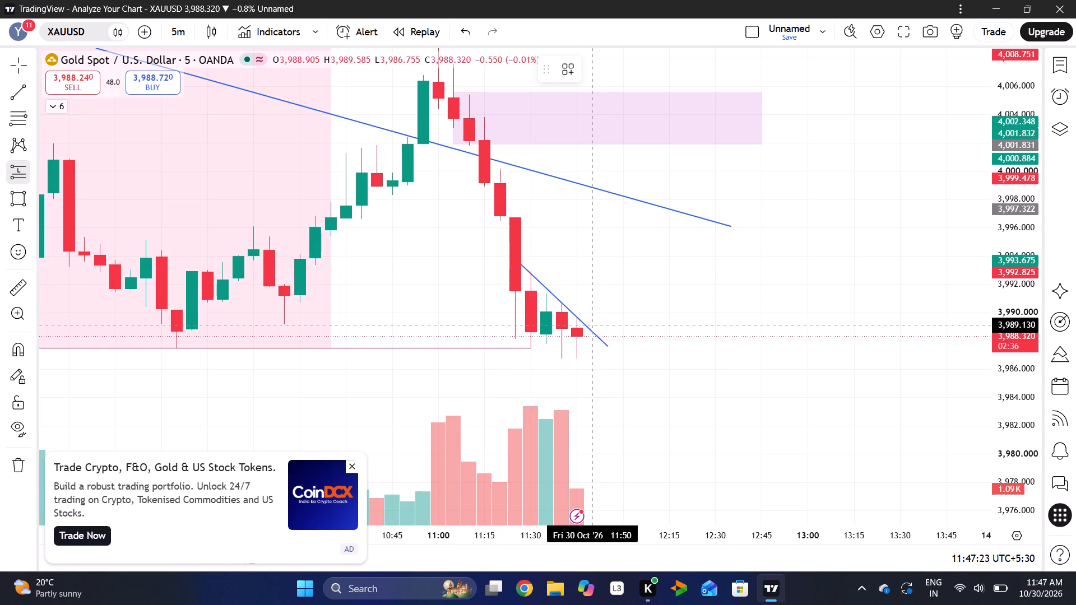
drag(601, 319, 595, 309)
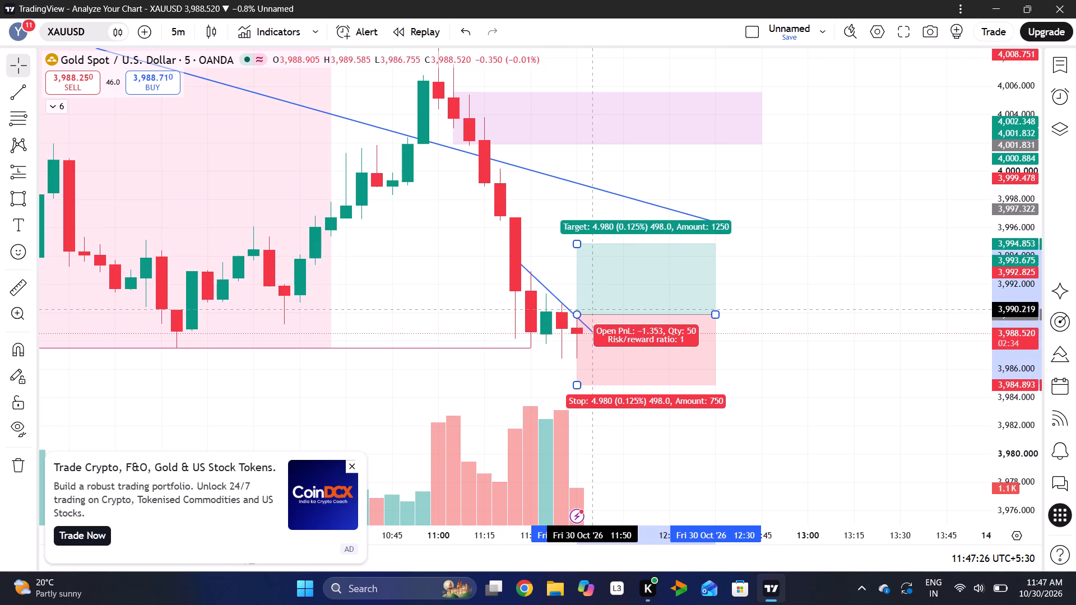
drag(595, 309, 604, 305)
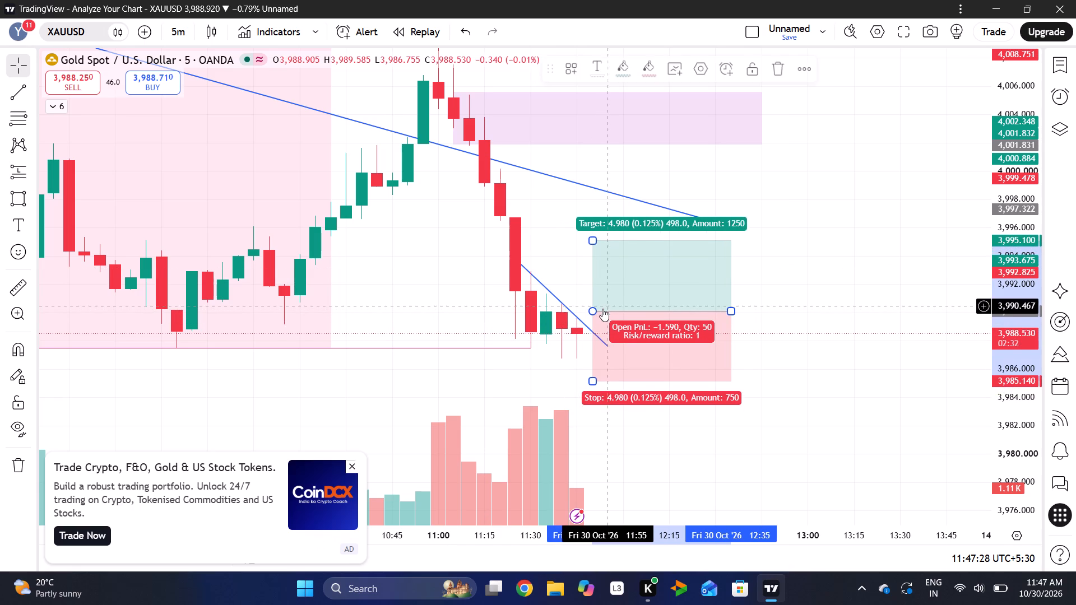
Adjust the long position's stop to about 3,986.41, its target to about 4,001.66 and its end time to 12:25.
drag(591, 381, 576, 367)
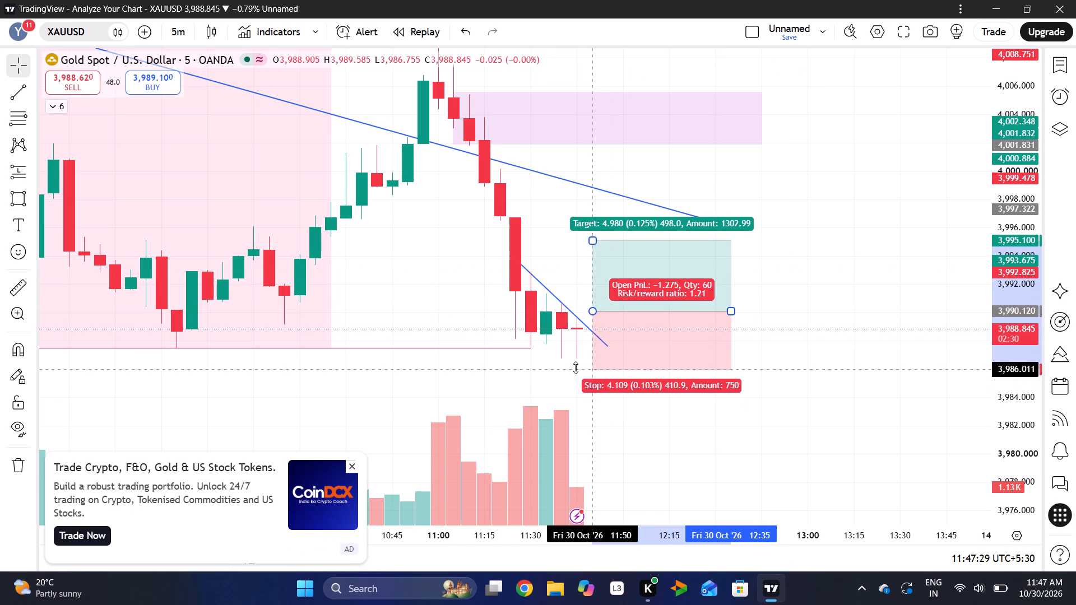
drag(576, 367, 579, 363)
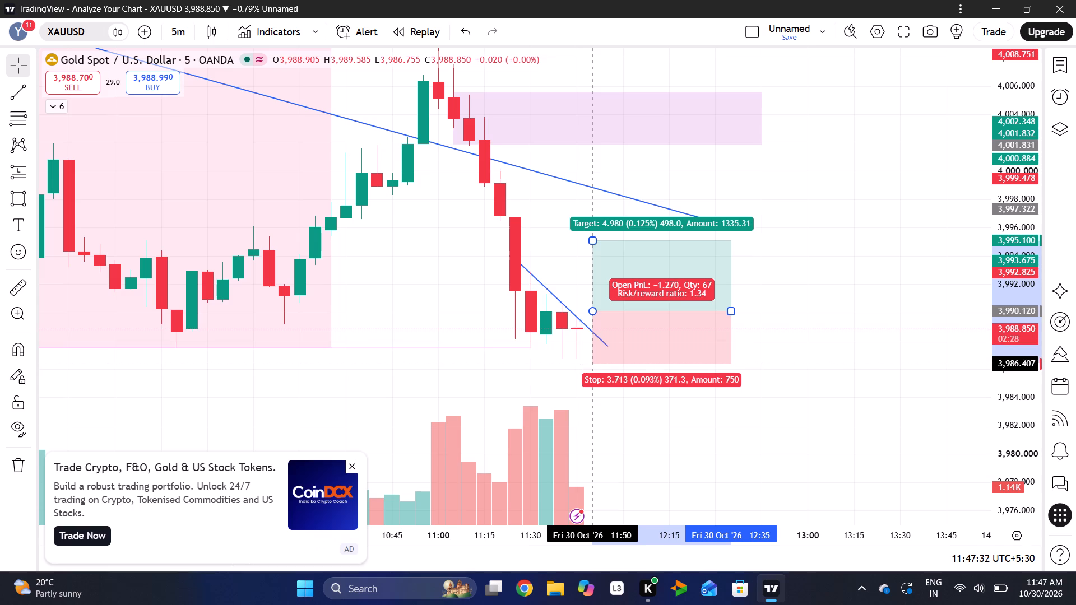
drag(590, 239, 598, 216)
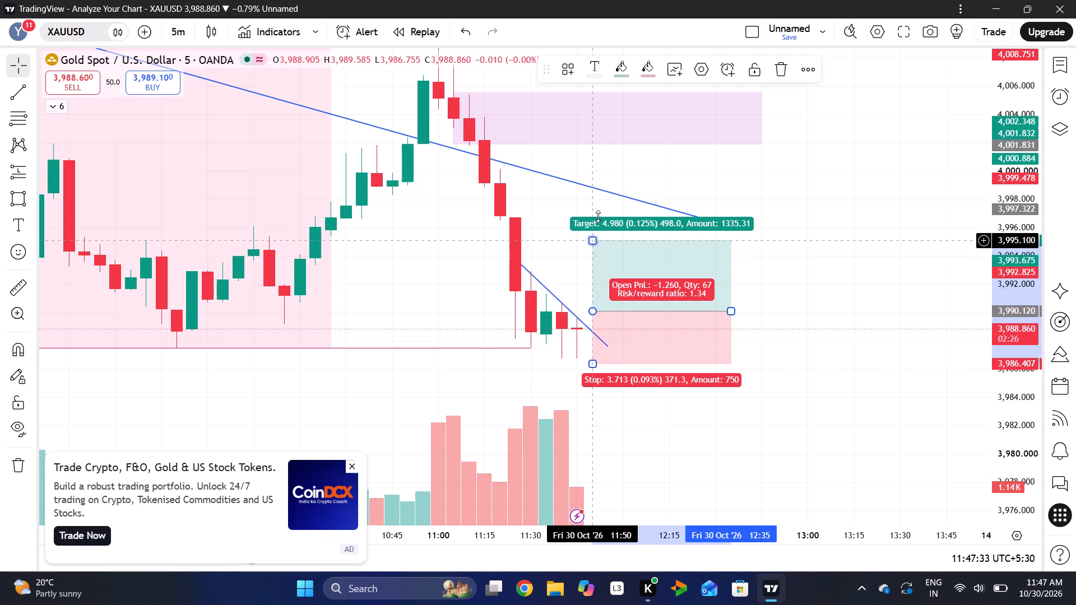
drag(598, 216, 644, 153)
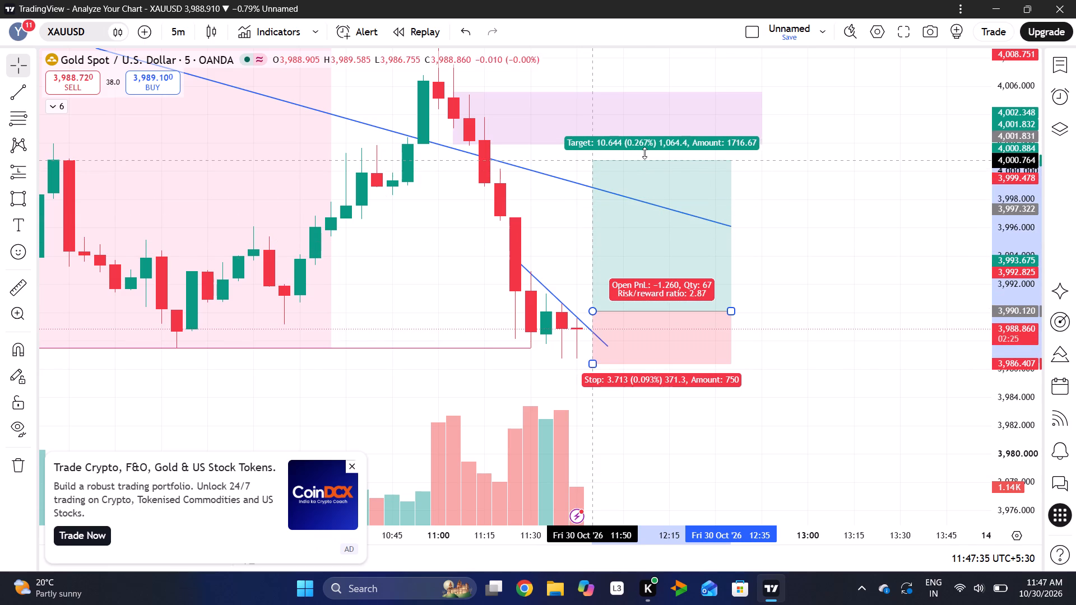
drag(644, 153, 848, 147)
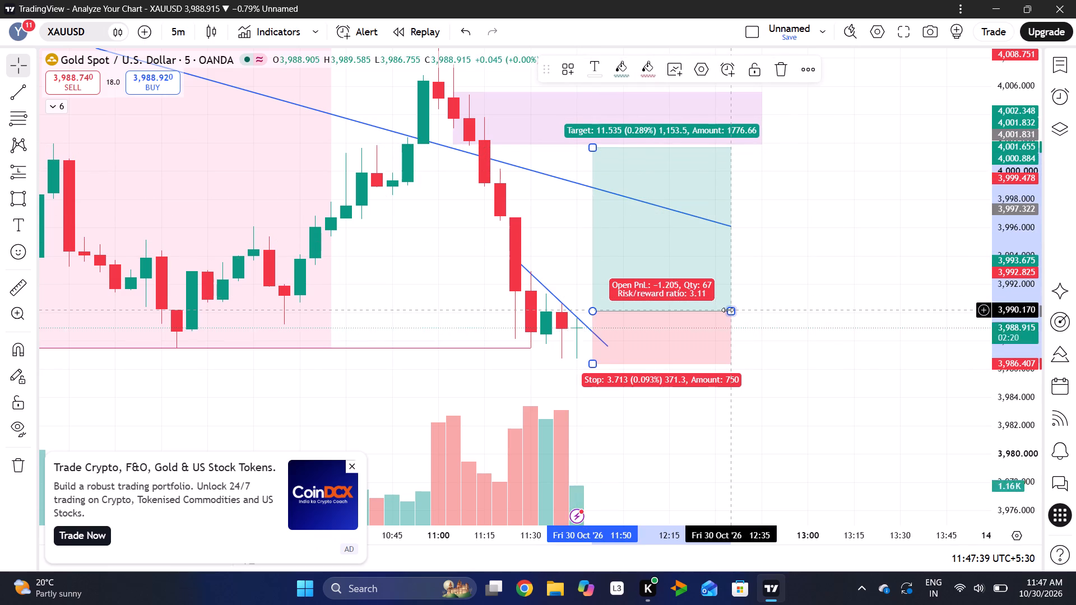
drag(732, 310, 697, 329)
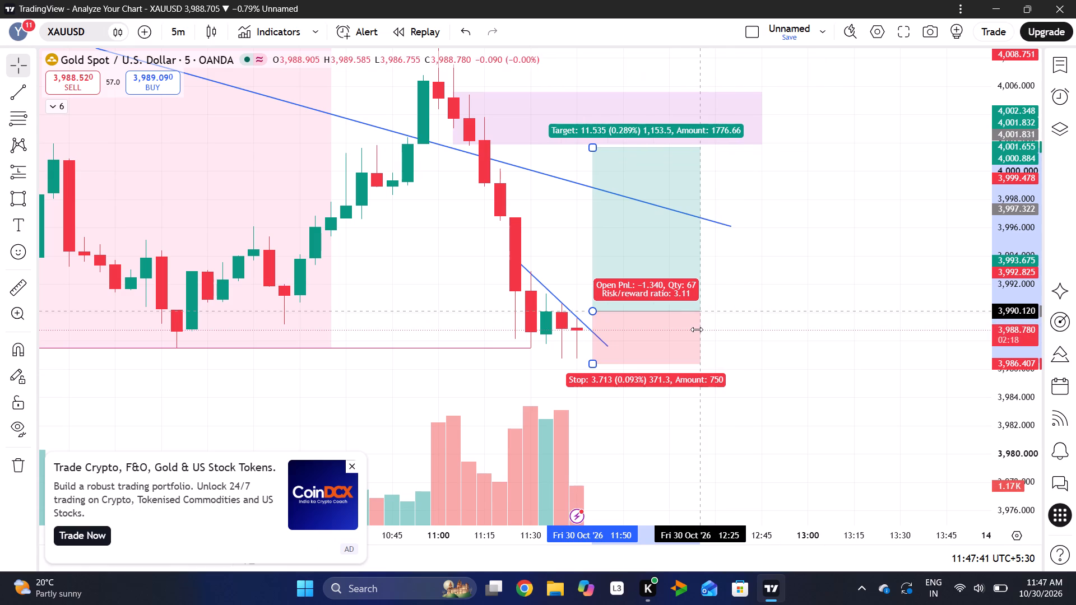
click(757, 313)
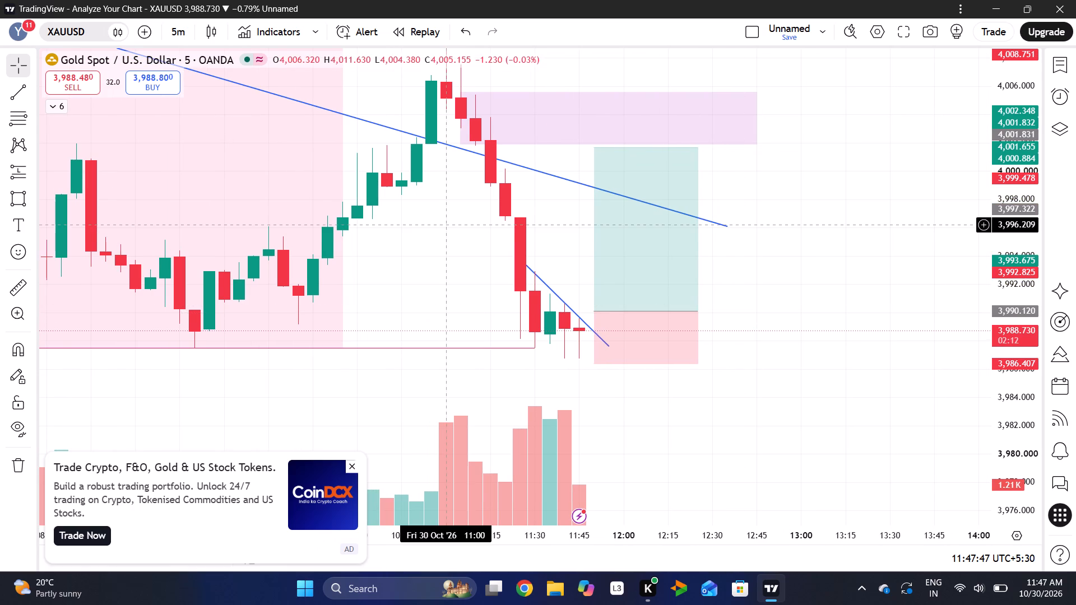
Dismiss the advertisement and examine XAUUSD's 5-minute price action from before the Asian session to the new long position.
scroll(451, 252, right, 1)
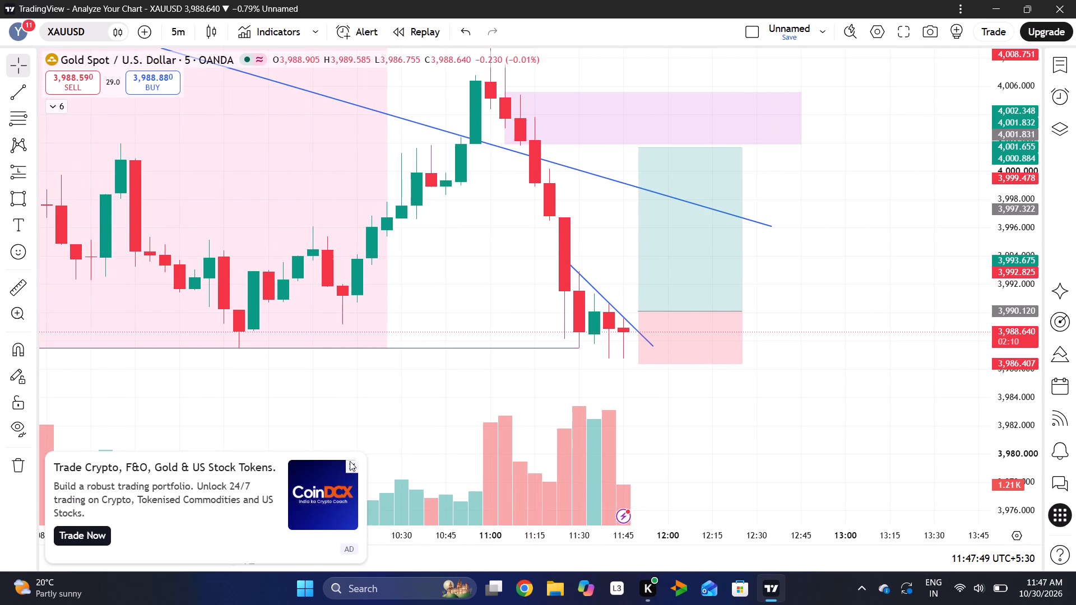
click(350, 461)
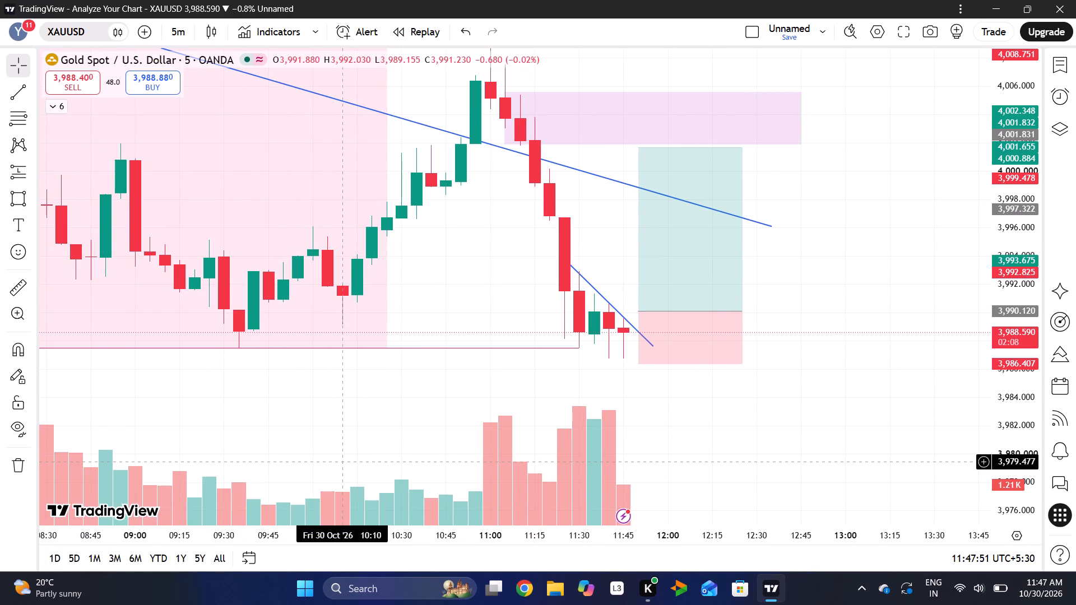
scroll(425, 460, right, 1)
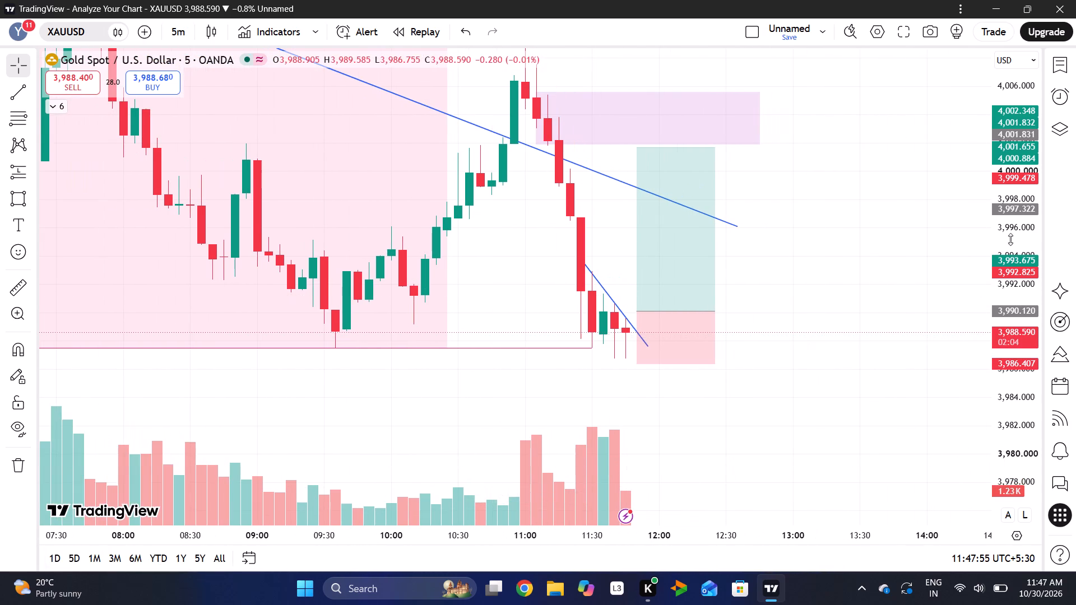
drag(1009, 227, 994, 356)
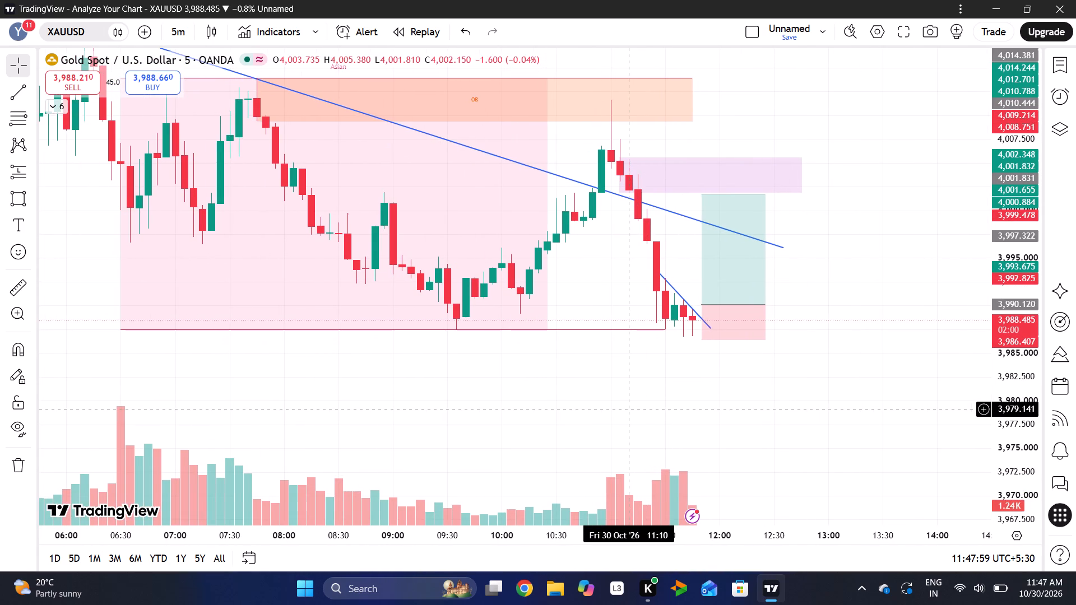
scroll(628, 408, right, 4)
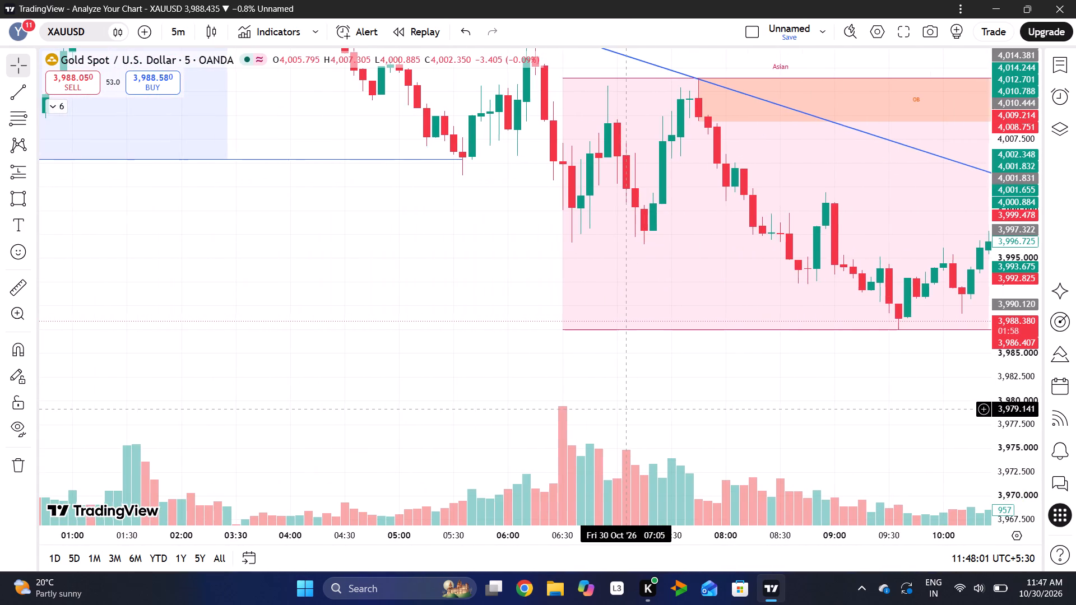
scroll(628, 408, right, 1)
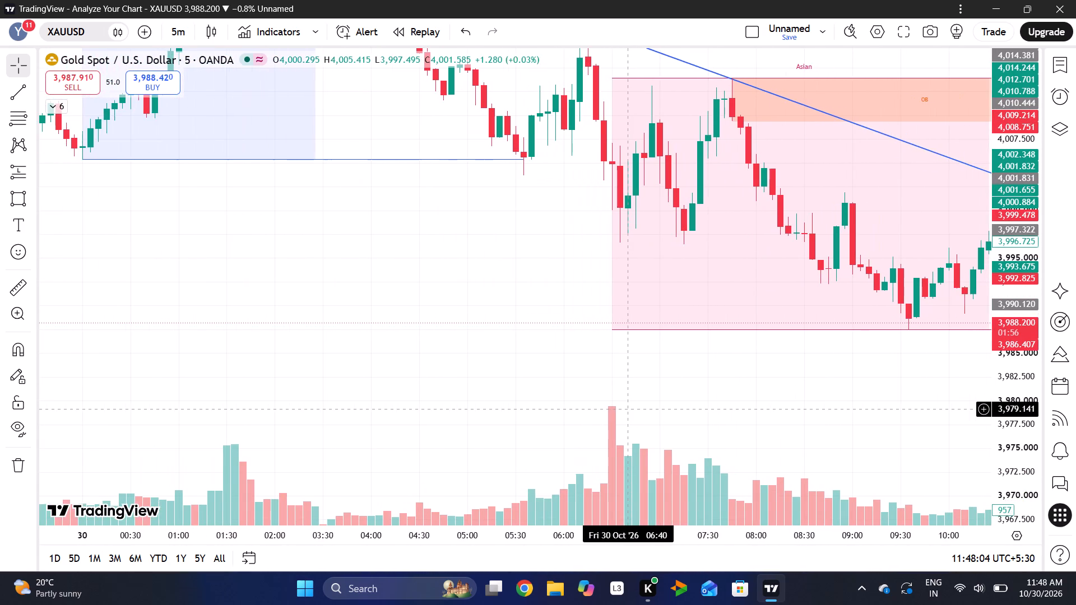
scroll(628, 408, left, 7)
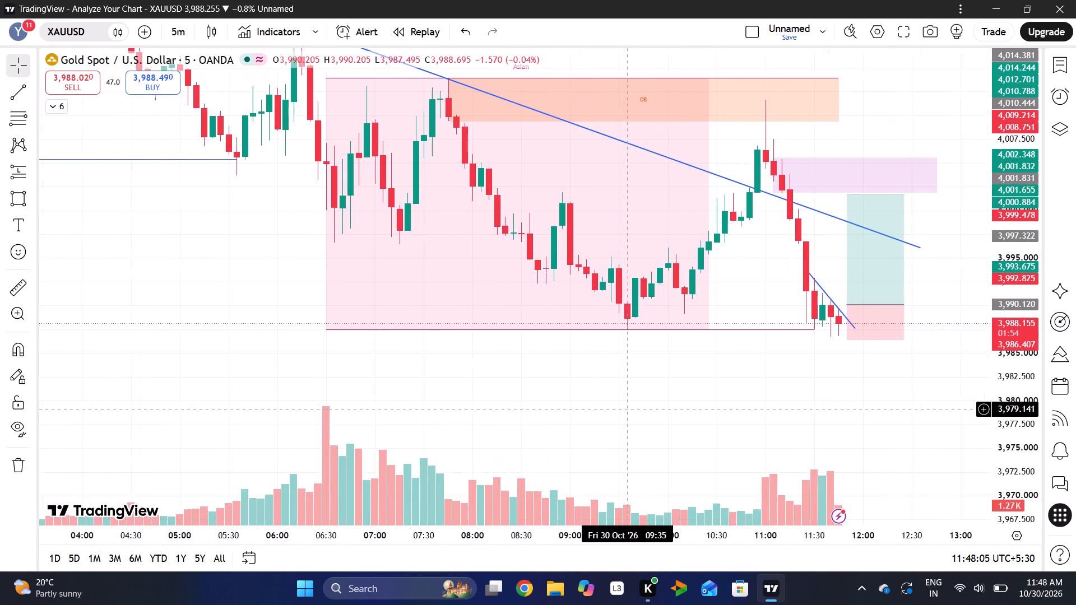
scroll(628, 408, left, 3)
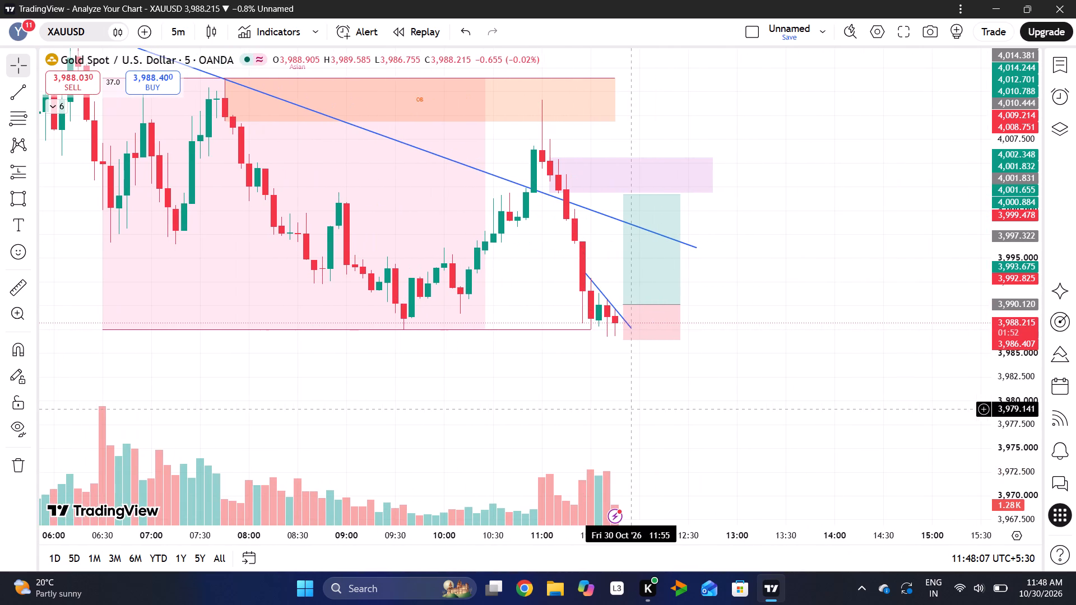
drag(1023, 147, 1024, 215)
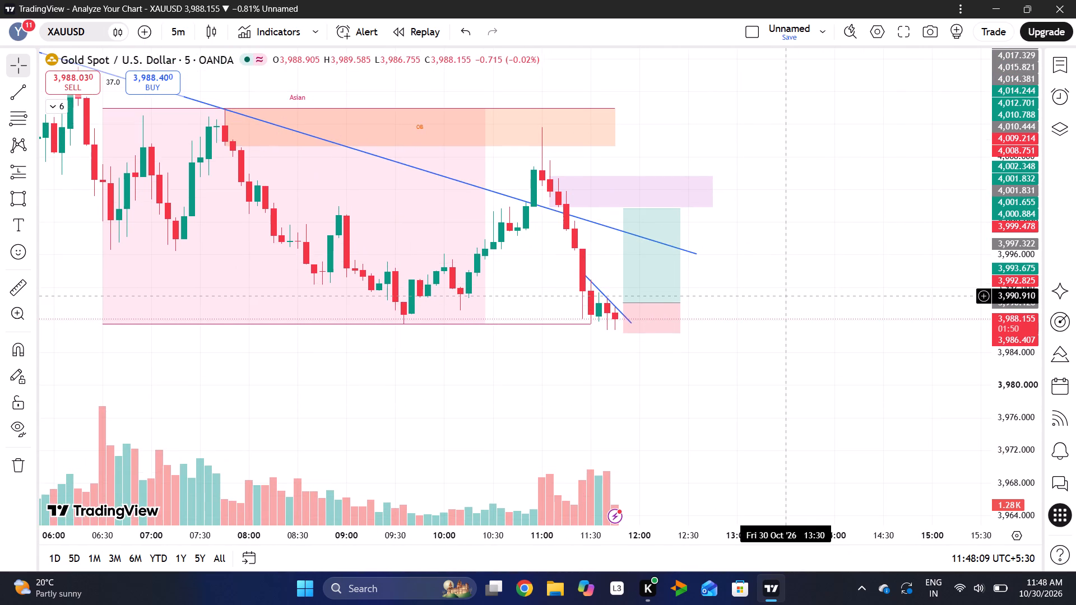
Switch the chart back to the BTCUSD Bitcoin symbol, around the planned short position.
click(76, 28)
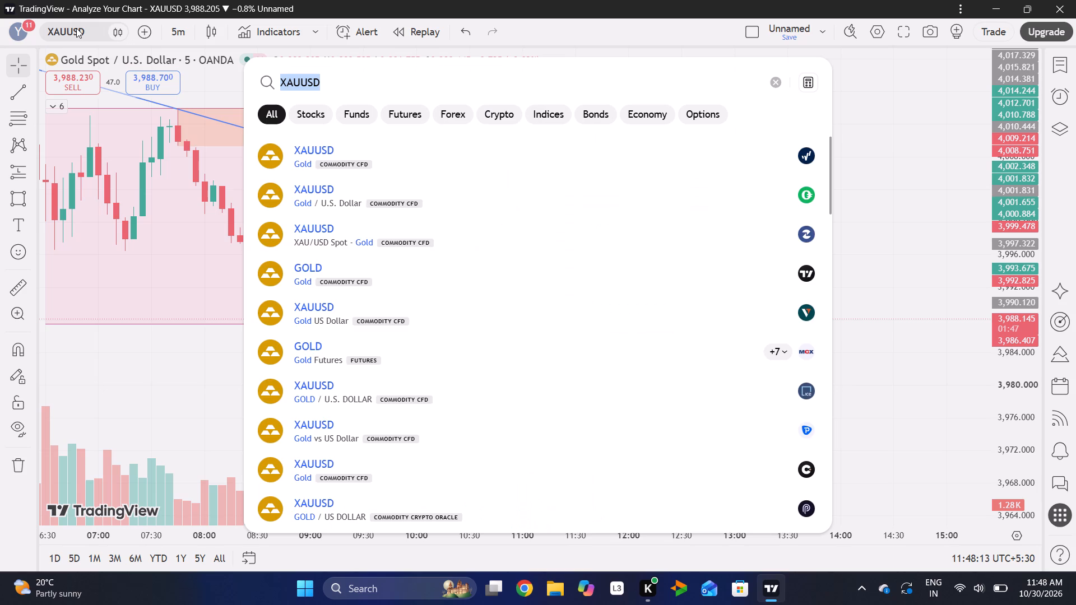
key(space)
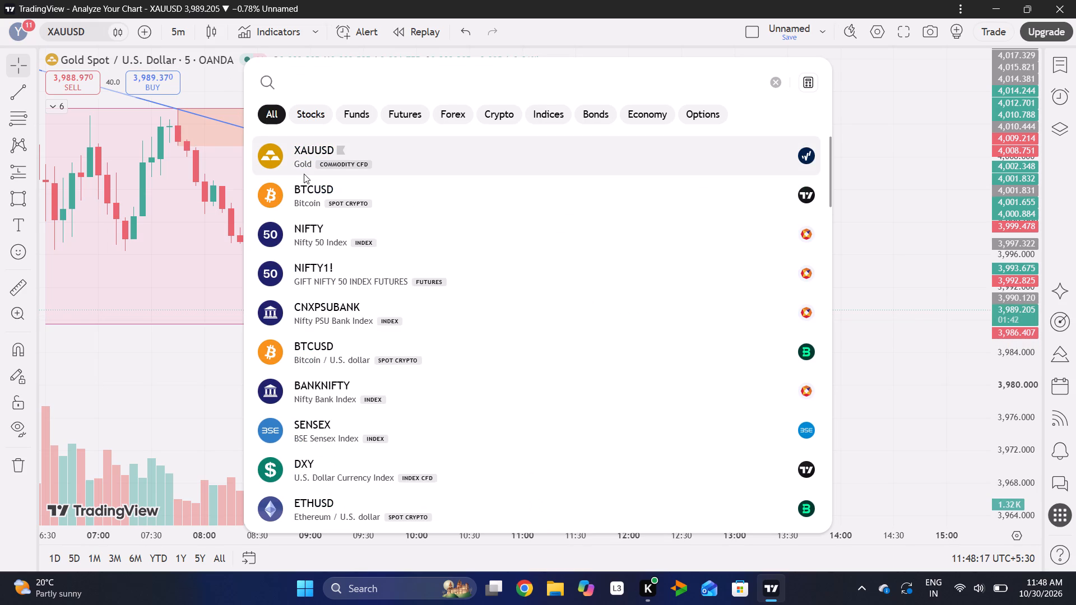
click(355, 197)
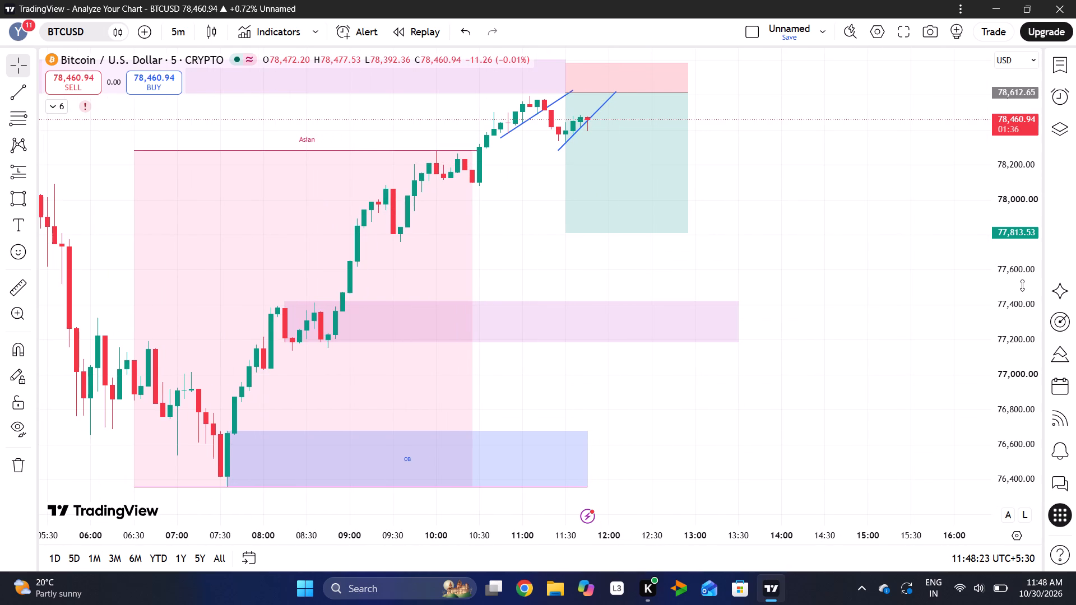
drag(1025, 285, 1022, 179)
drag(853, 183, 854, 206)
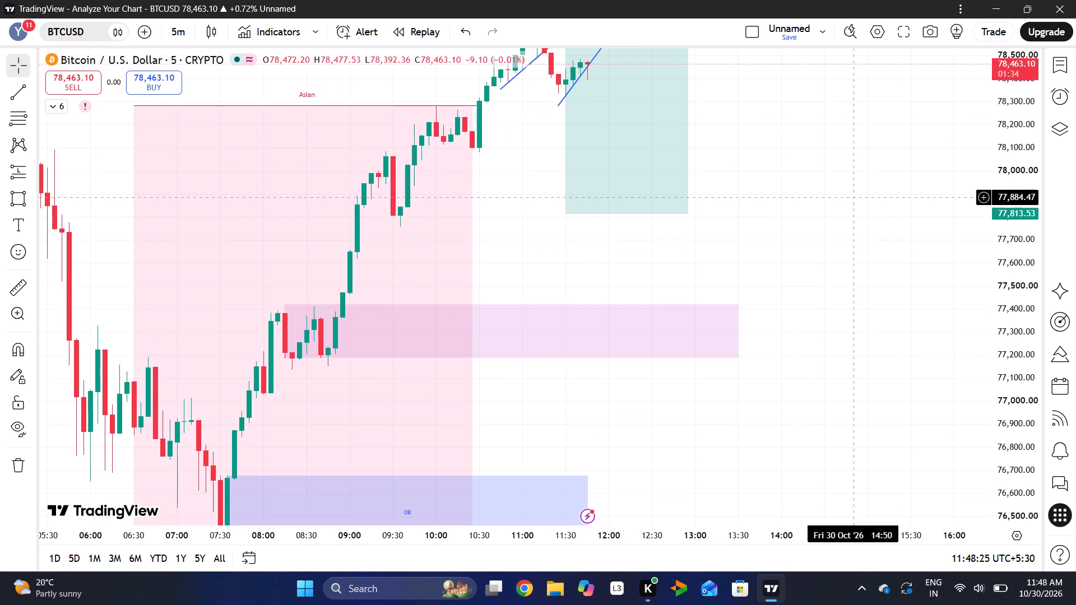
drag(854, 206, 853, 305)
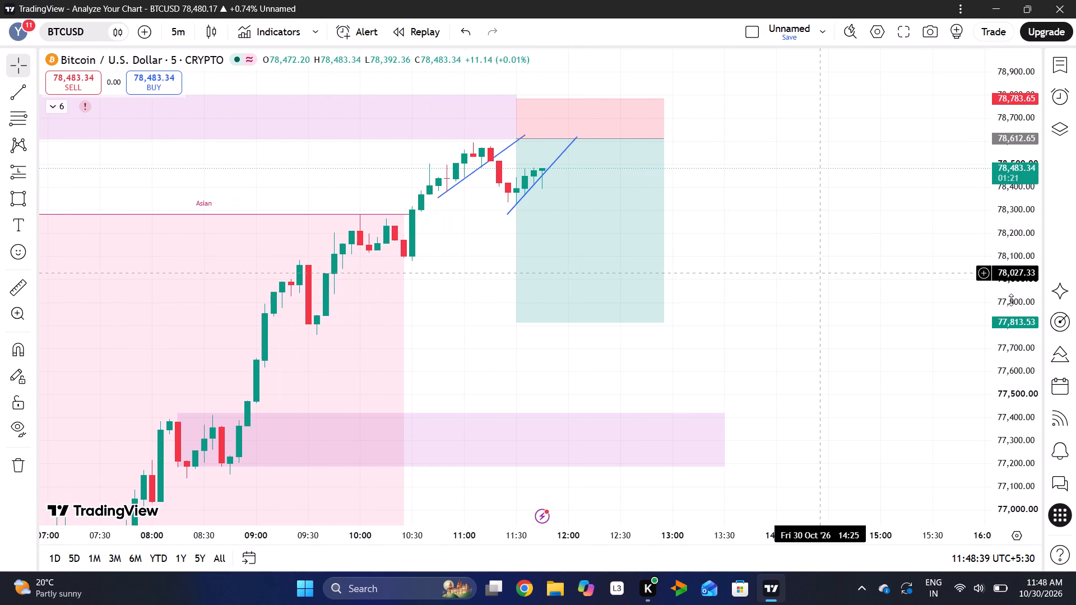
Examine BTCUSD's 5-minute candles around the two rising trend lines and the planned short position.
drag(1025, 305, 1055, 175)
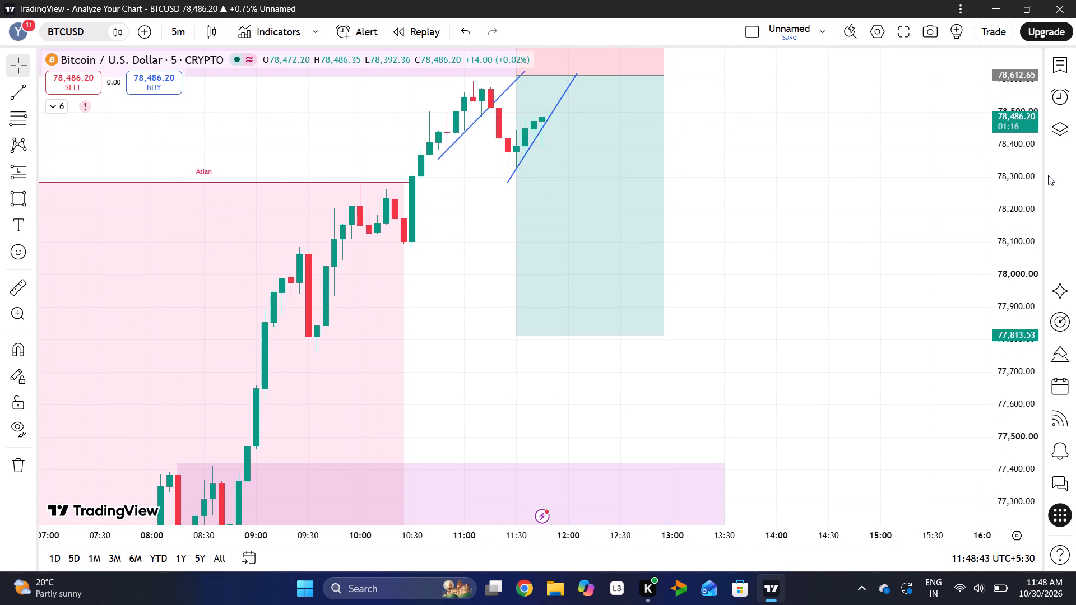
drag(1026, 177, 1018, 220)
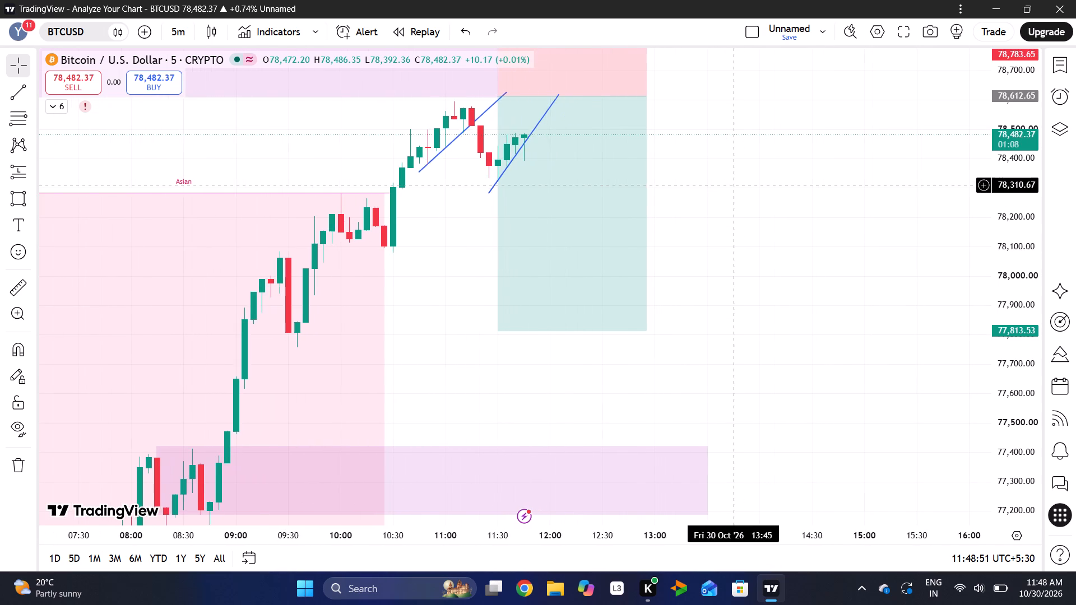
drag(732, 184, 745, 269)
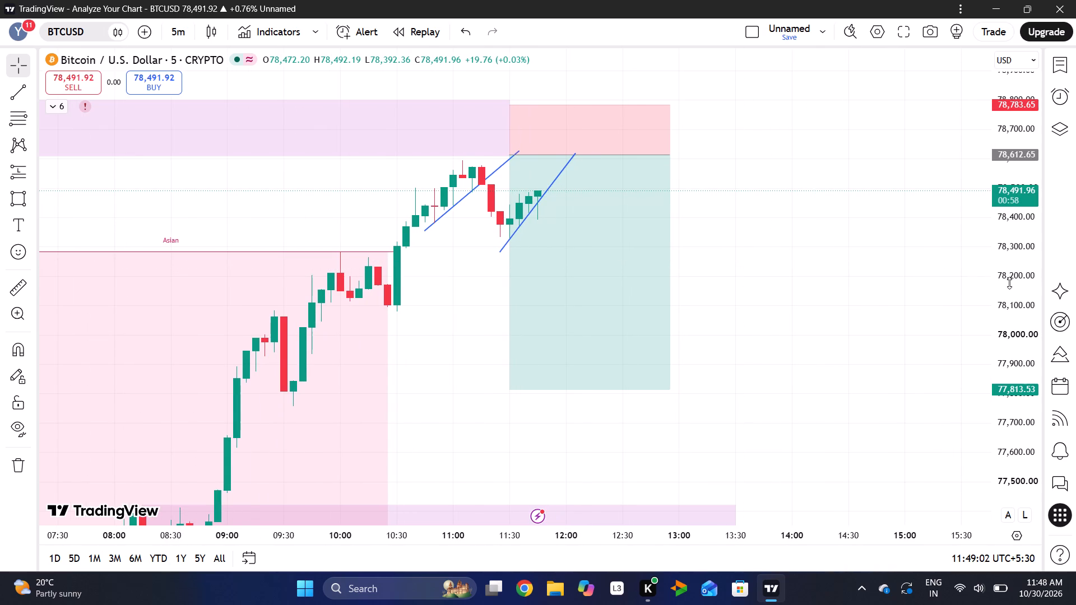
drag(1009, 283, 1010, 230)
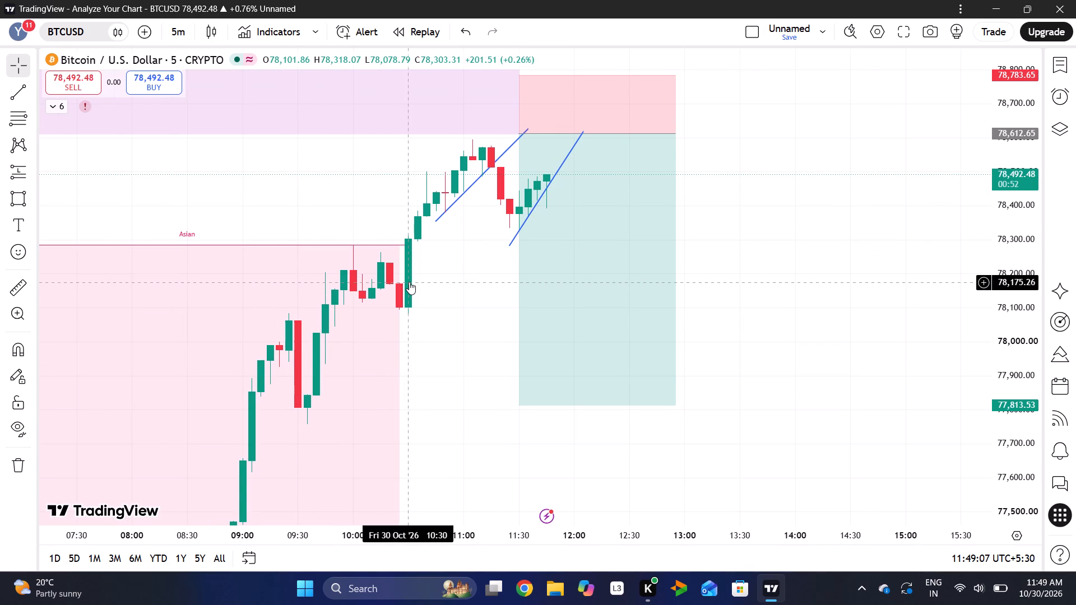
drag(409, 282, 424, 283)
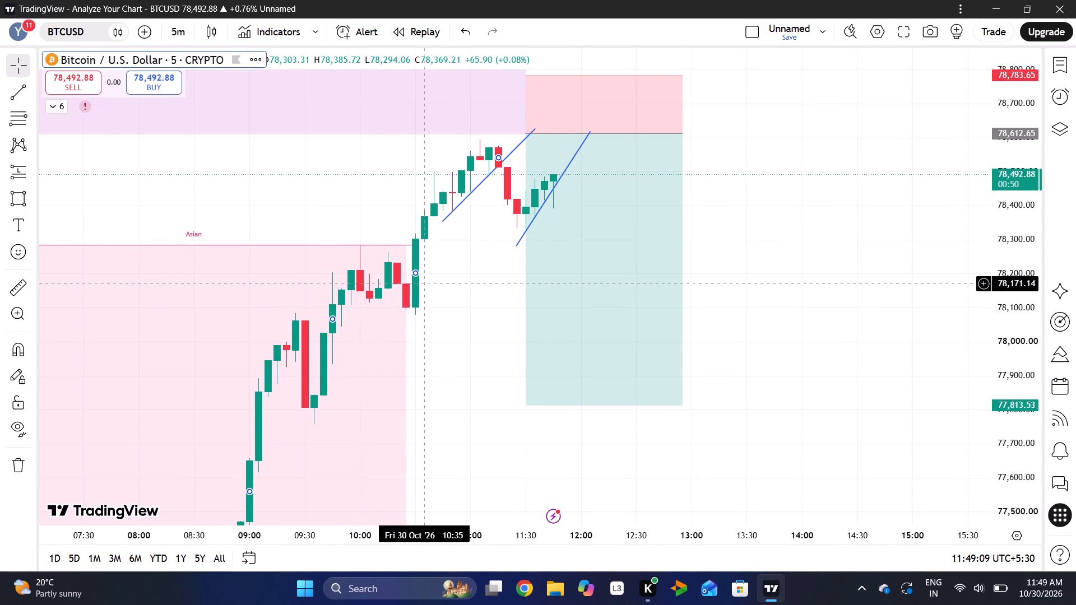
click(446, 282)
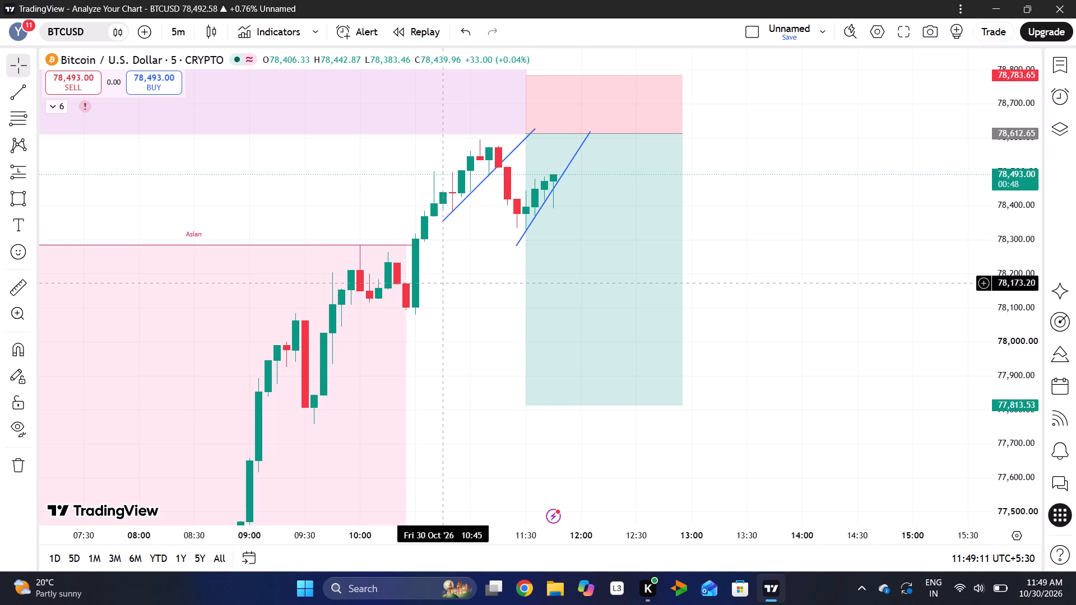
drag(443, 282, 453, 282)
drag(453, 282, 484, 283)
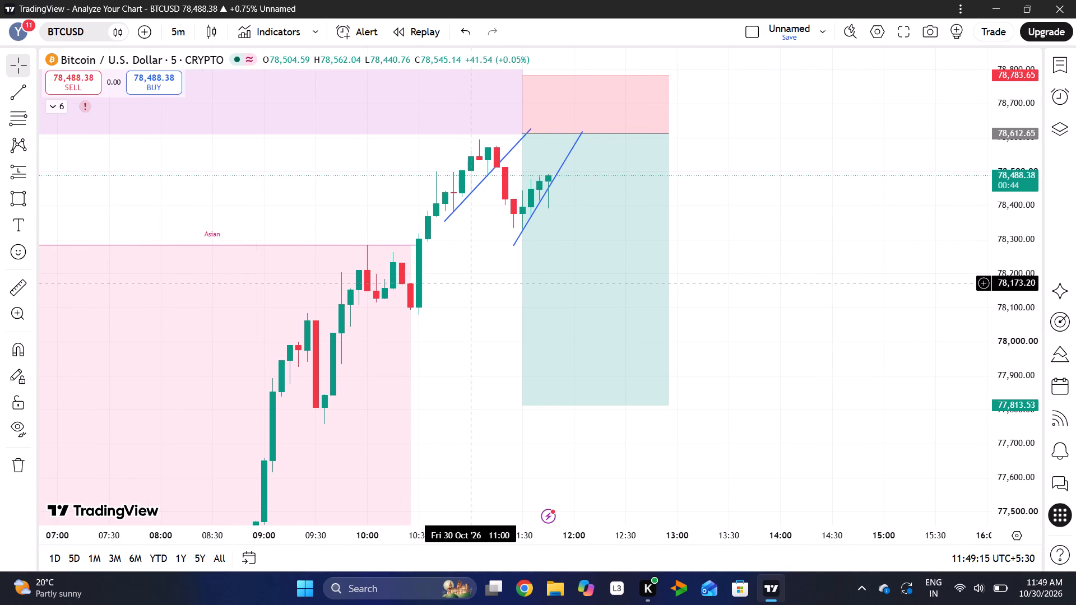
drag(484, 283, 527, 282)
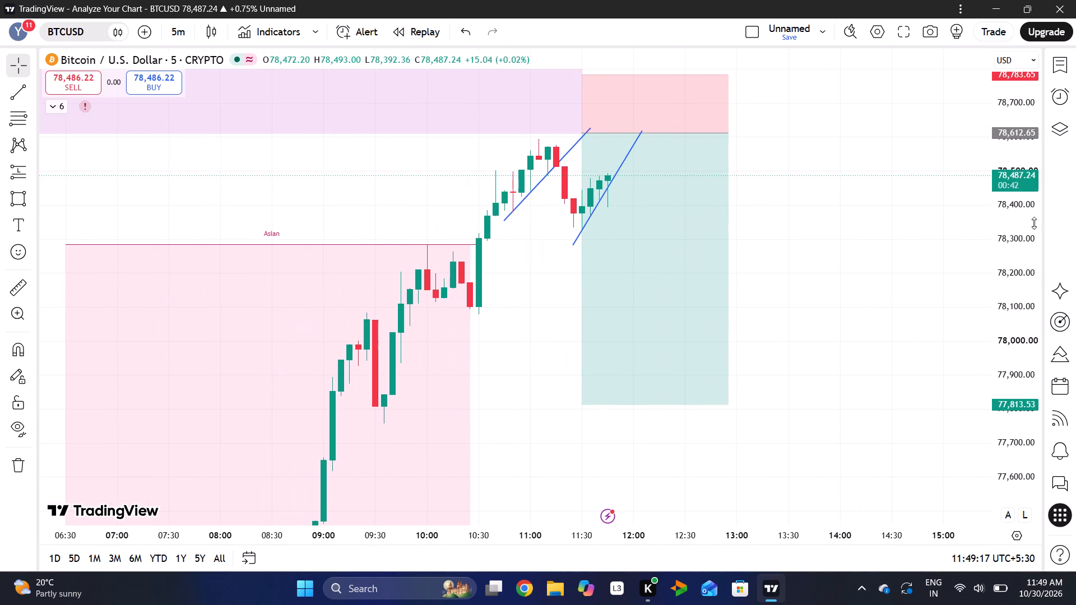
drag(1028, 223, 1034, 263)
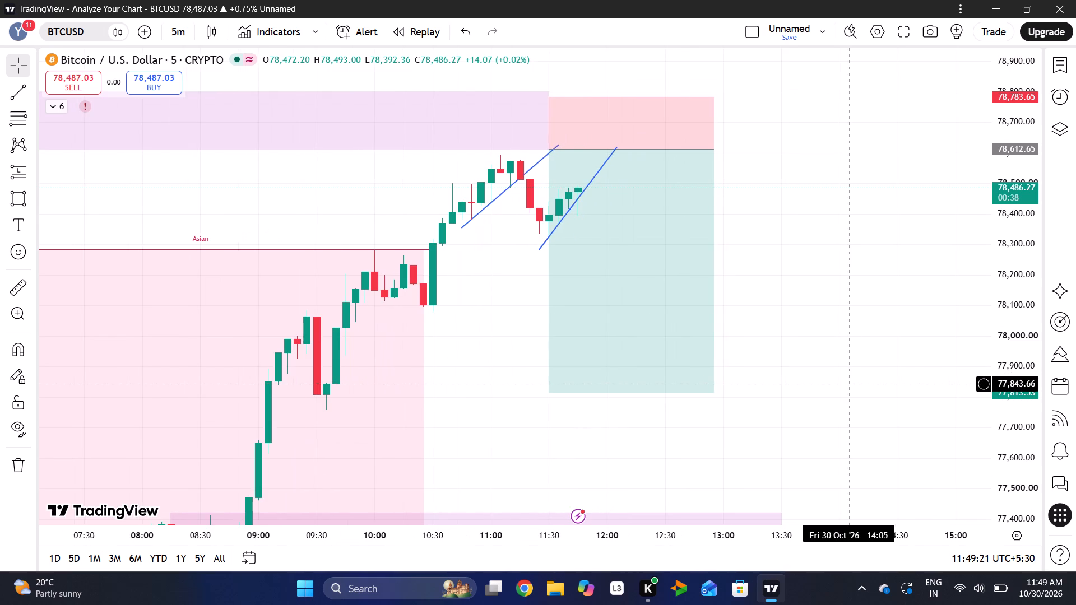
Examine the 5-minute price action from the sell-off before the Asian session through to the planned short position.
scroll(682, 428, right, 1)
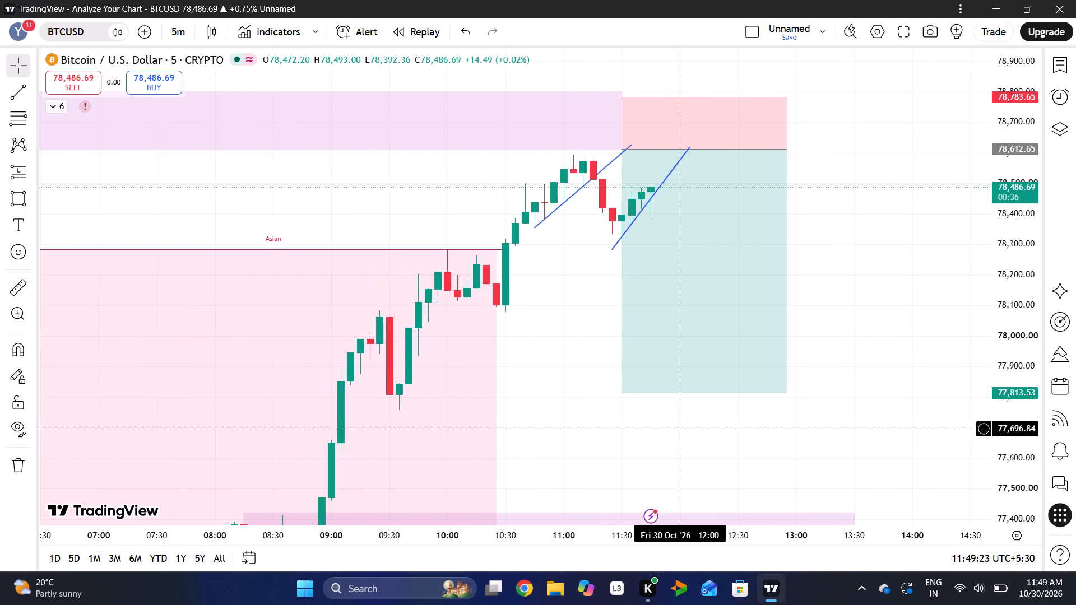
scroll(682, 428, right, 2)
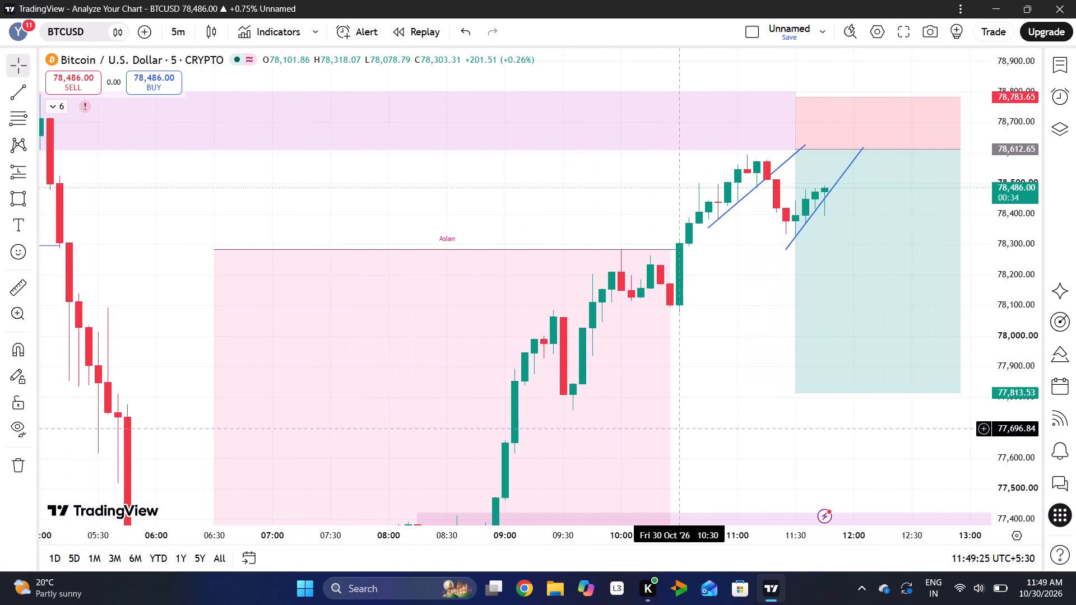
scroll(682, 428, right, 5)
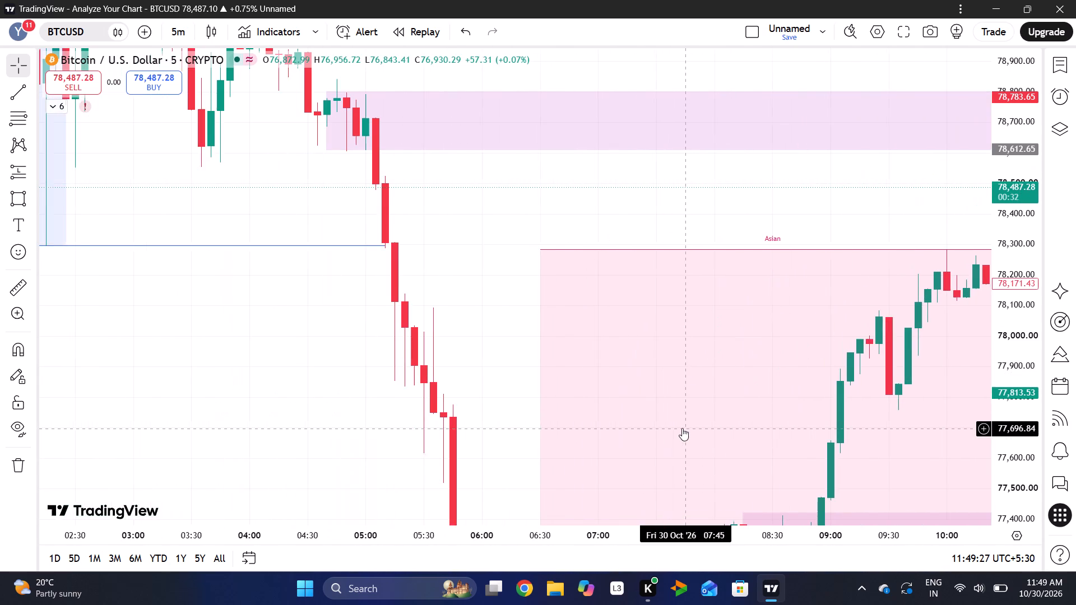
drag(1022, 251, 1028, 309)
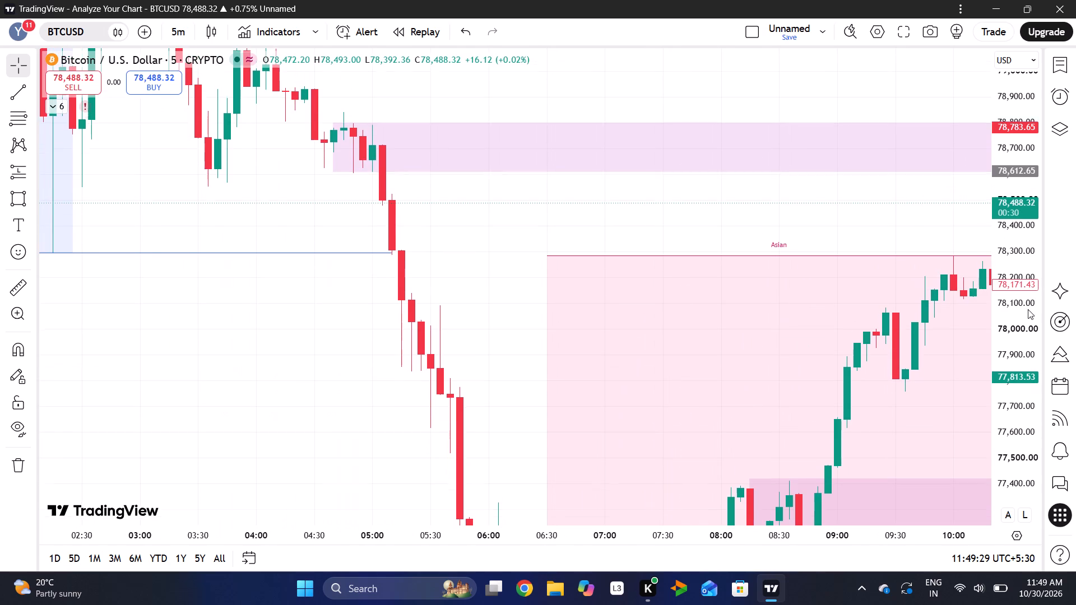
scroll(927, 361, left, 5)
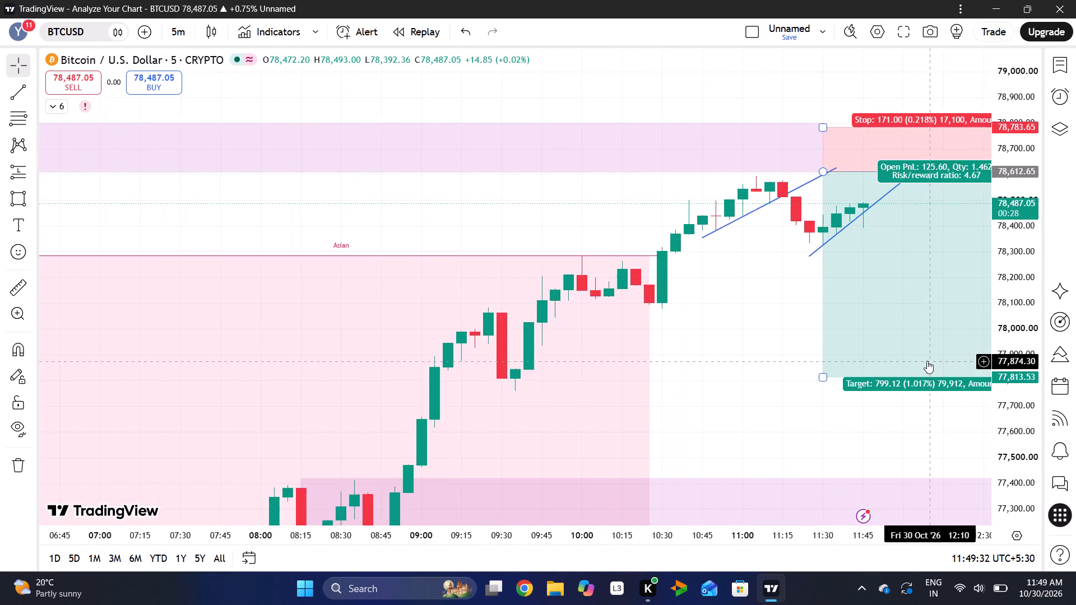
scroll(927, 361, left, 4)
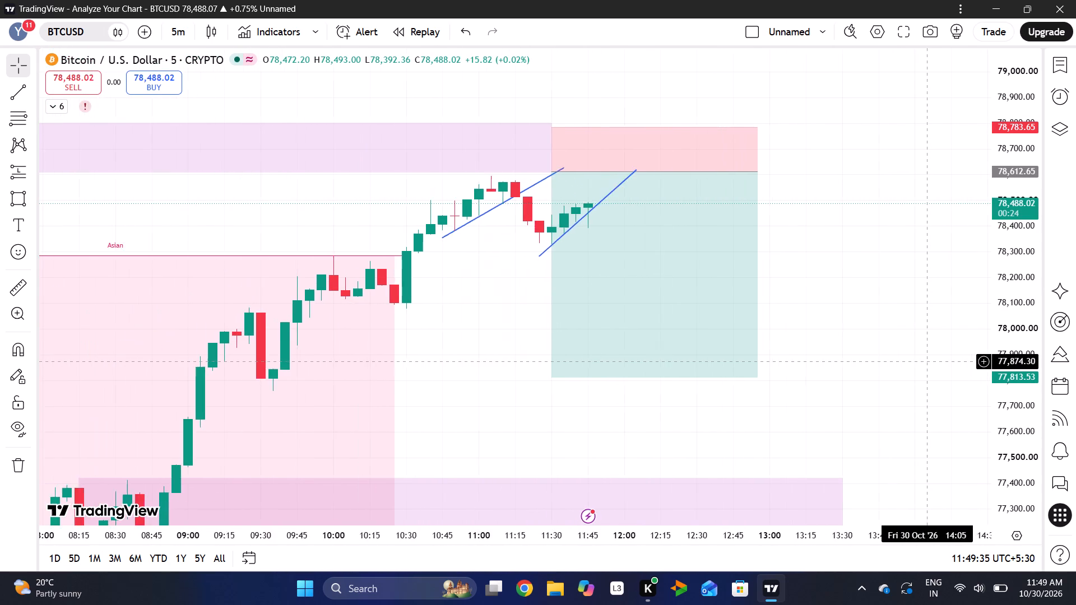
click(927, 361)
drag(927, 361, 895, 361)
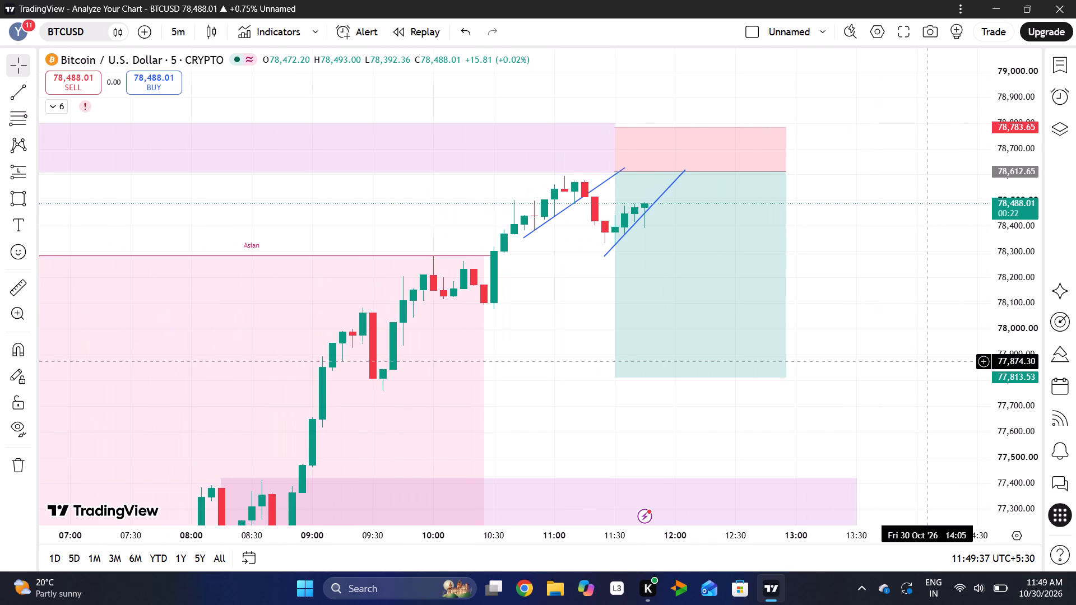
drag(895, 361, 867, 357)
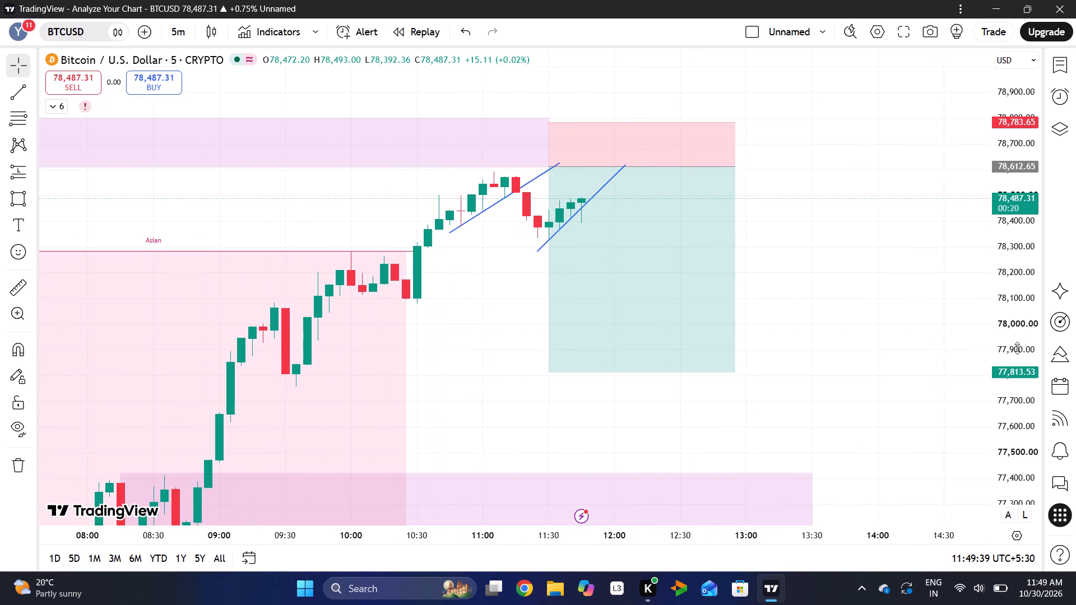
drag(1024, 306, 1005, 204)
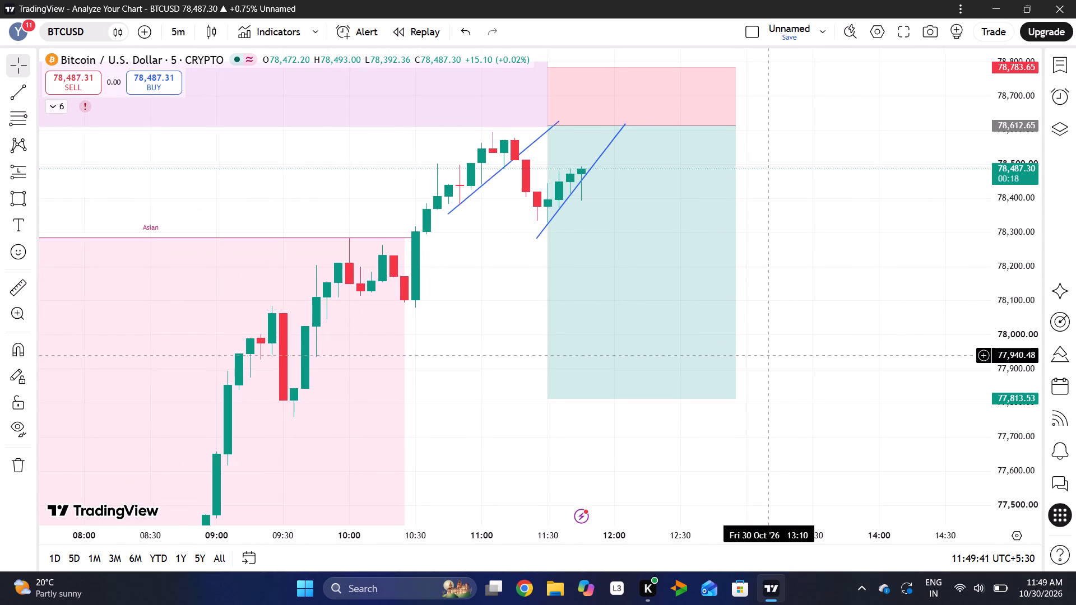
Review the short position and recent candles on the 15-minute timeframe, and return to the 5-minute timeframe.
click(180, 35)
click(205, 244)
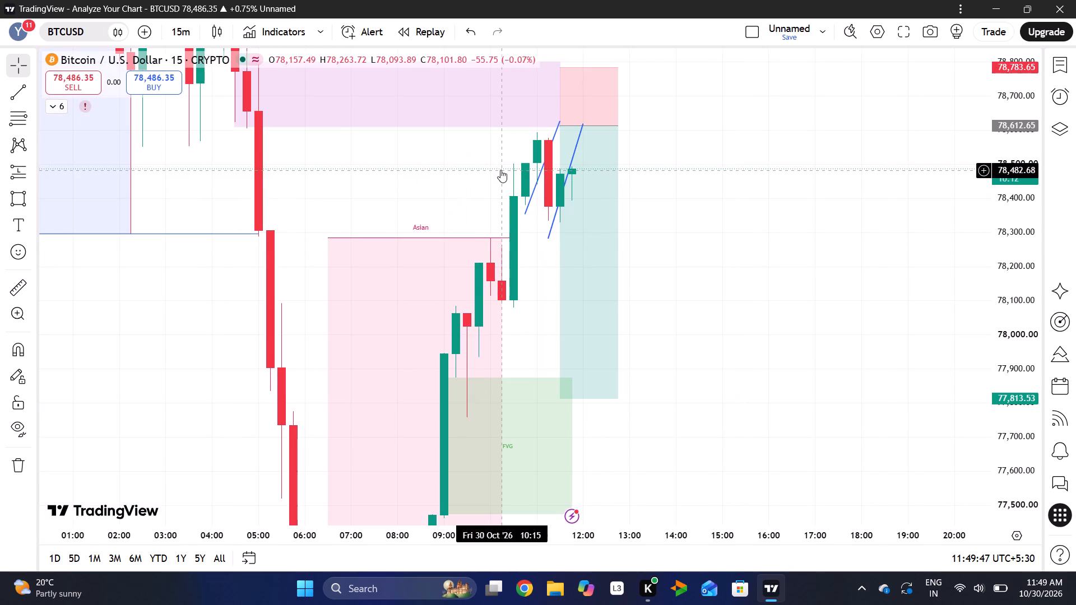
drag(683, 162, 694, 212)
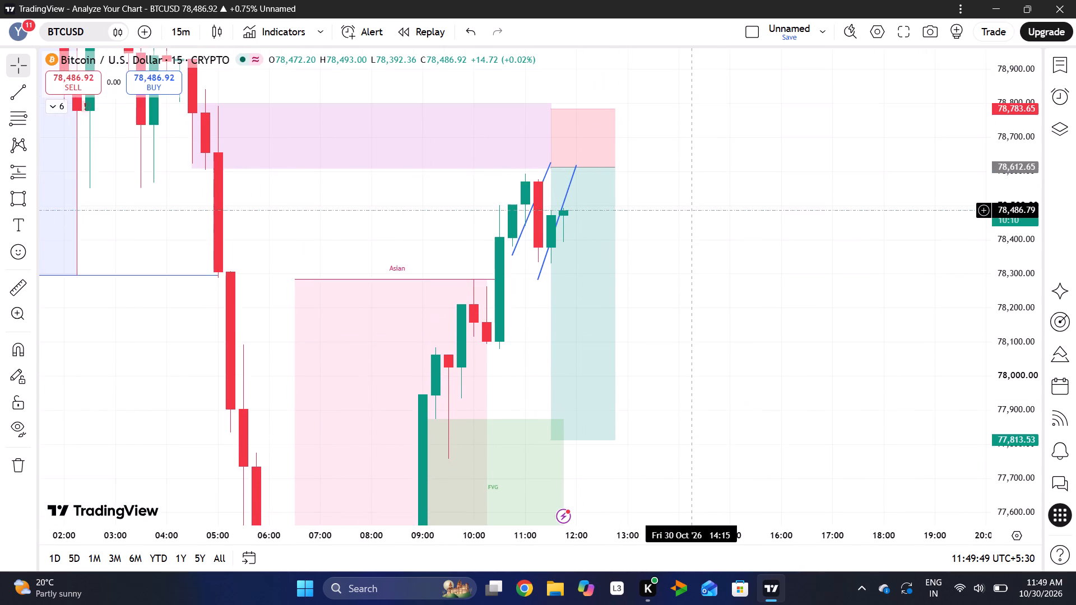
drag(694, 212, 695, 225)
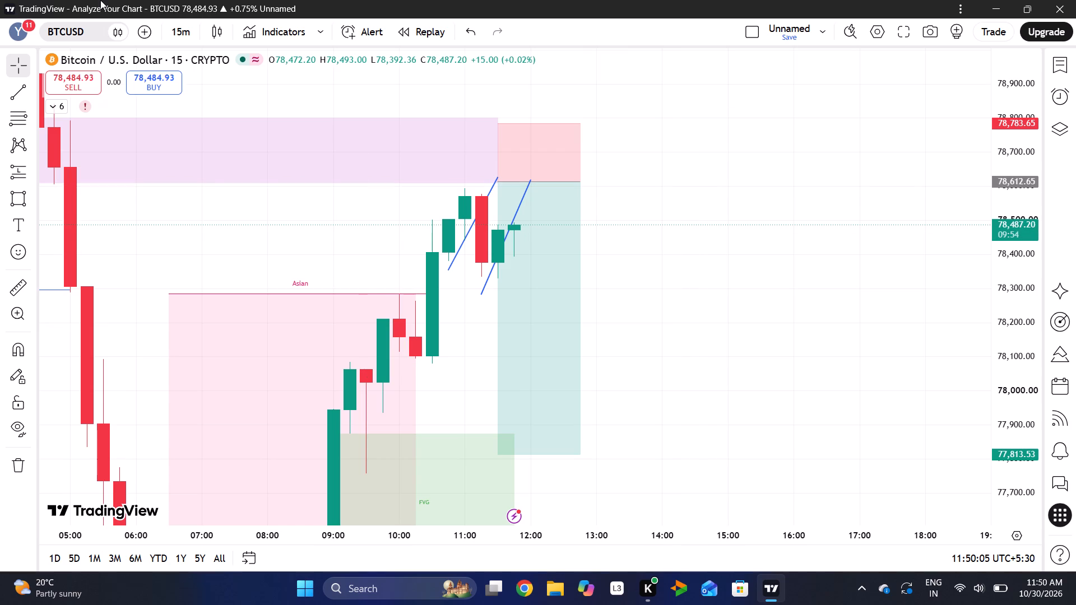
click(168, 32)
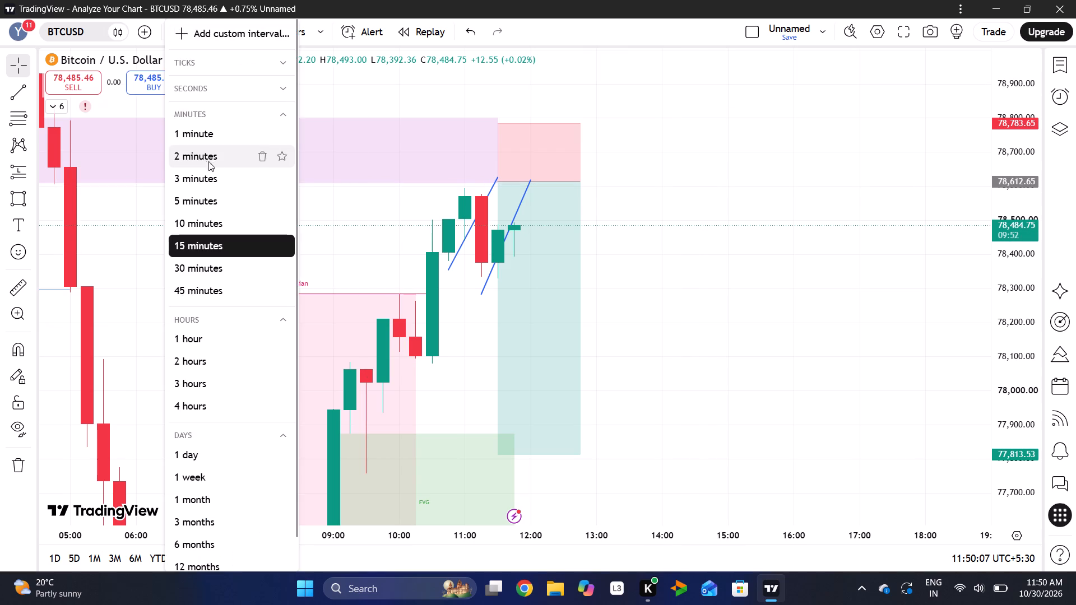
click(203, 201)
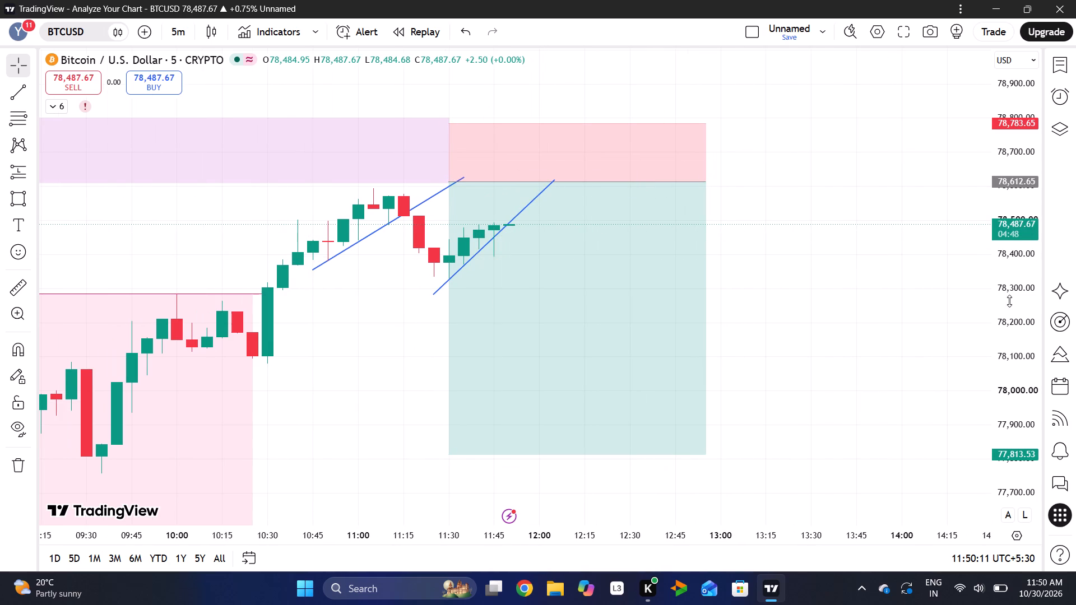
Fine-tune the later rising trend line to run from about 78,284.88 at 11:25 to about 78,624.53 at 12:05.
drag(1009, 301, 995, 131)
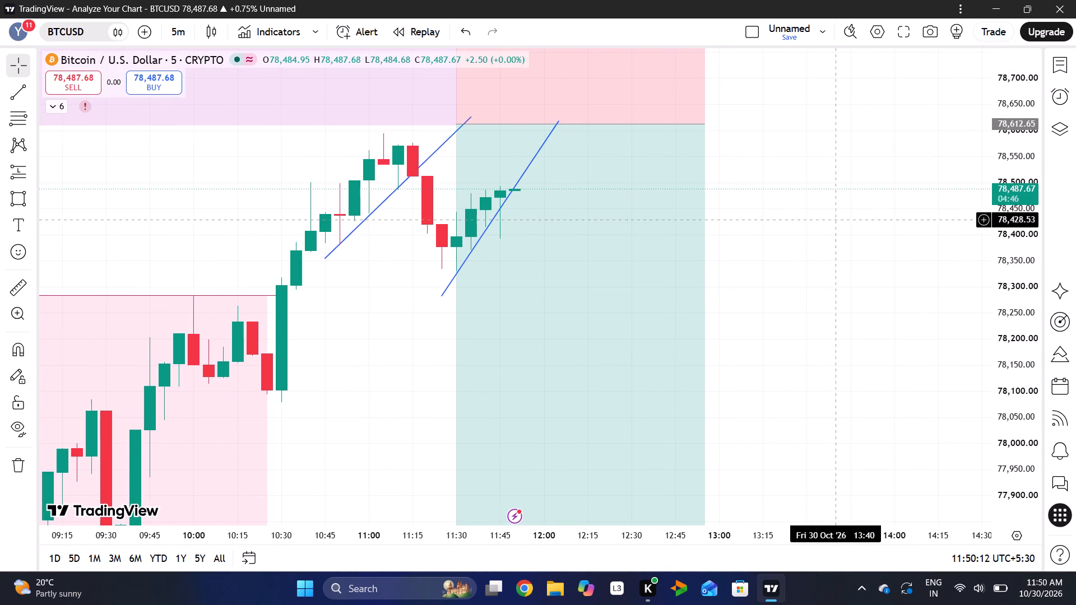
click(558, 122)
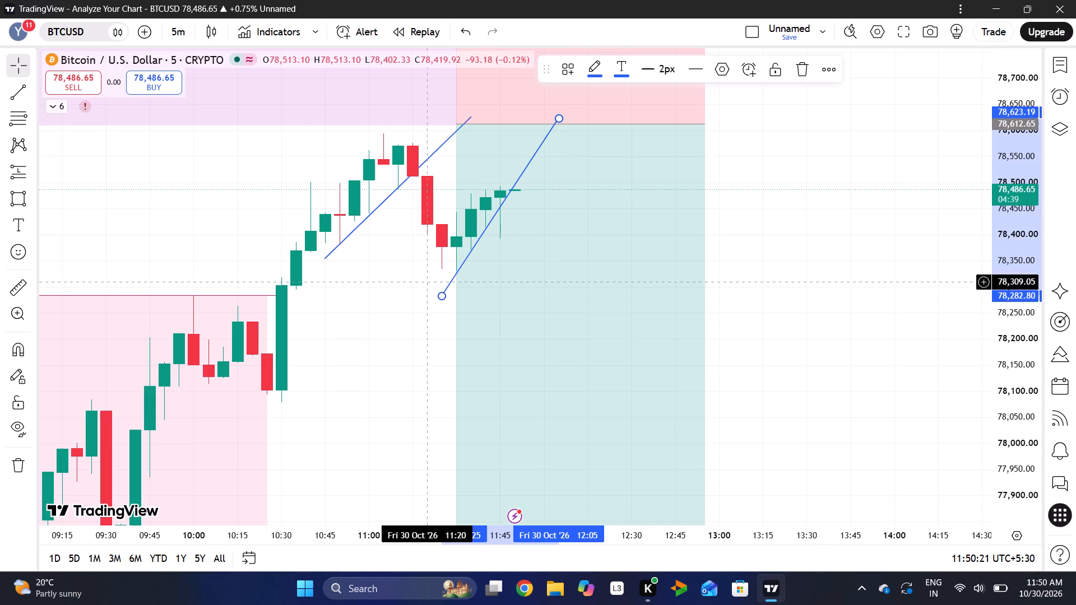
click(442, 296)
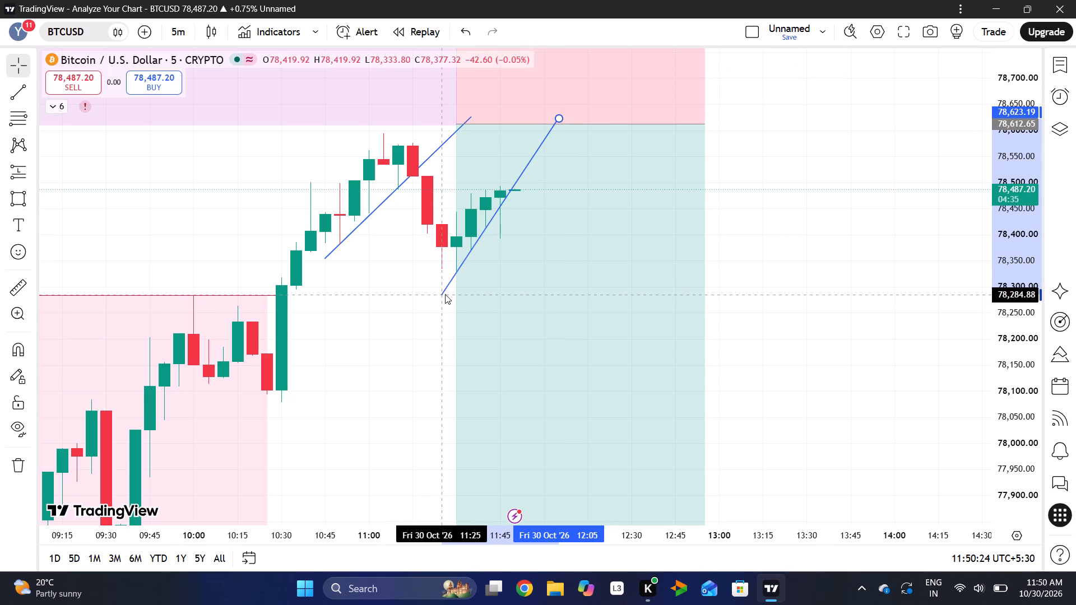
click(560, 116)
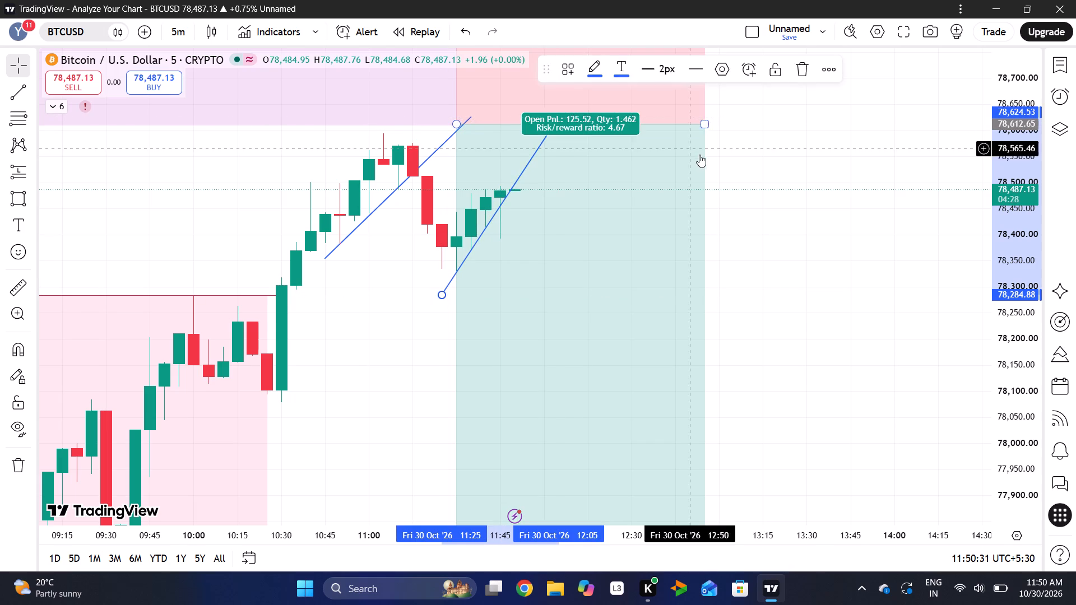
click(791, 159)
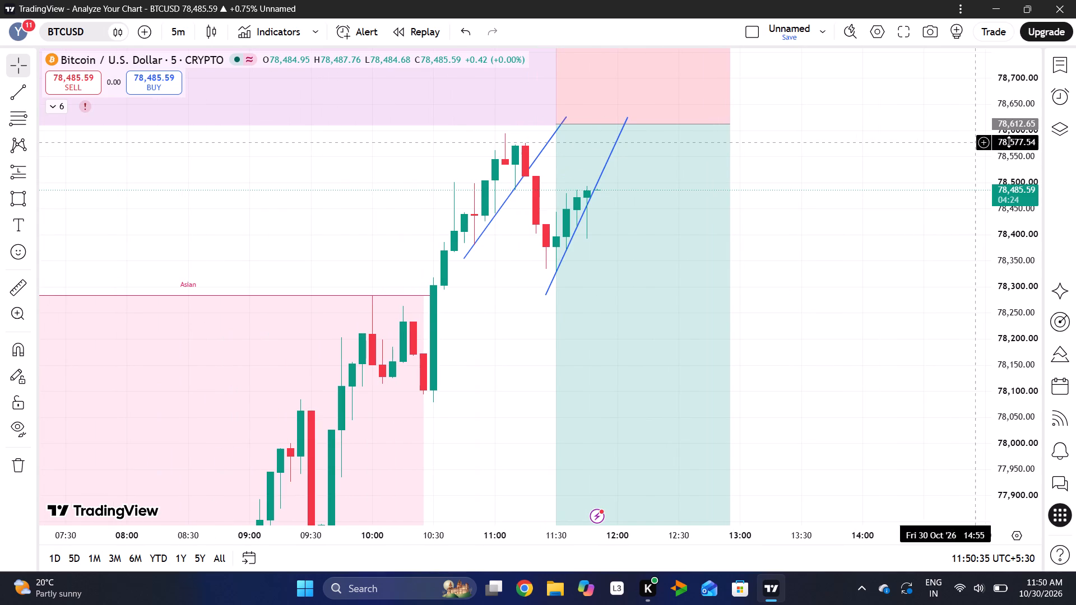
Examine the newest 5-minute BTCUSD candles against the adjusted trend line and the short position's entry, stop and target levels.
drag(1013, 142, 1036, 278)
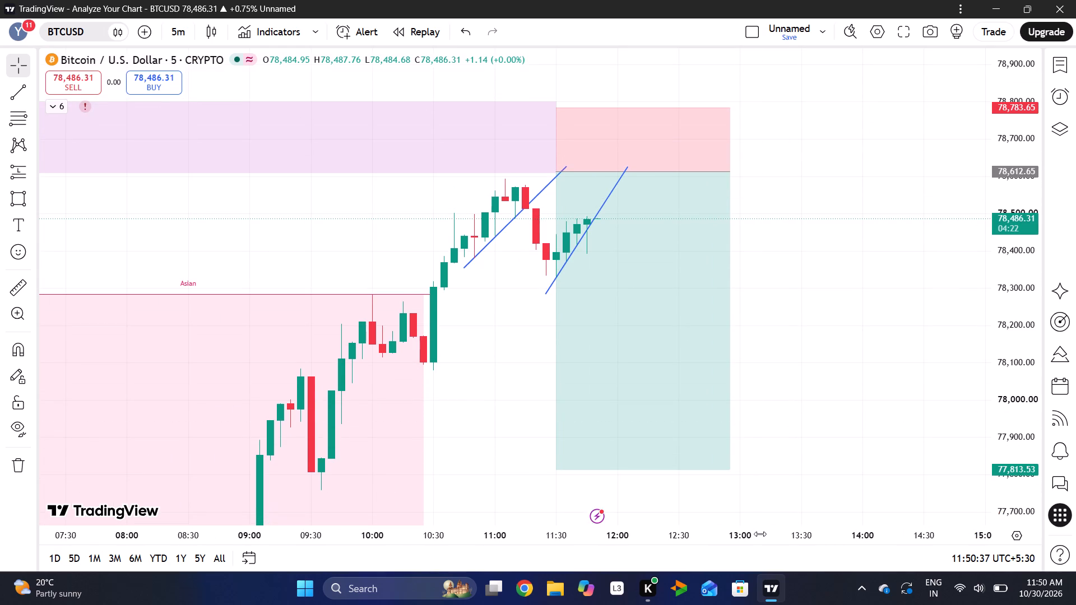
drag(760, 535, 647, 553)
drag(1033, 399, 1031, 244)
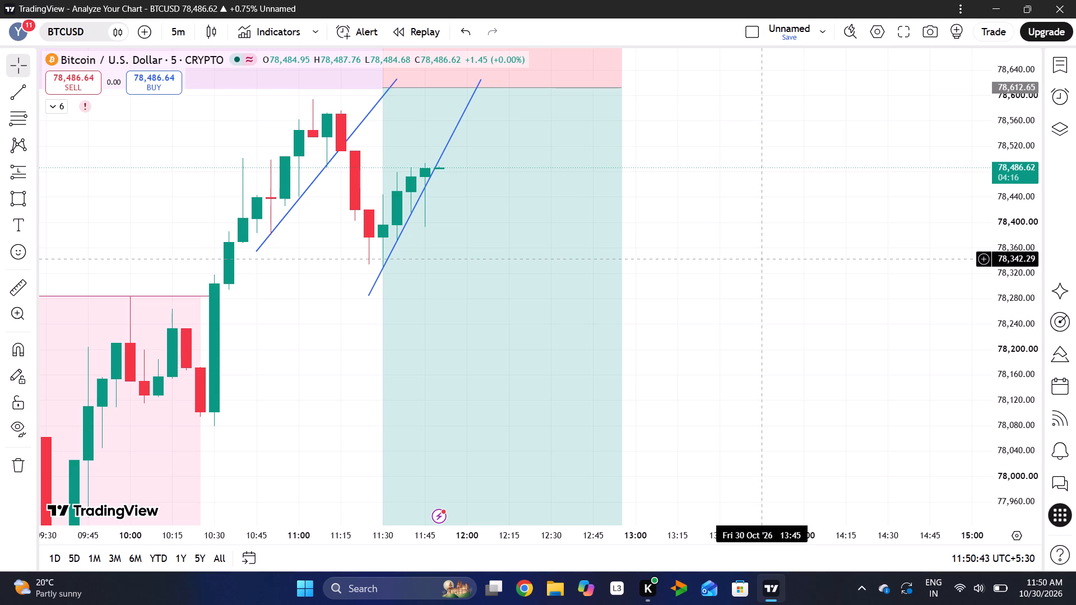
drag(737, 258, 848, 241)
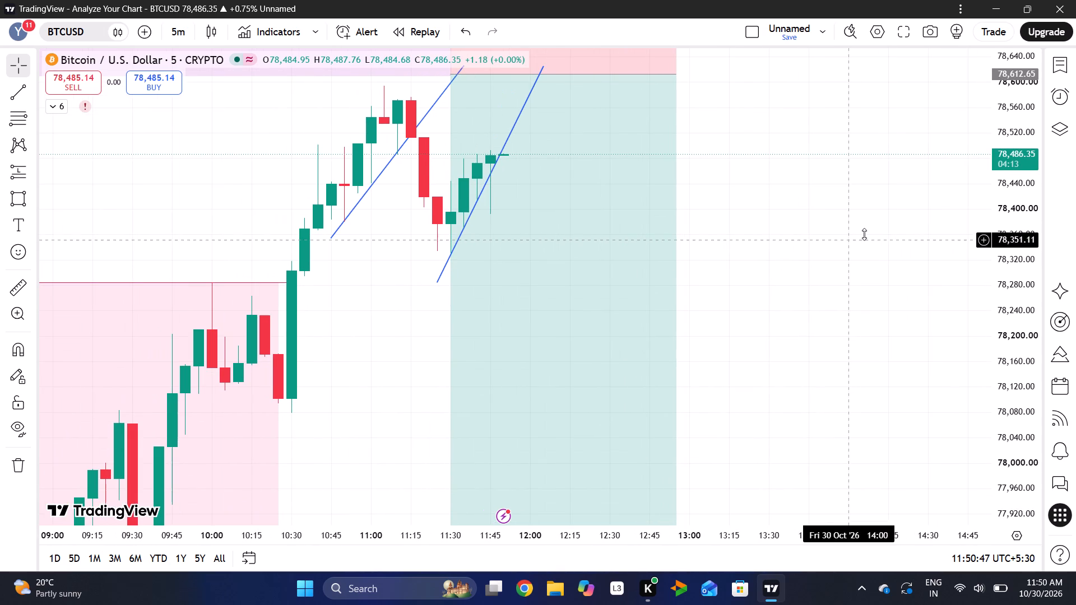
drag(1004, 145, 1013, 217)
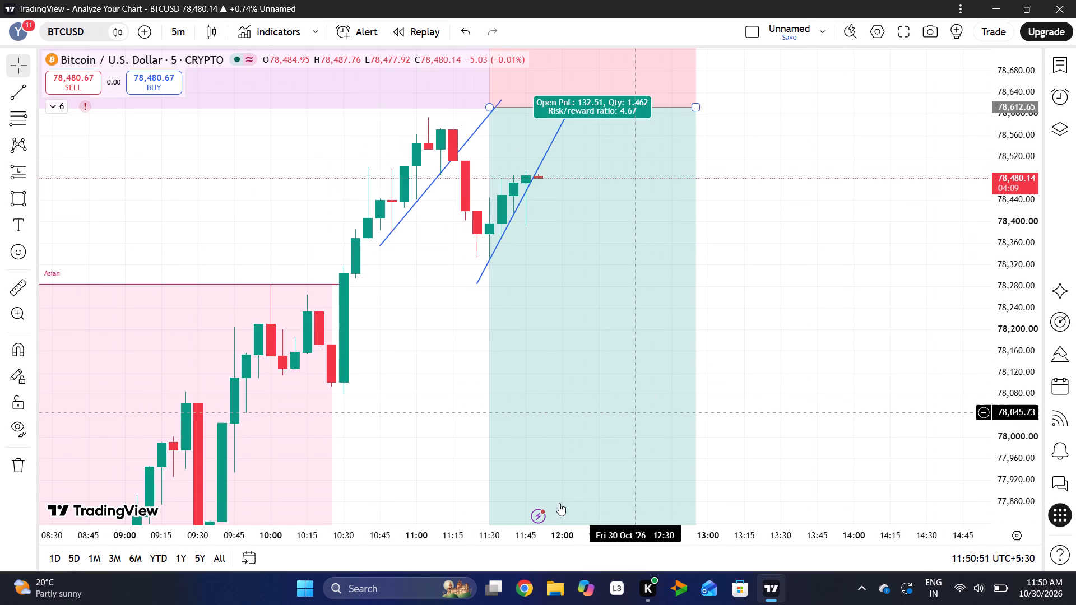
drag(546, 535, 567, 537)
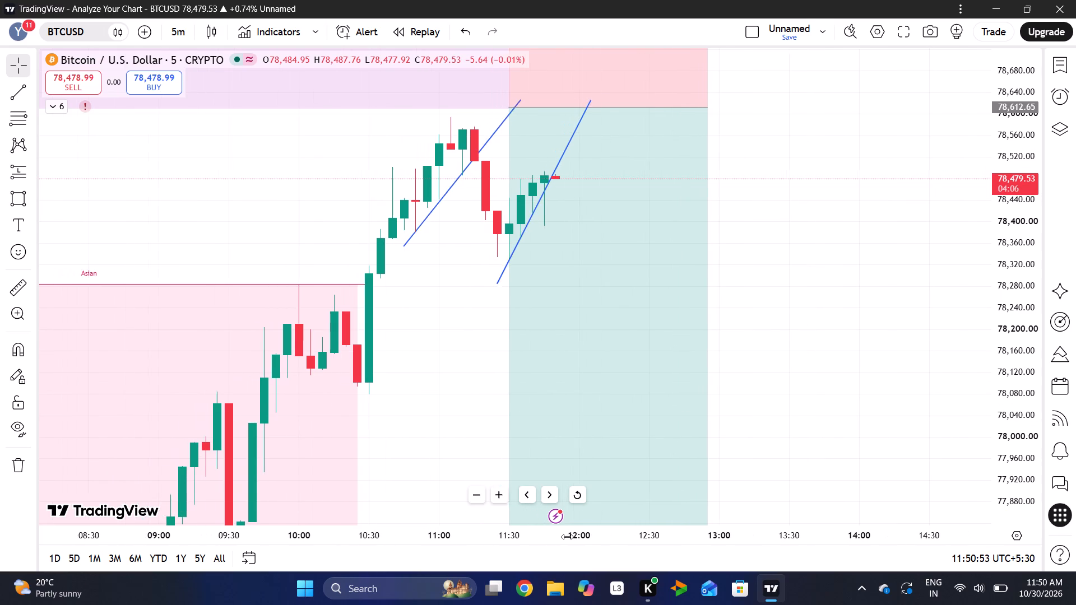
drag(567, 537, 569, 538)
drag(1021, 208, 996, 277)
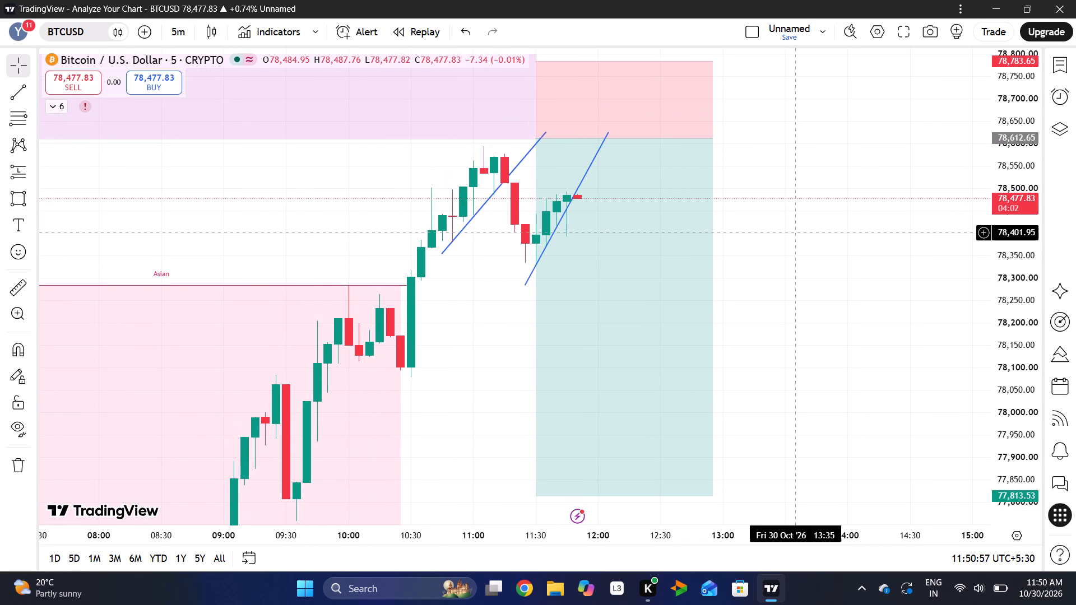
drag(796, 232, 818, 266)
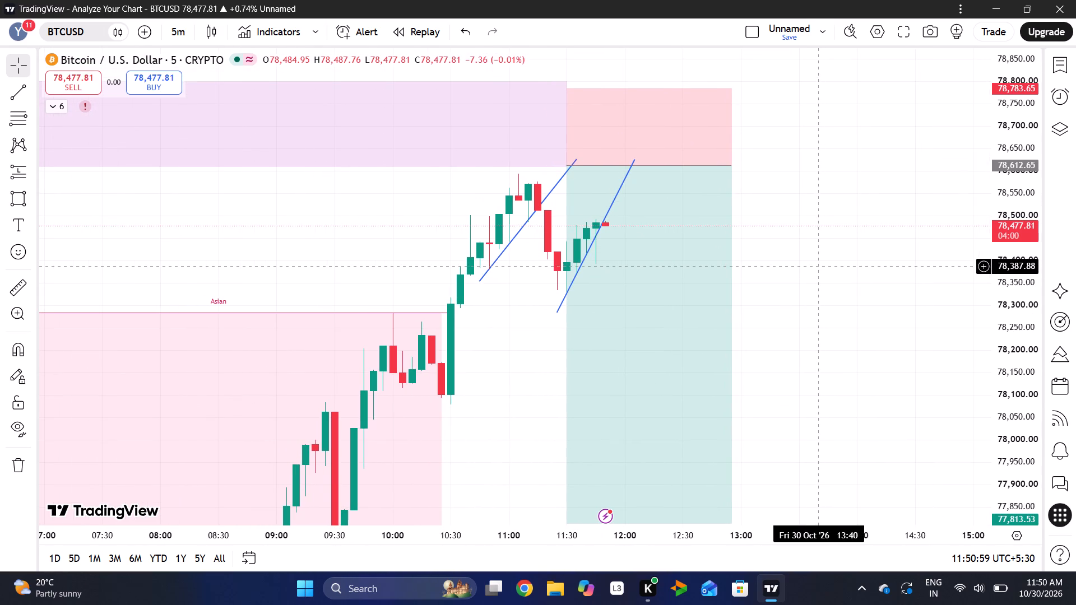
Examine the newest 5-minute BTCUSD candles against the later rising trend line, checking its upper end near the short entry.
drag(999, 153, 1003, 165)
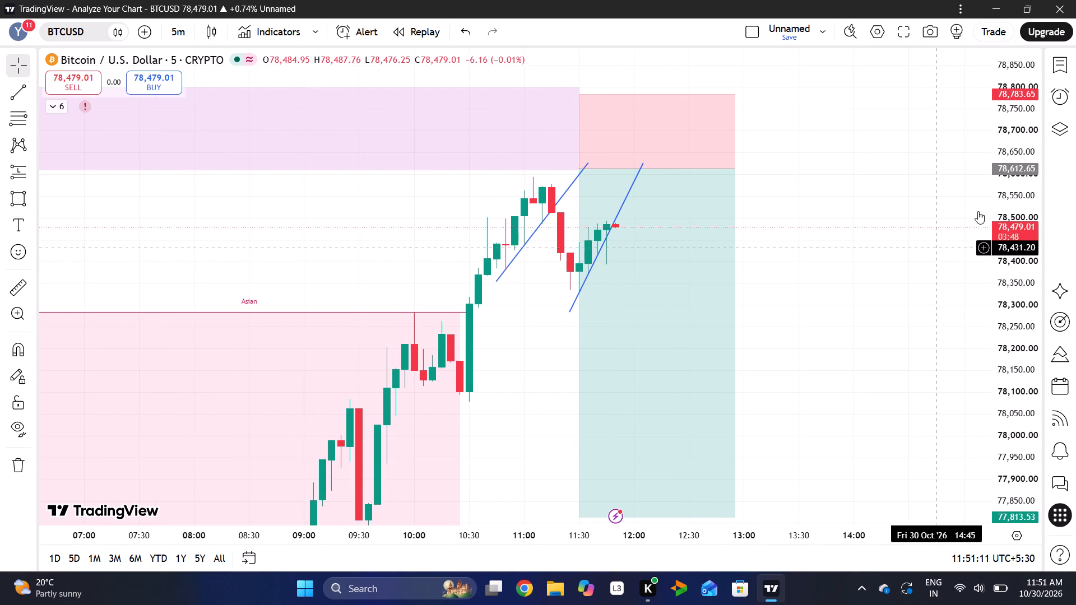
drag(1001, 166, 1001, 199)
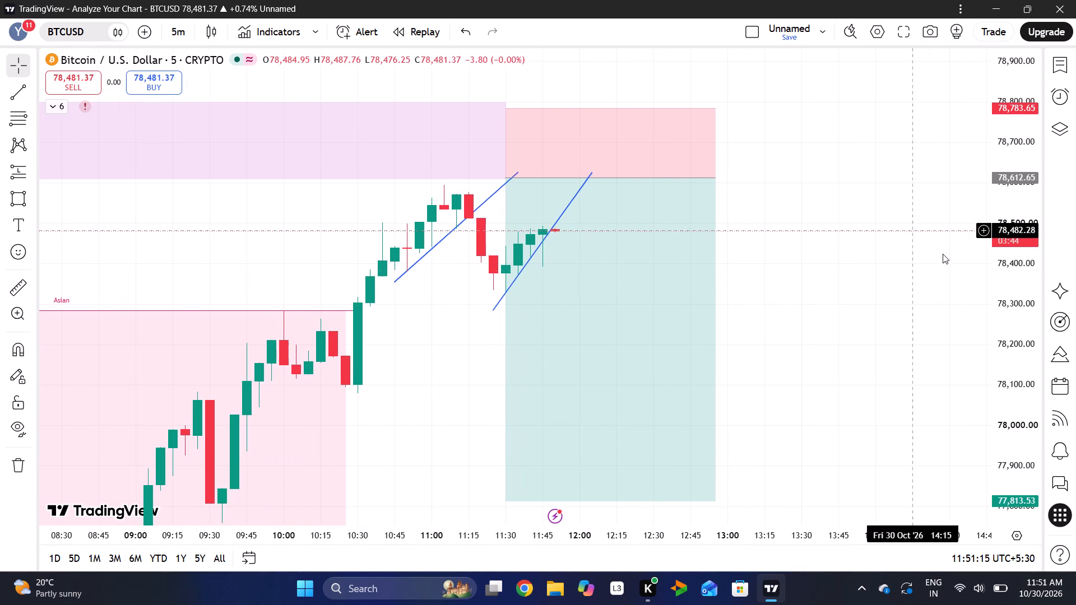
drag(1013, 282, 1033, 148)
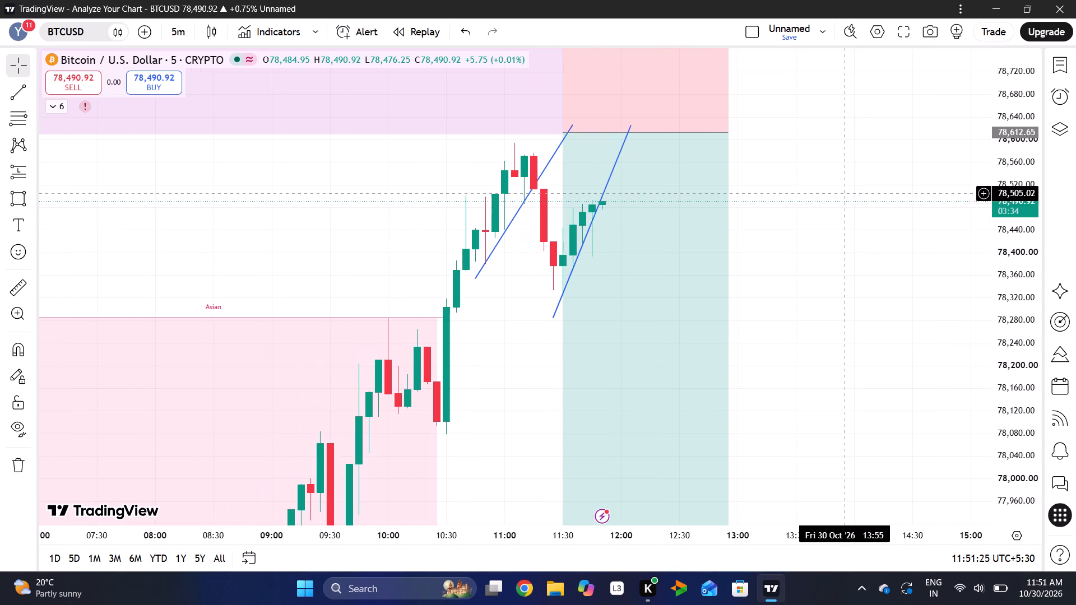
drag(1008, 142, 1011, 191)
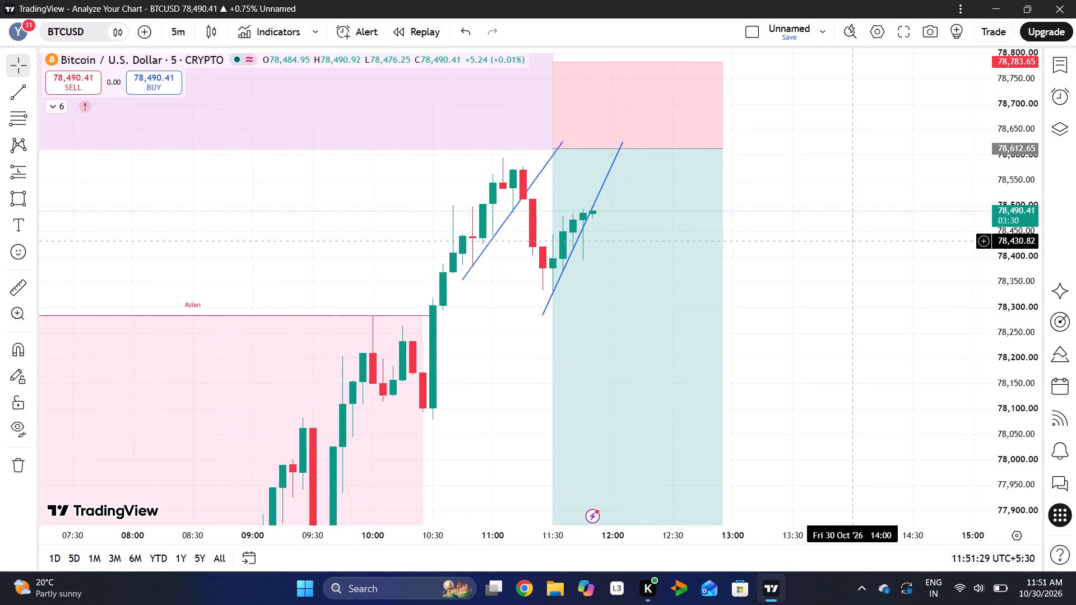
drag(853, 240, 868, 274)
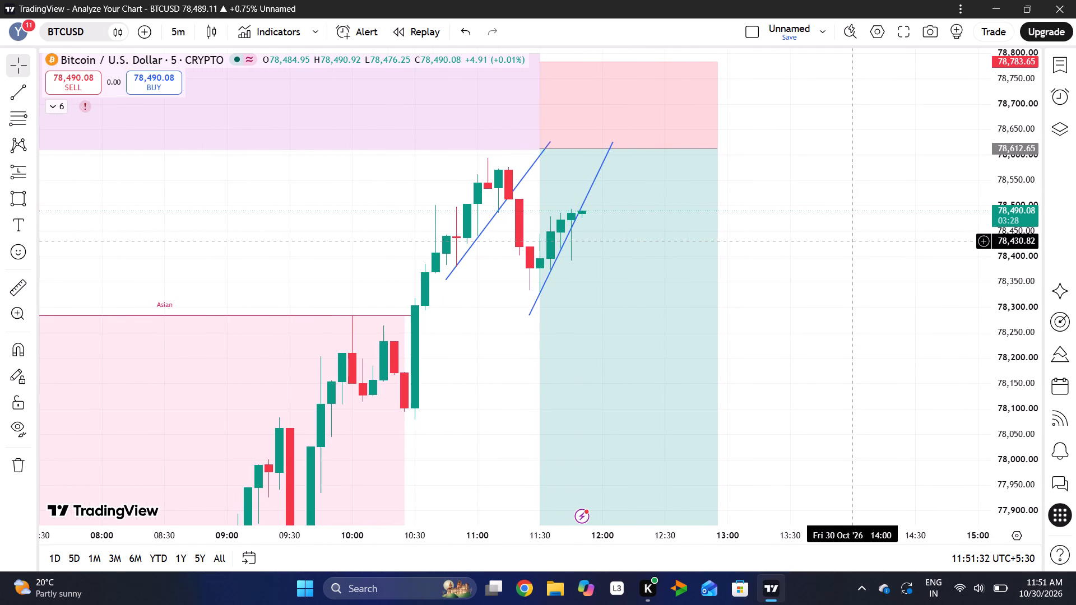
drag(868, 274, 875, 282)
drag(996, 309, 991, 222)
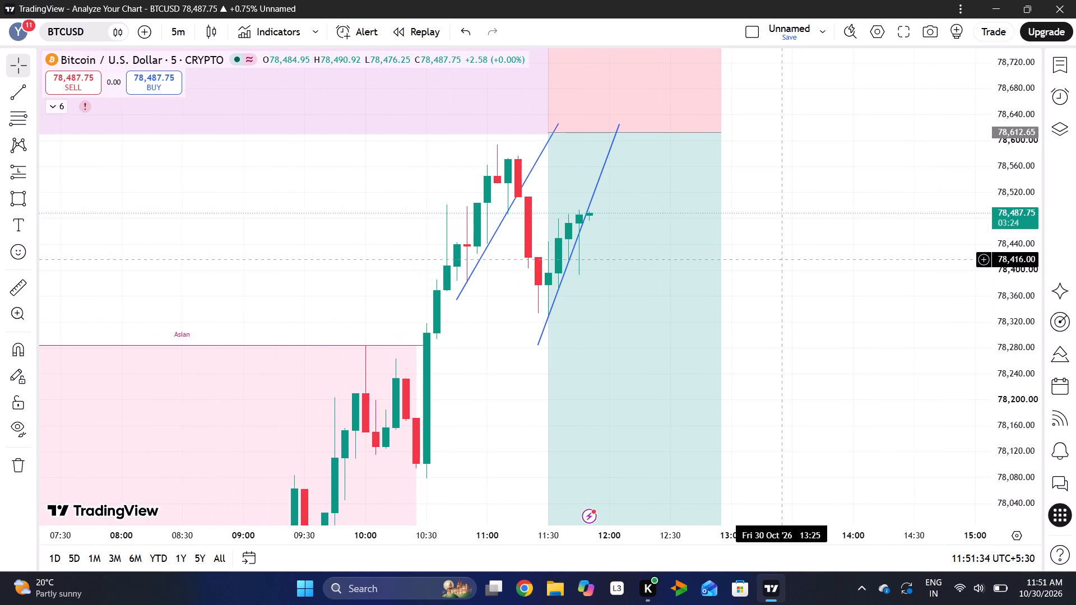
drag(818, 222, 823, 240)
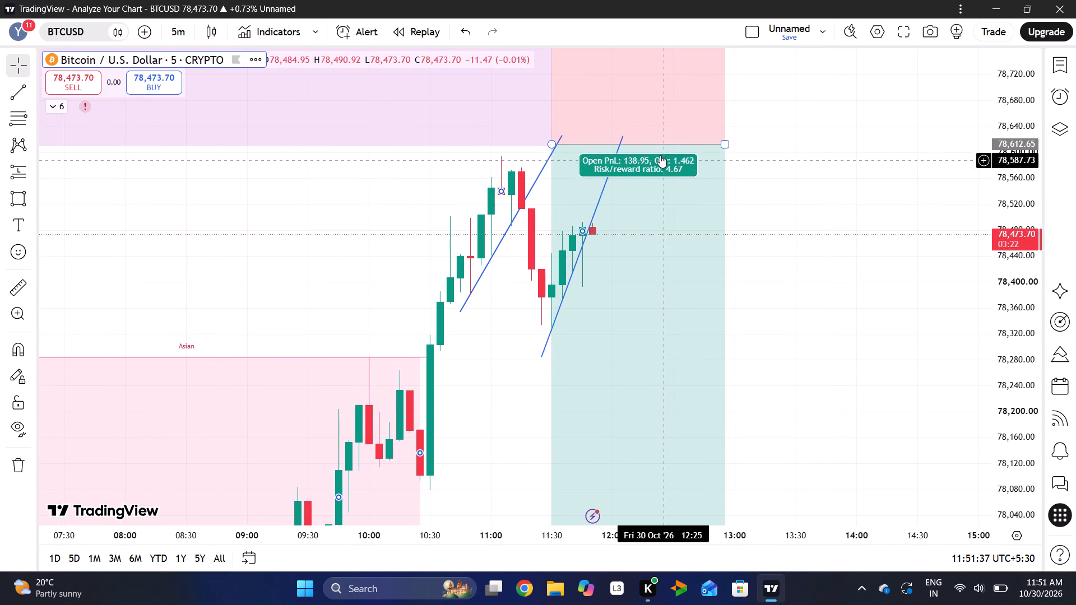
click(623, 134)
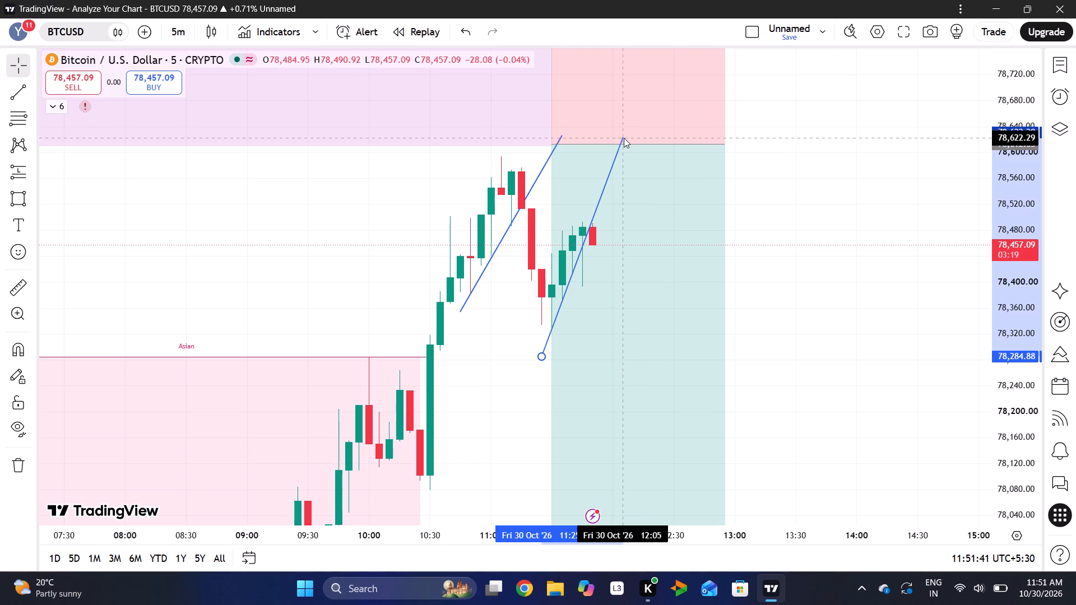
click(847, 234)
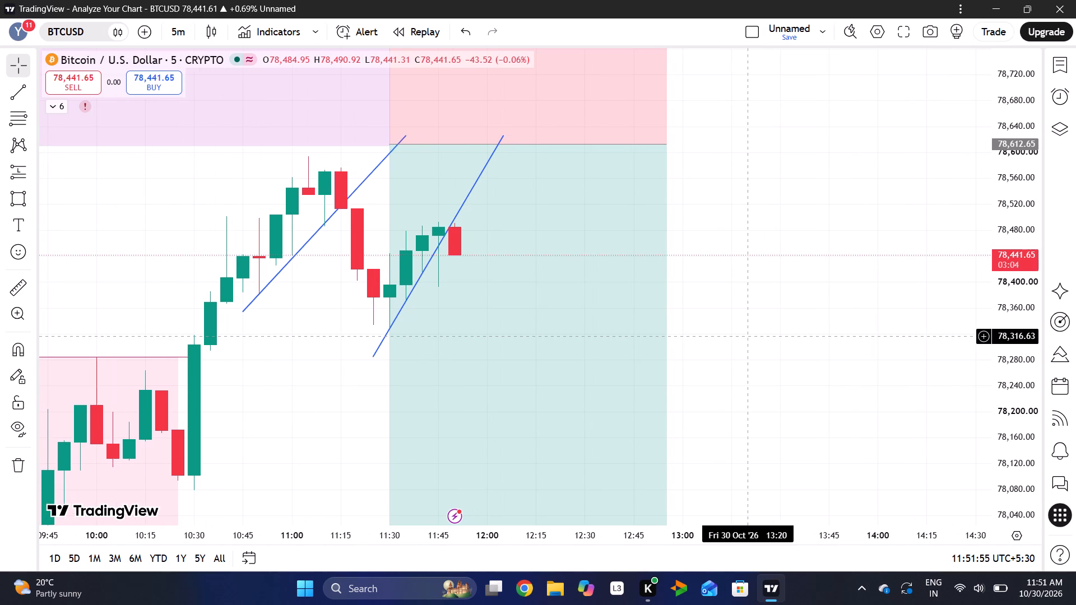
Examine the latest 5-minute pullback between the Asian session high and the short position's entry level.
drag(1015, 308, 1013, 302)
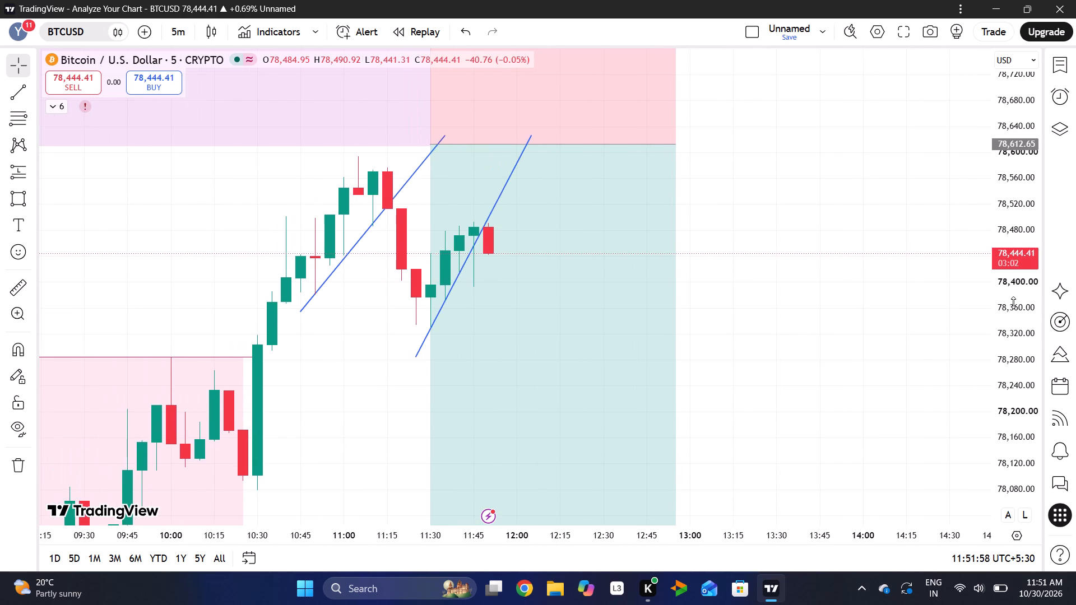
drag(1013, 302, 1015, 363)
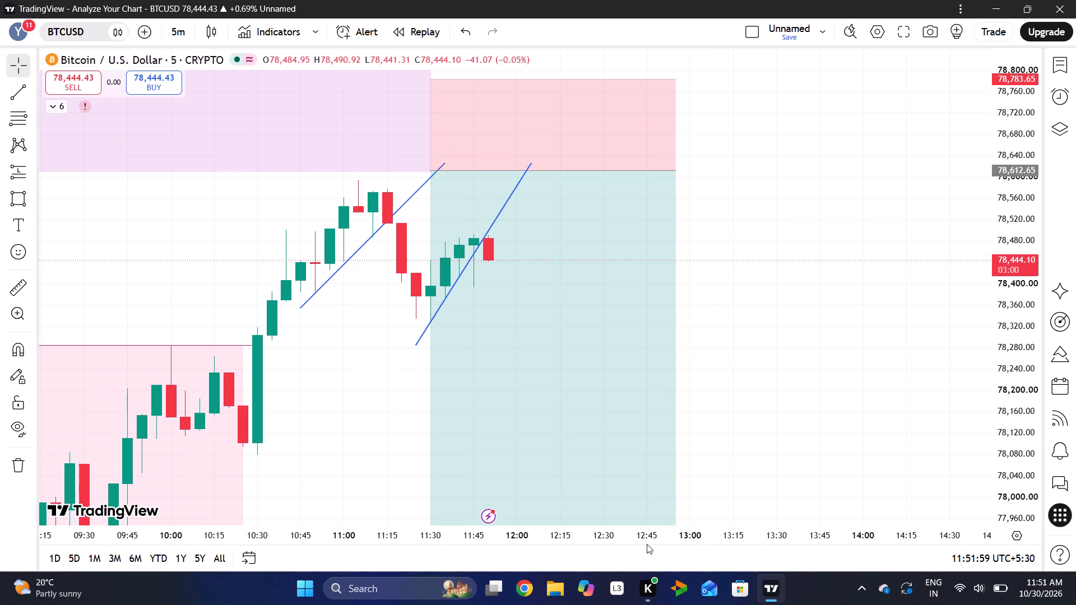
drag(657, 530, 703, 527)
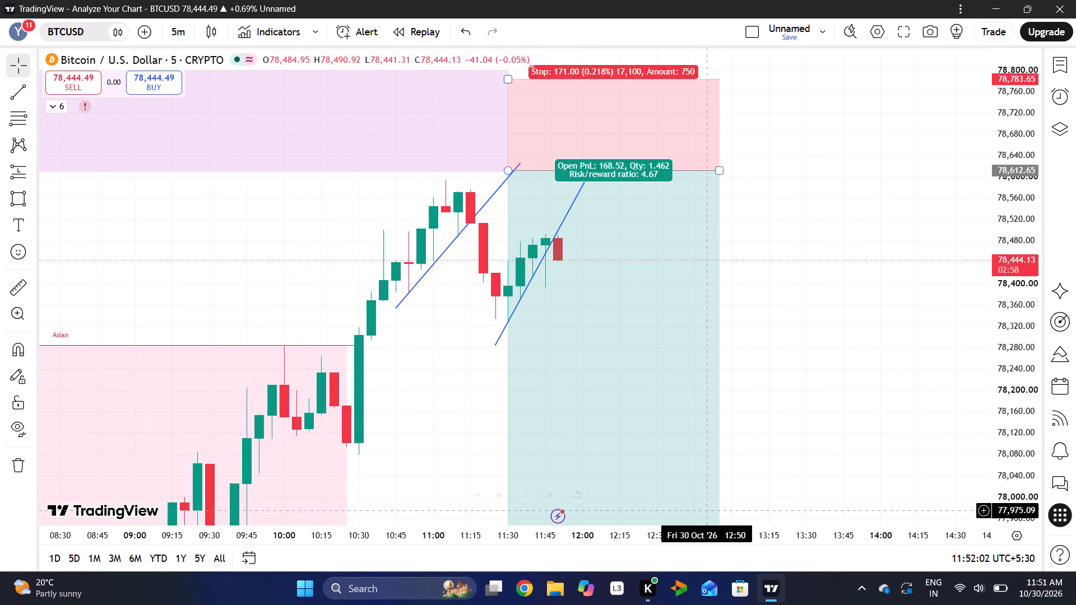
drag(845, 337, 843, 267)
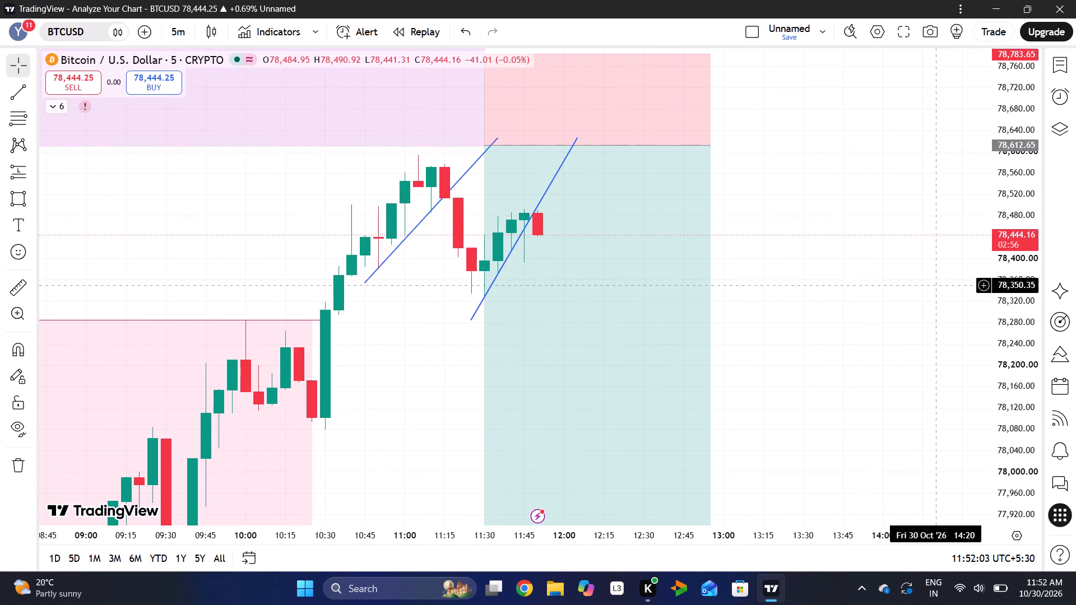
drag(1007, 357, 1017, 241)
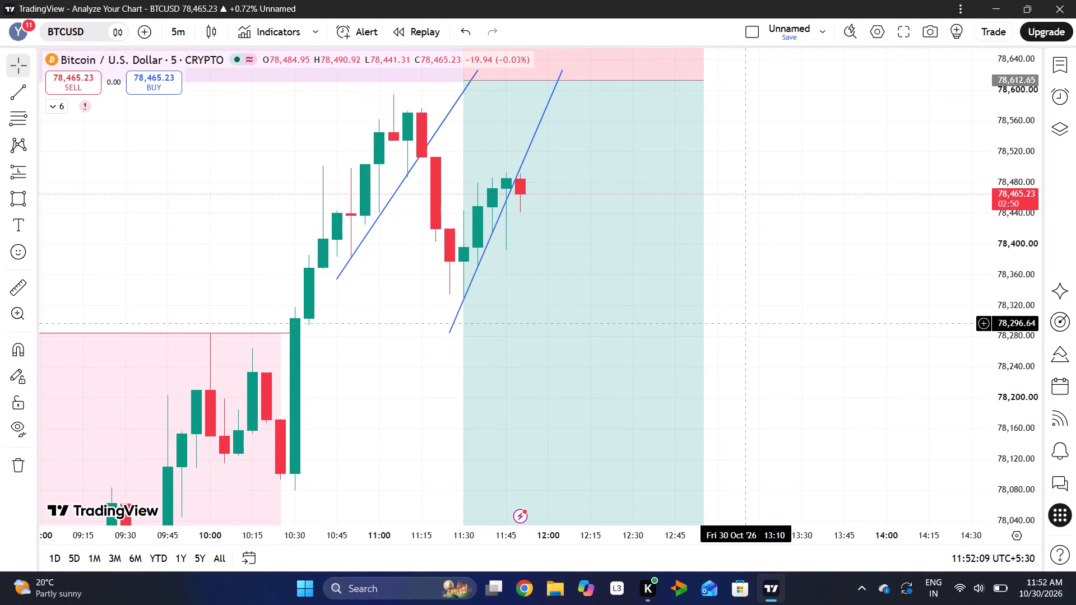
drag(746, 323, 813, 287)
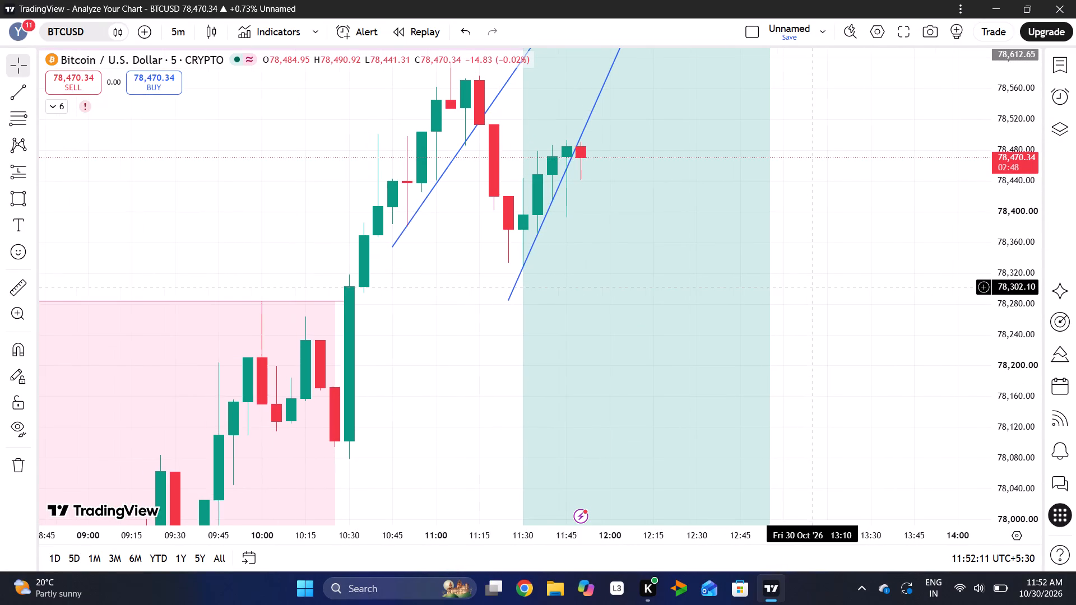
drag(1007, 138, 1024, 249)
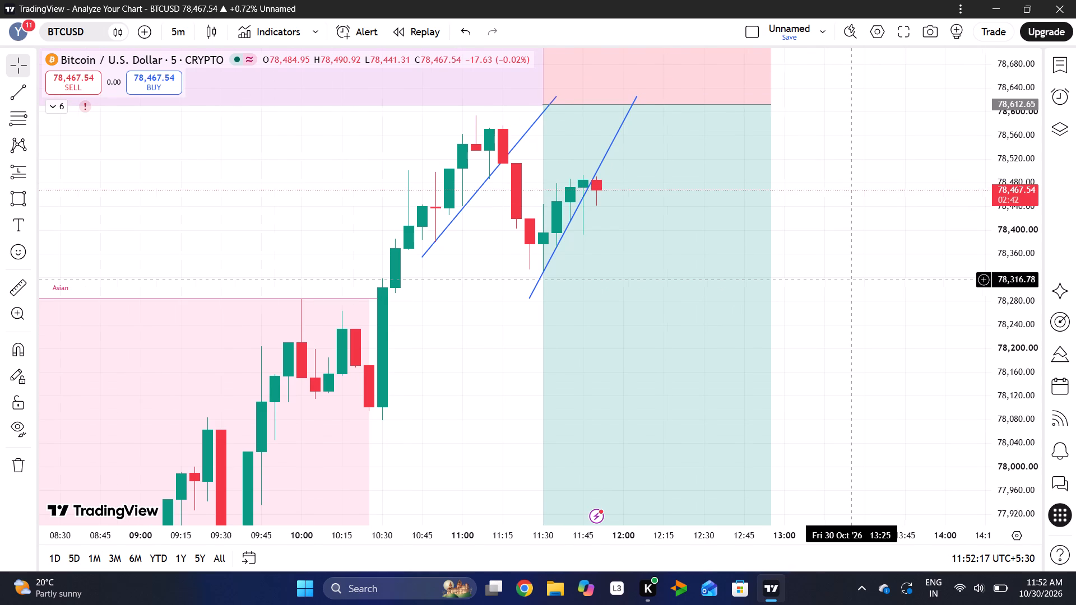
drag(851, 279, 830, 260)
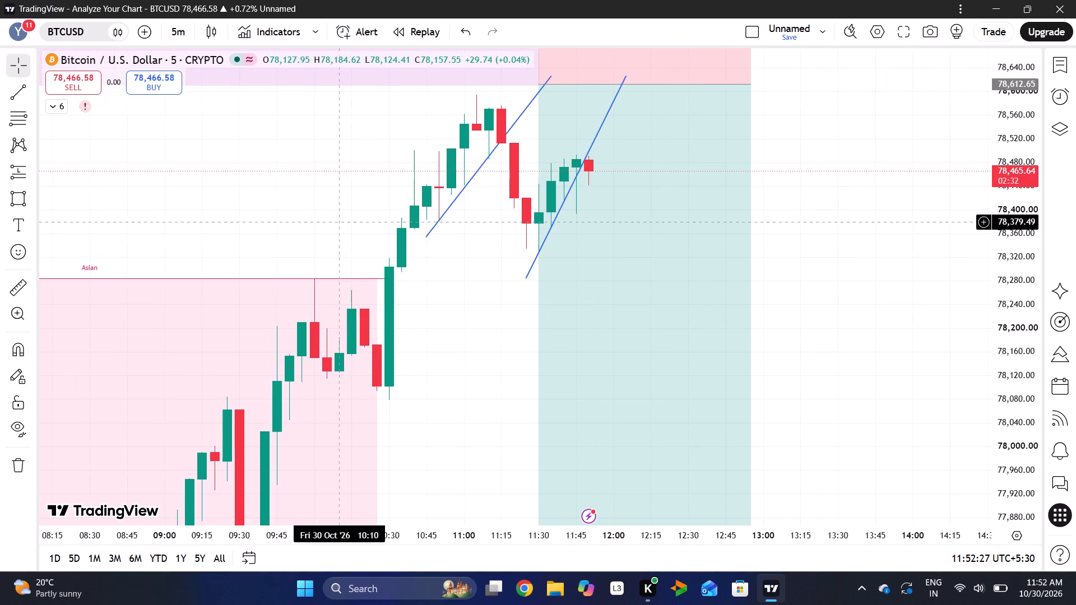
Move the BTCUSD short position ahead of price so it runs from 12:00 to 13:25 with entry at about 78,617.15.
drag(999, 153, 993, 252)
drag(665, 252, 744, 240)
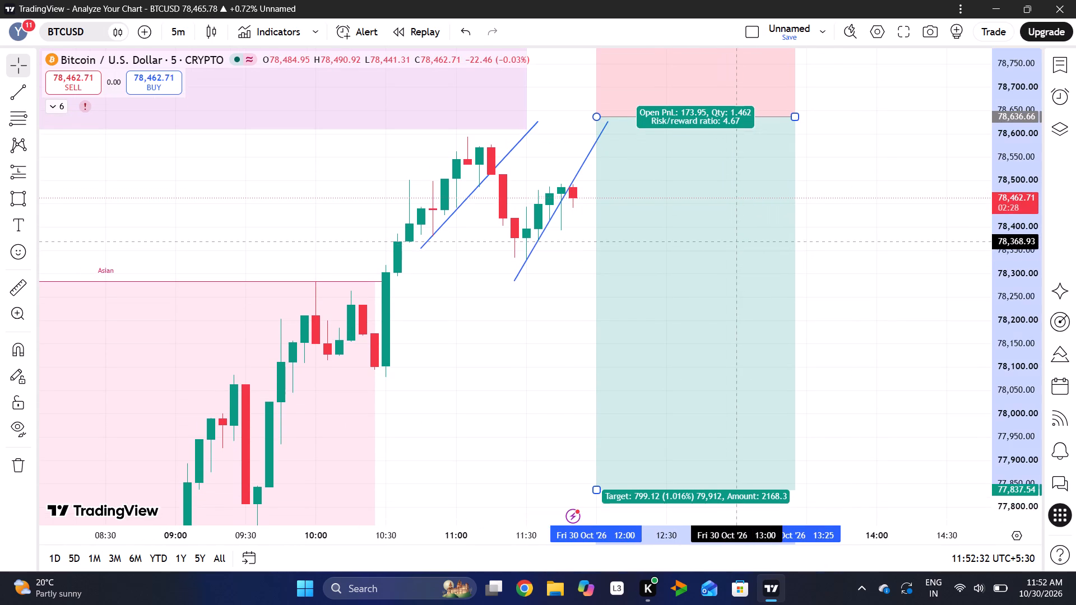
drag(744, 240, 738, 244)
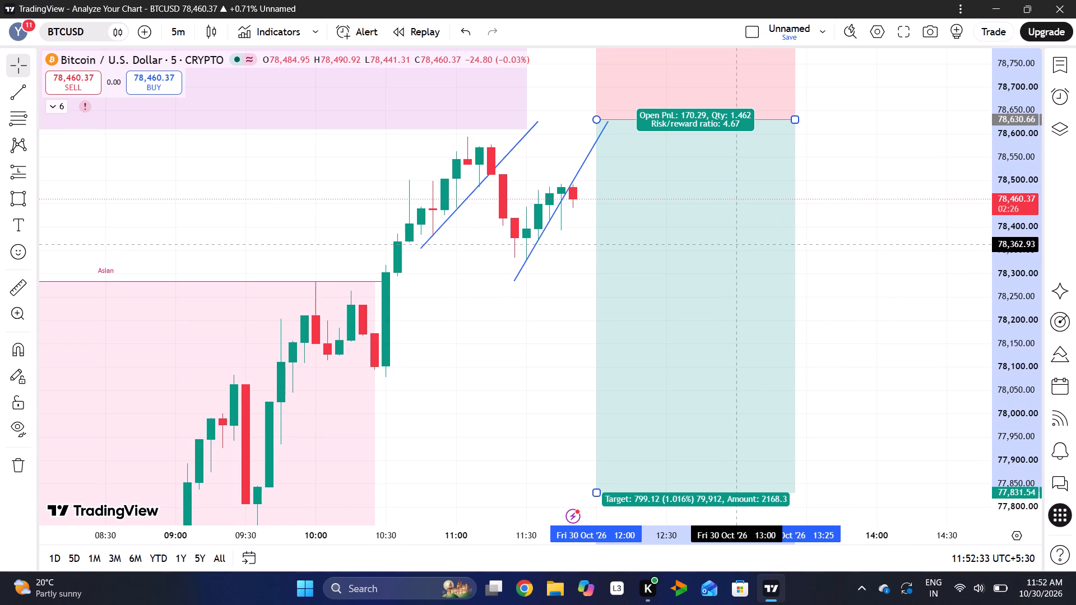
drag(738, 244, 738, 250)
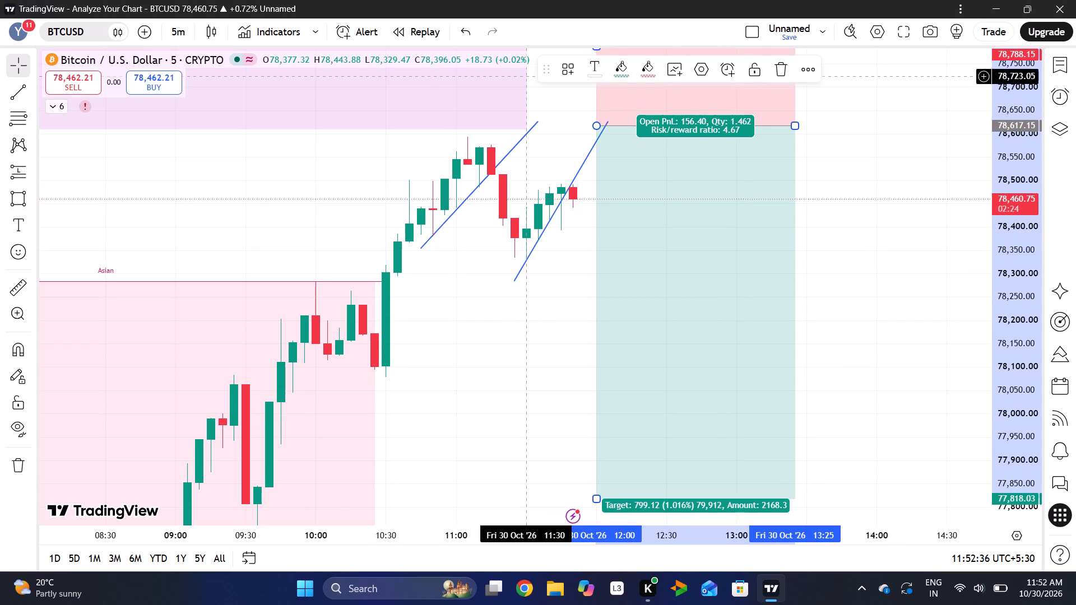
Extend the purple supply zone's later edge to 12:00 so it meets the start of the short position.
drag(525, 85, 593, 94)
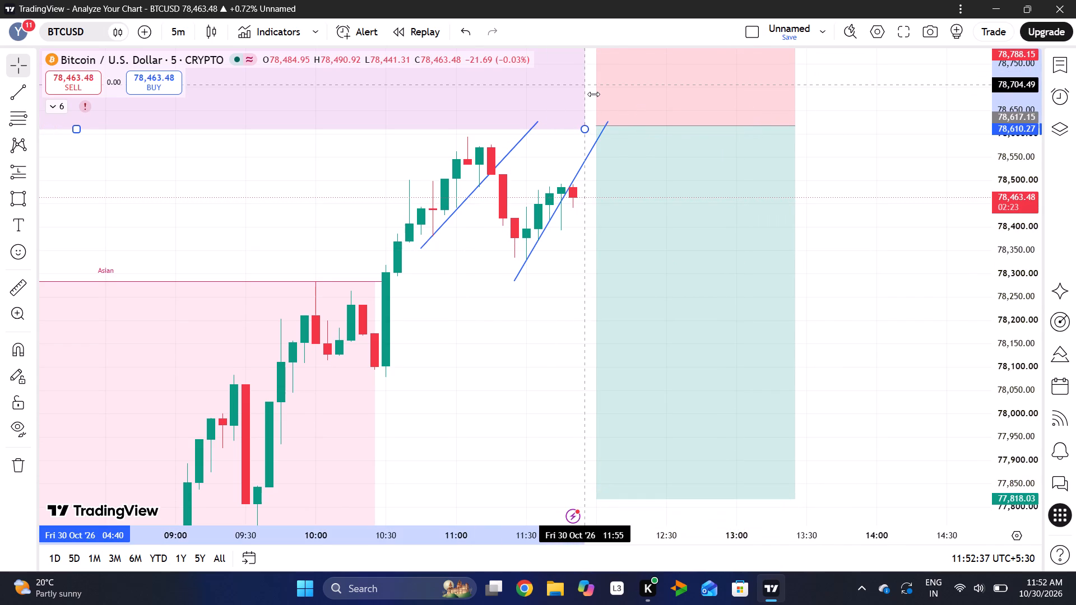
drag(593, 94, 595, 96)
click(845, 134)
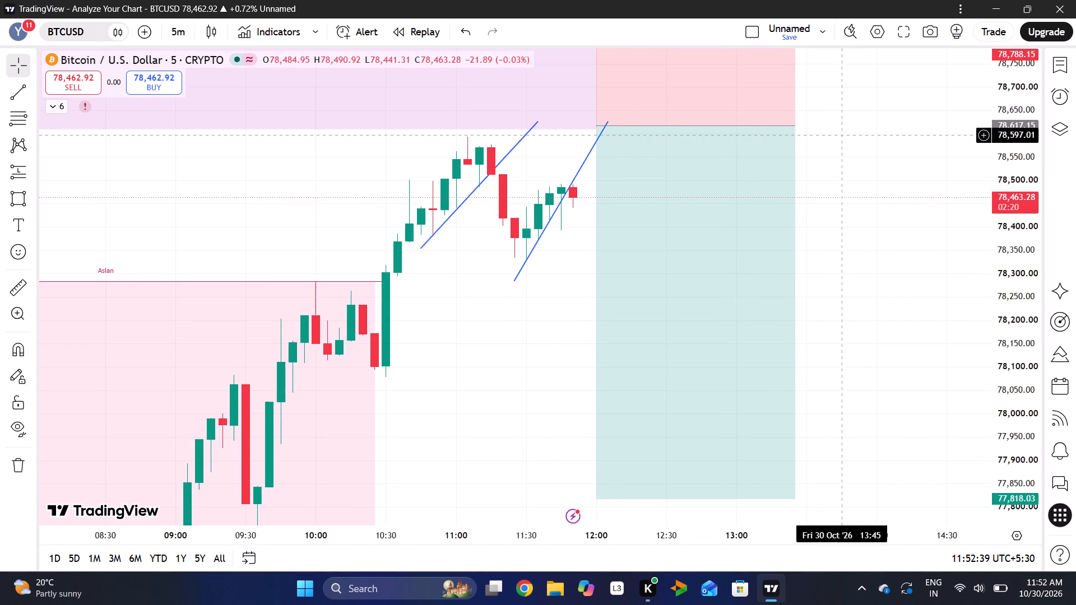
Shift the short position to run from 12:10 to 13:35 with entry at 78,612.65 and stop at 78,783.65.
drag(765, 150, 767, 150)
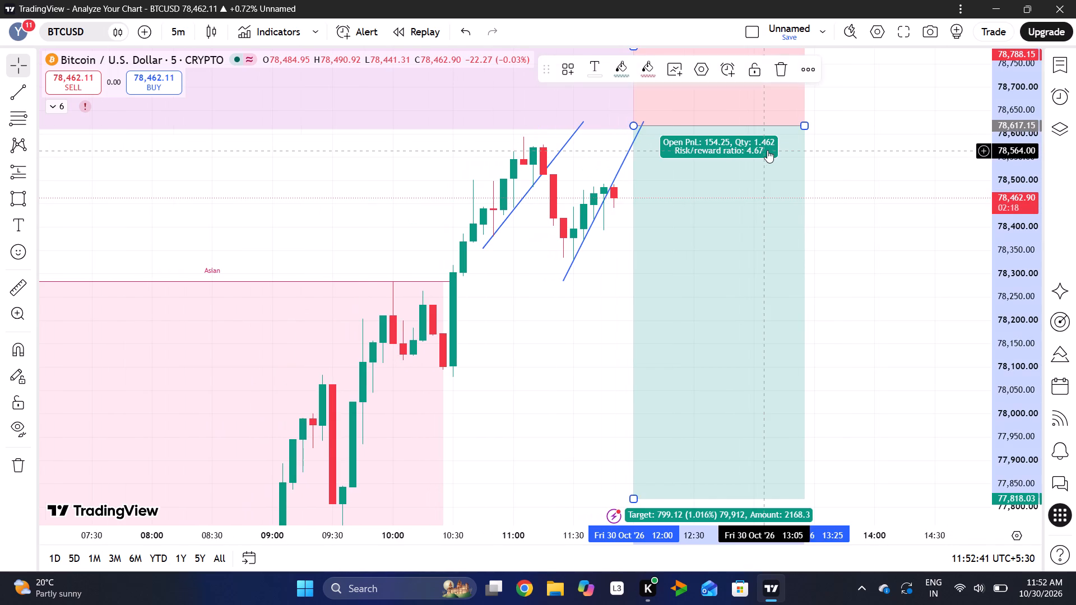
drag(767, 150, 778, 153)
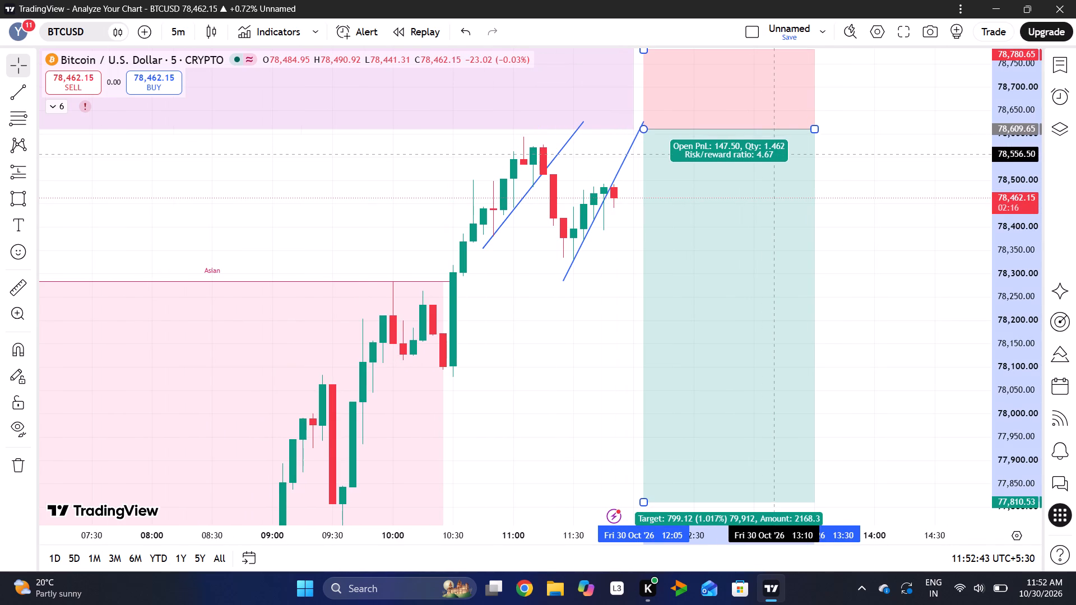
drag(778, 153, 781, 152)
click(925, 132)
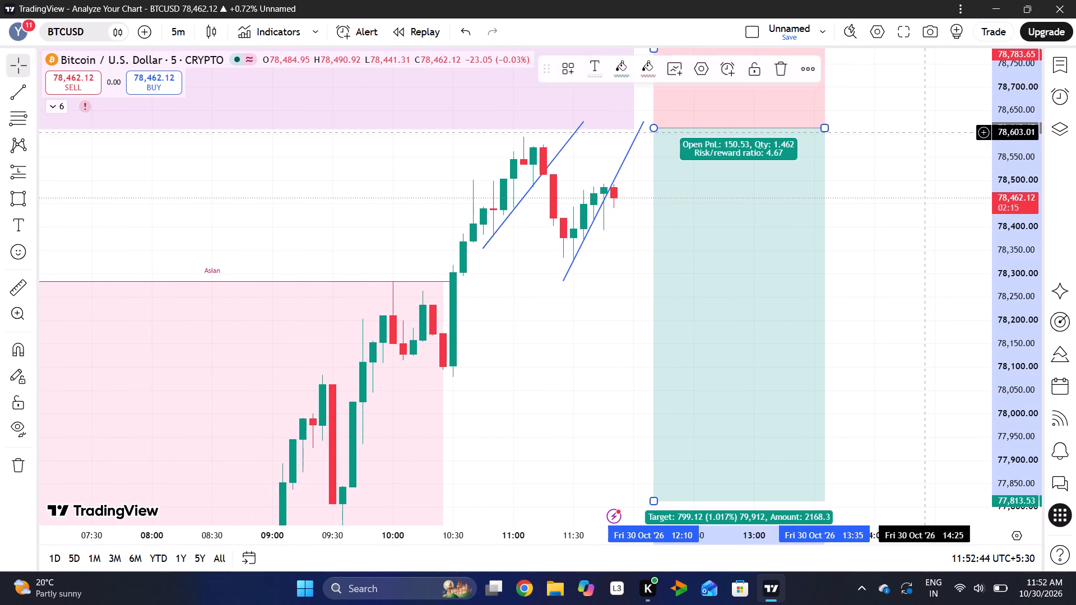
Review the moved short position against the supply zone and Asian session on the 15-minute timeframe.
drag(1015, 132, 1007, 221)
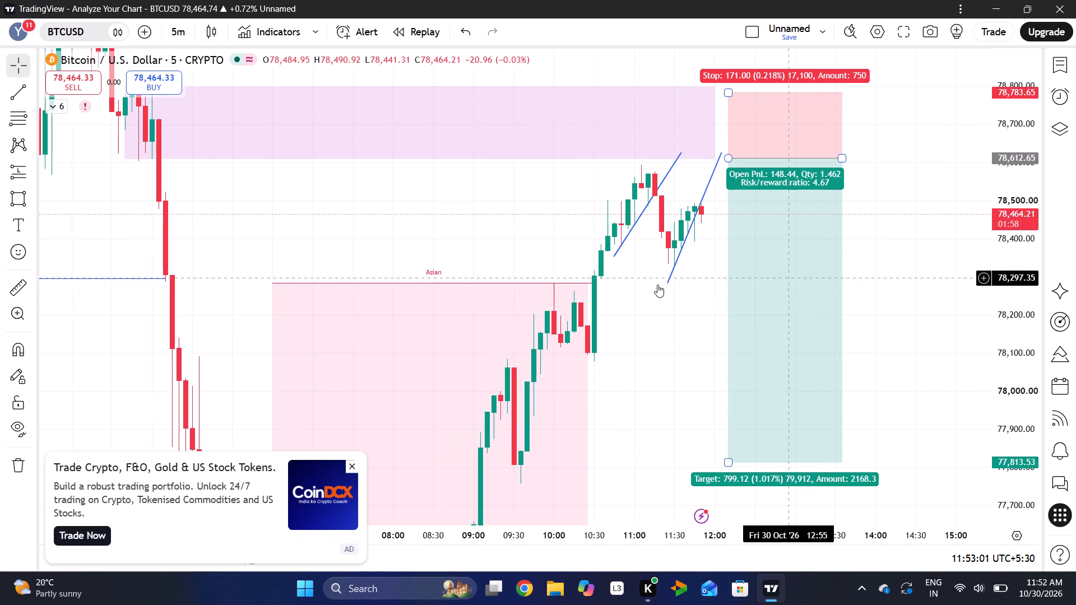
click(653, 338)
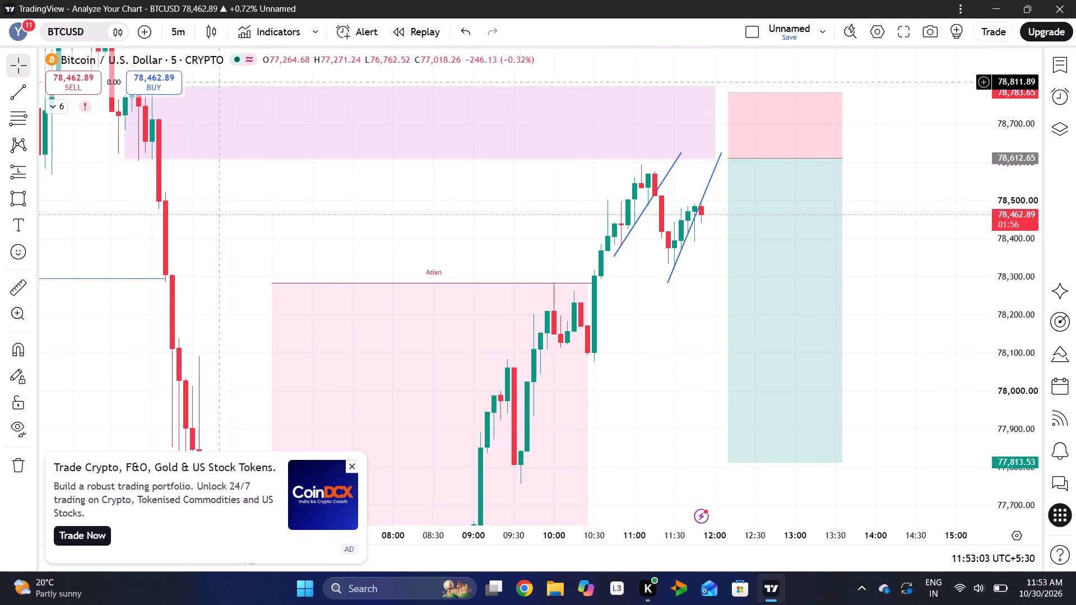
click(173, 36)
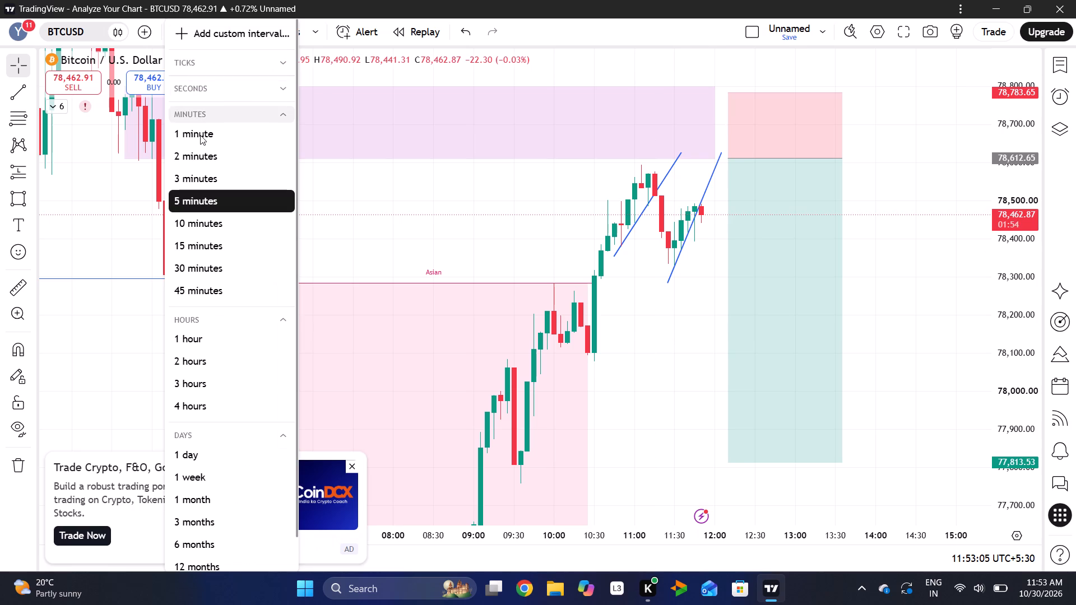
click(187, 242)
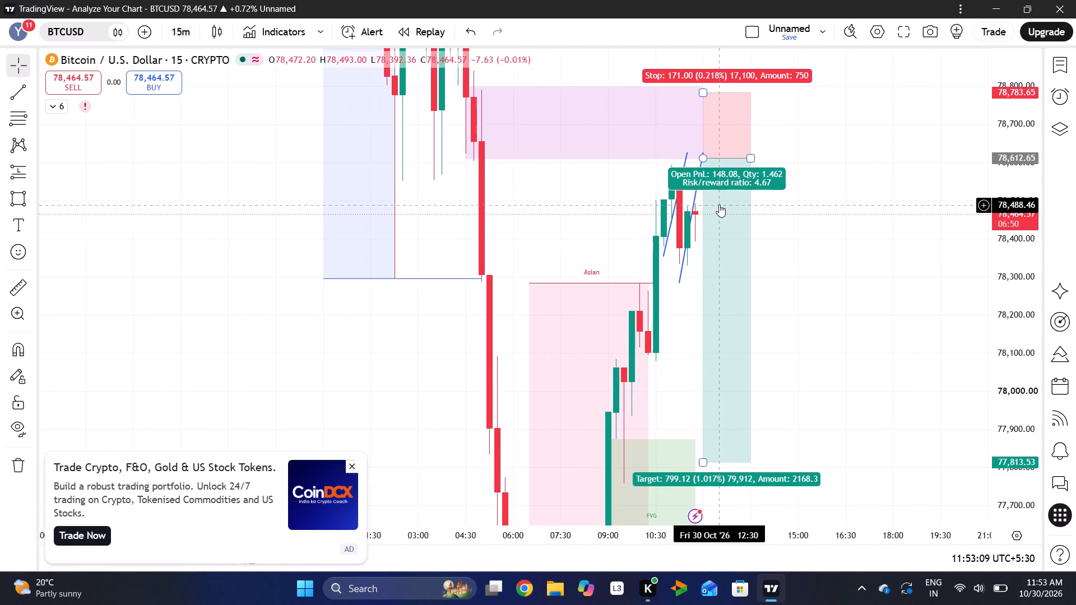
click(719, 204)
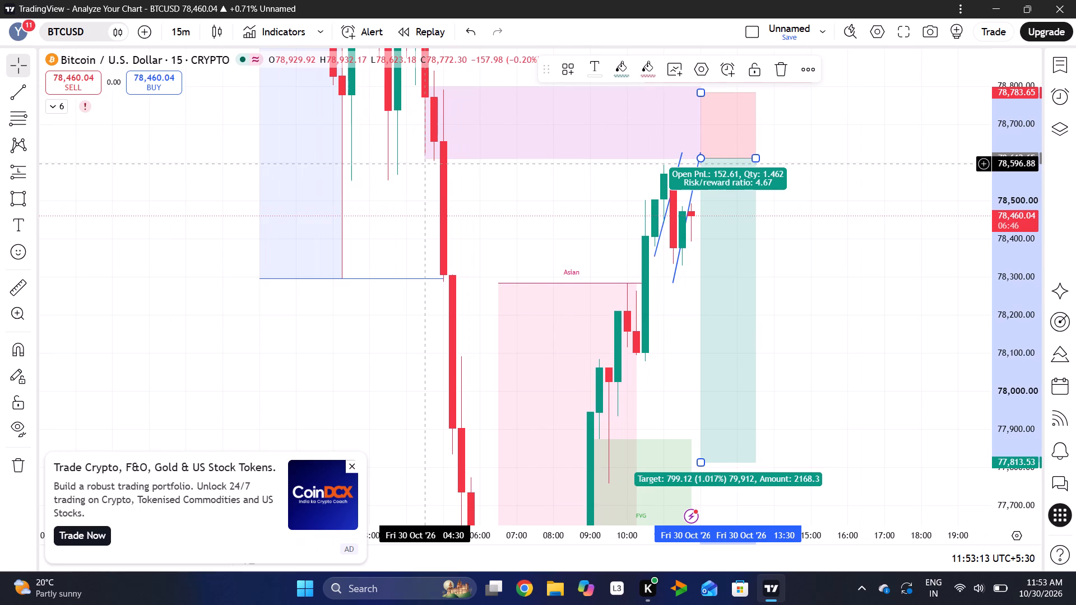
Review the short position, the supply zone and the preceding sell-off on the 1-hour timeframe.
click(183, 39)
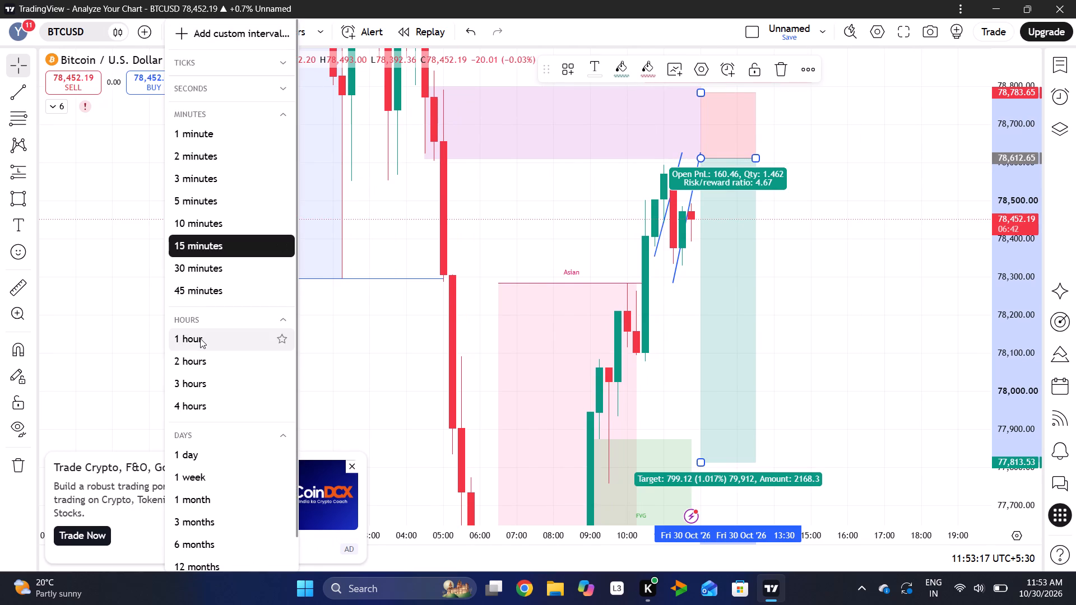
click(200, 339)
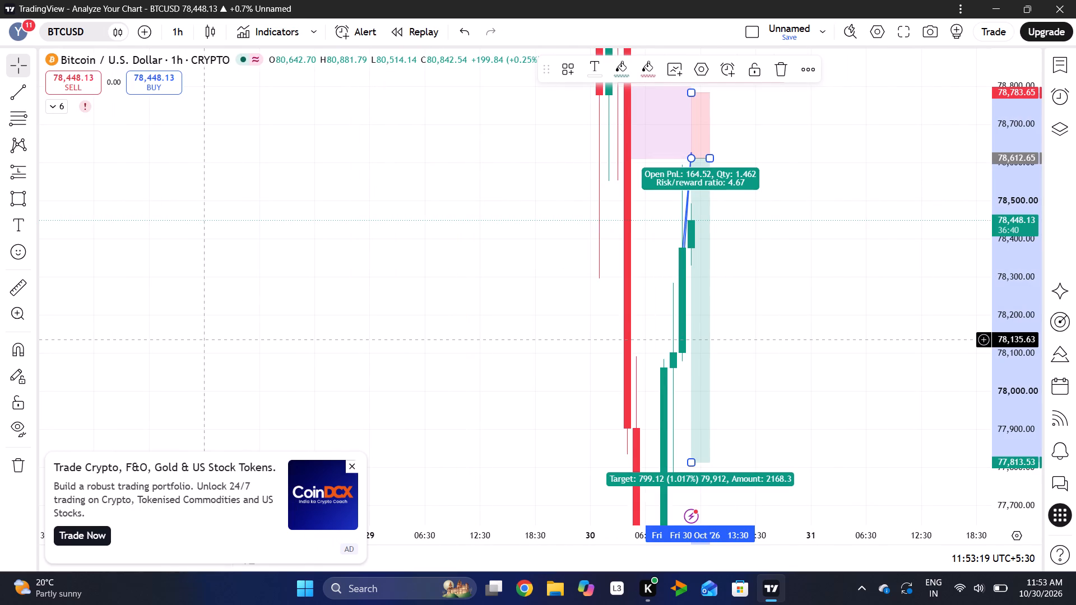
click(379, 327)
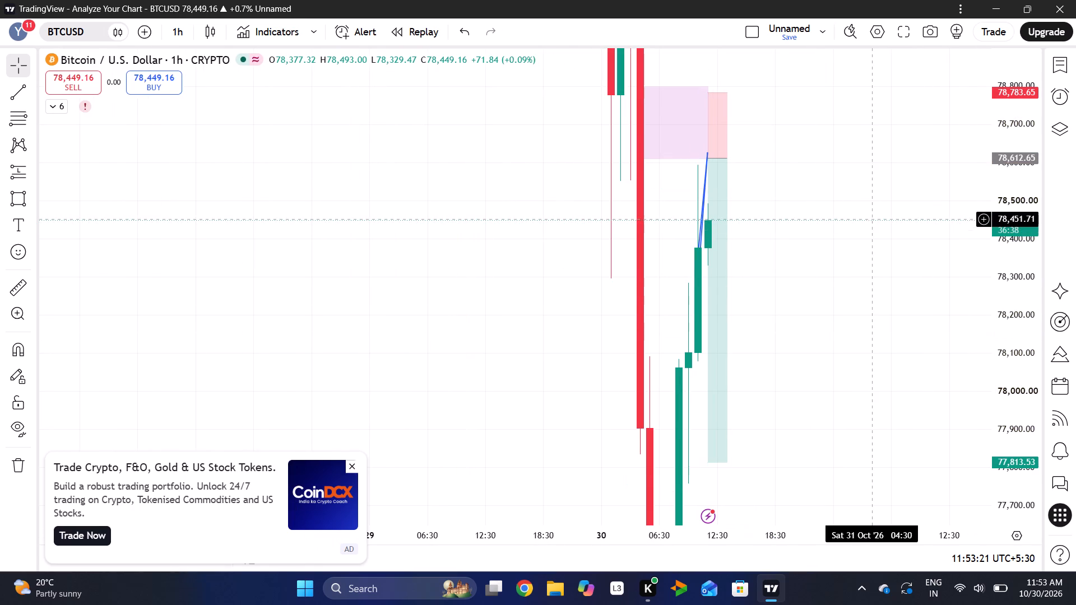
drag(1005, 138, 987, 367)
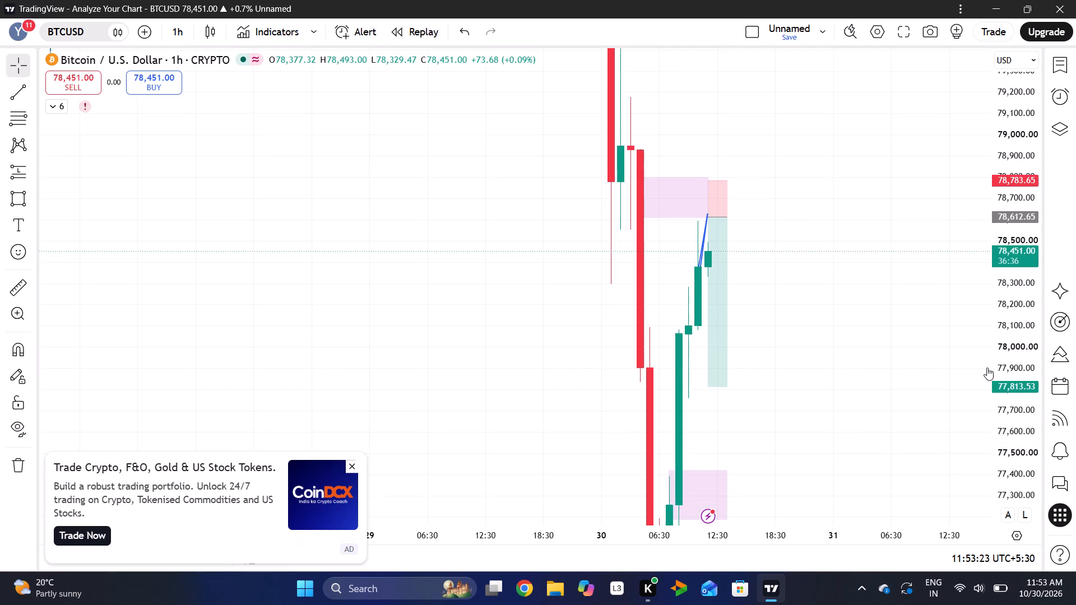
drag(987, 367, 971, 450)
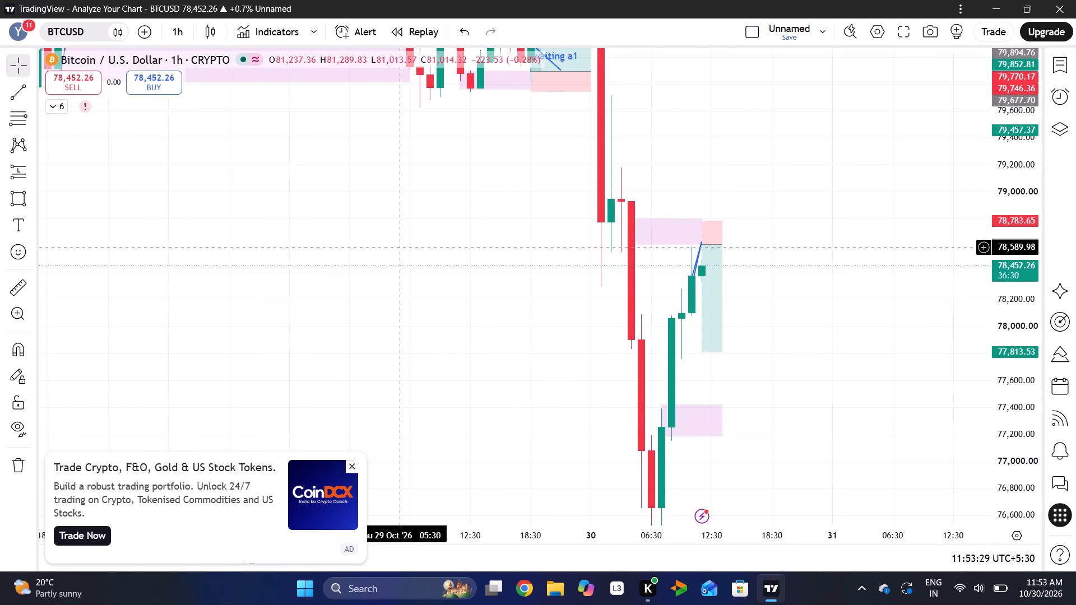
Check the short position and the purple supply zone on the 15-minute timeframe.
click(174, 38)
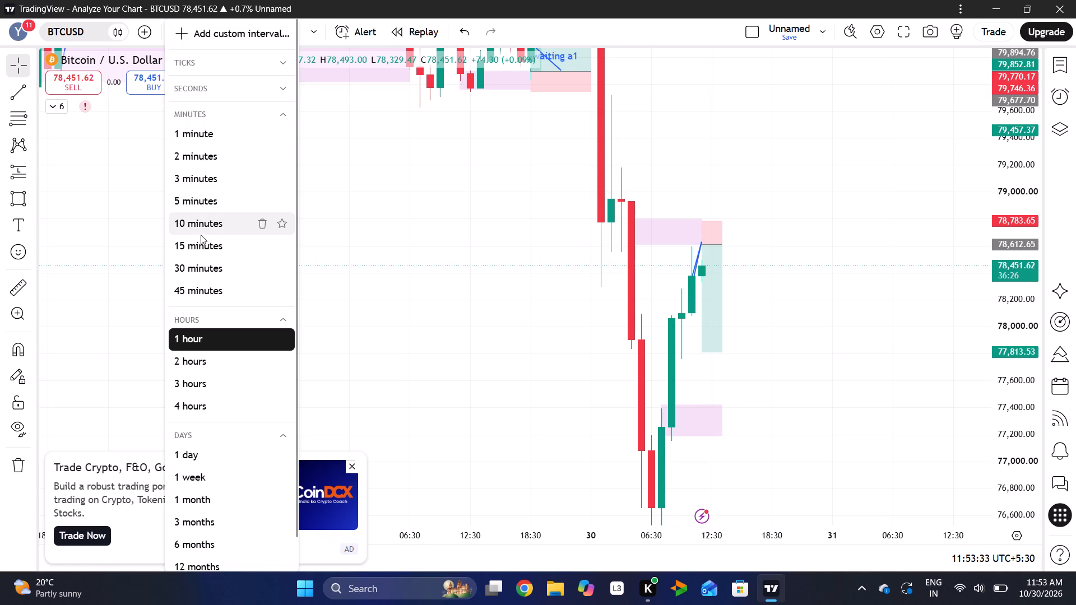
click(201, 235)
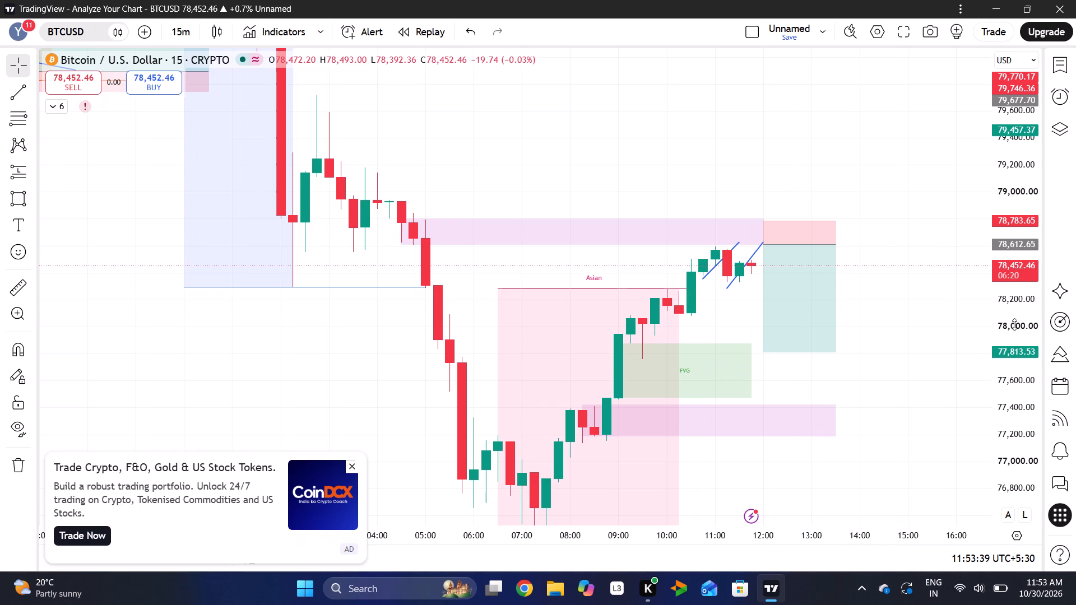
drag(1014, 324, 981, 87)
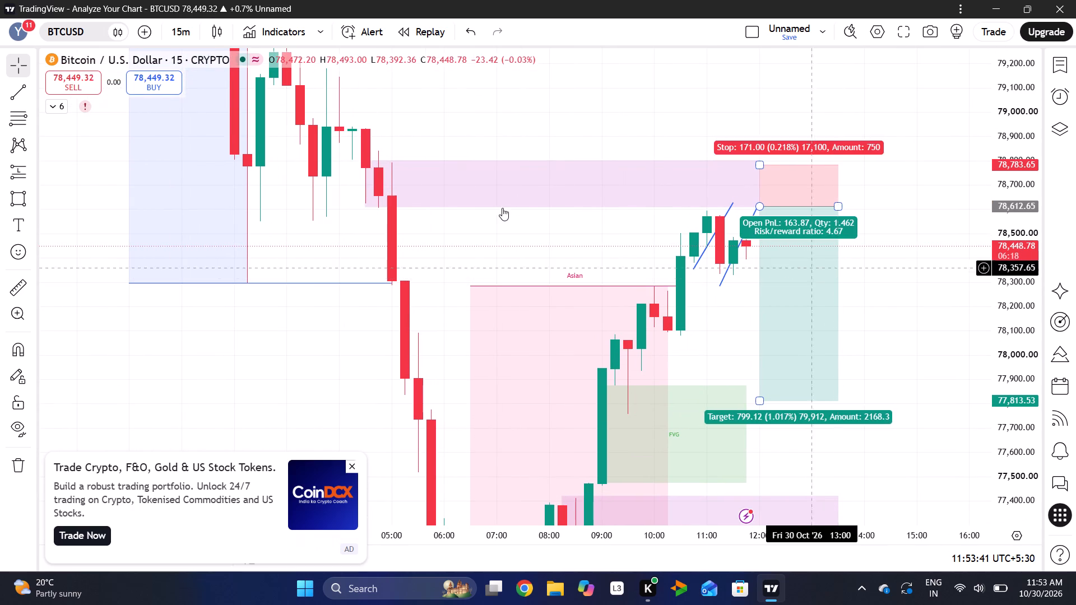
Examine the latest candles on the 5-minute timeframe against the two blue trend lines, supply zone and short position.
click(184, 40)
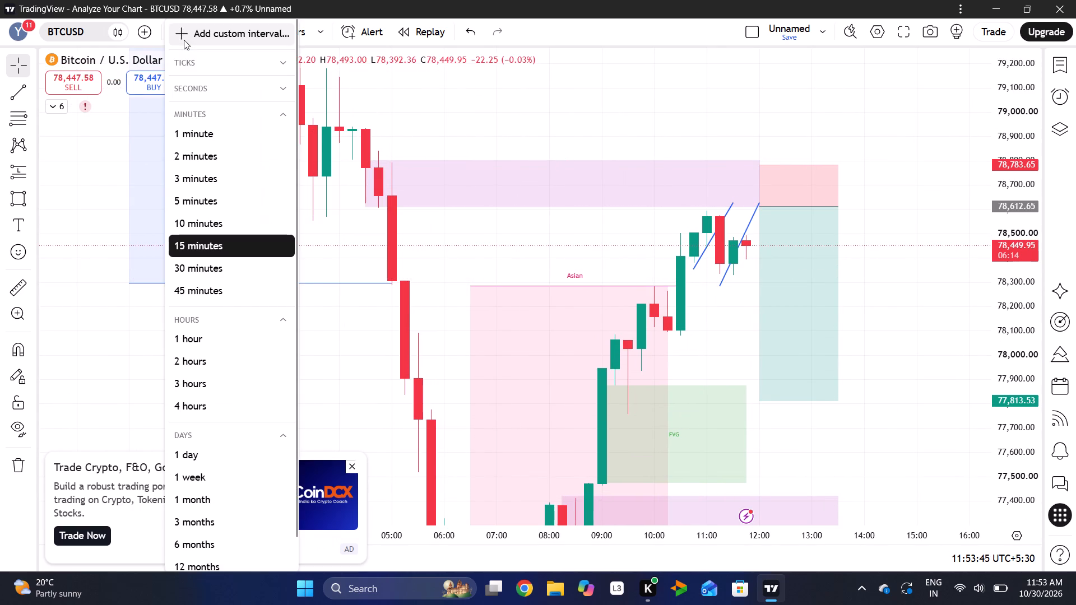
click(193, 198)
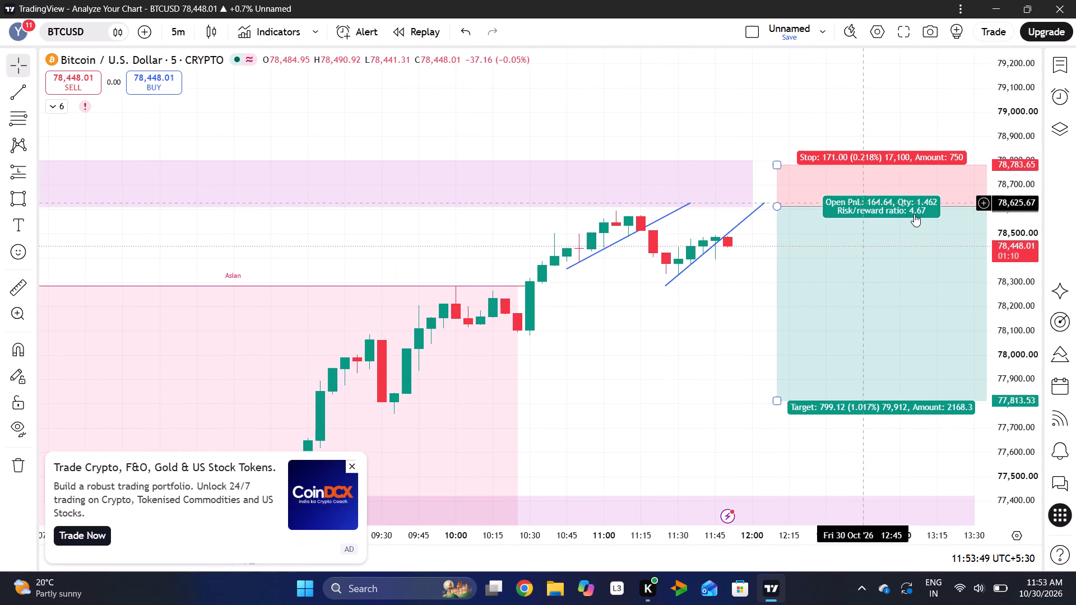
drag(1018, 302, 1002, 0)
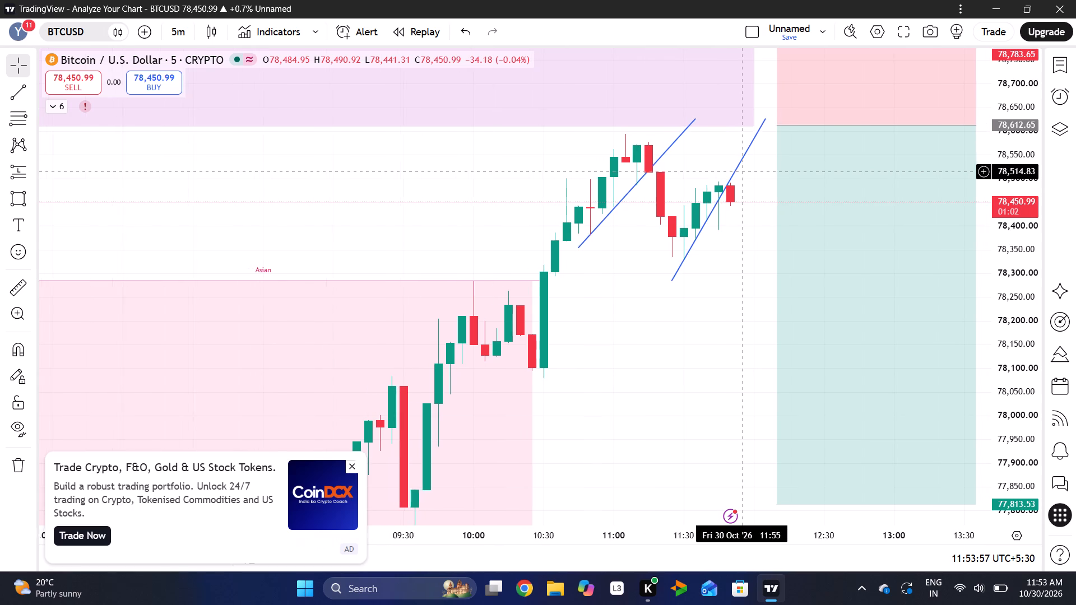
drag(742, 171, 663, 202)
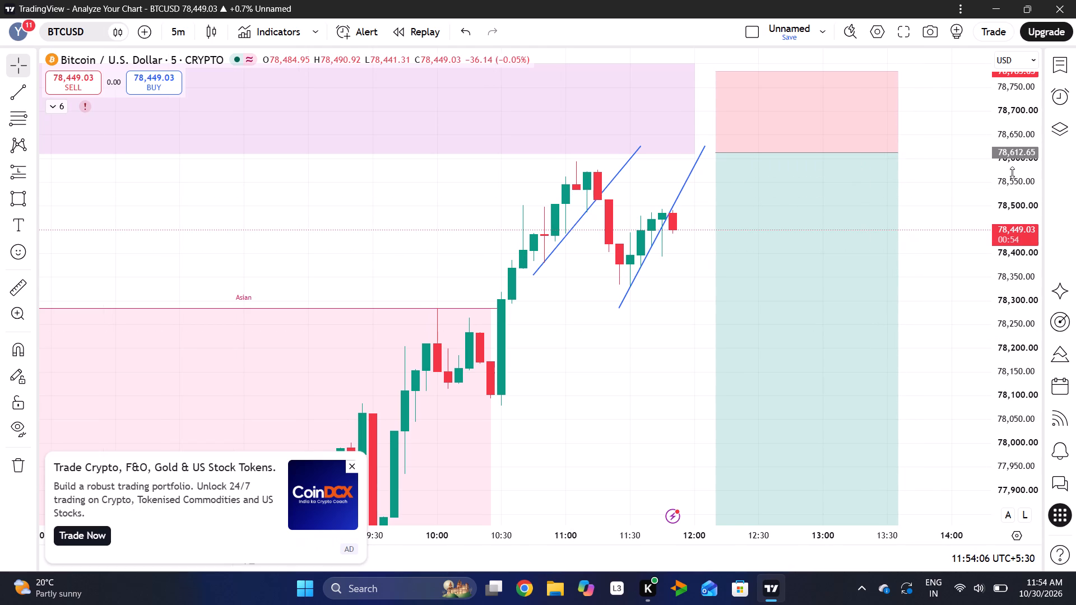
drag(1012, 173, 1003, 257)
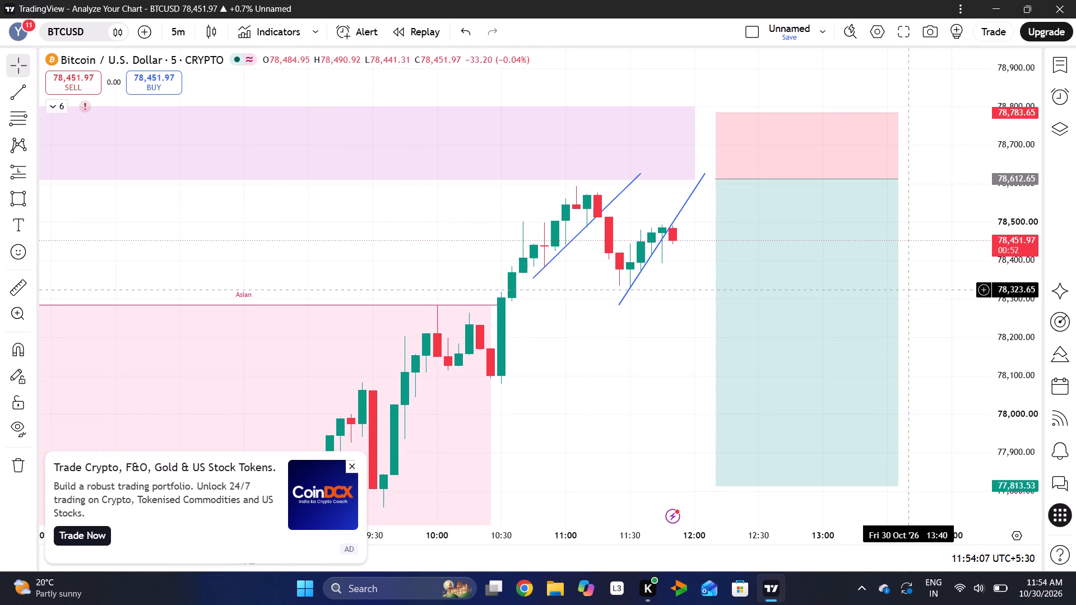
scroll(911, 290, up, 2)
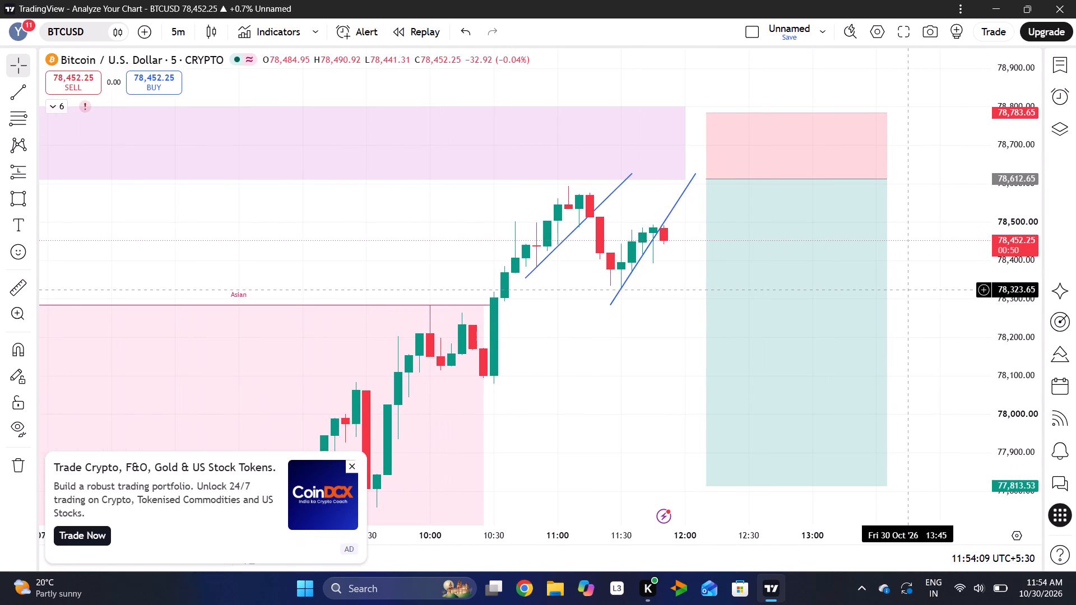
scroll(911, 290, up, 1)
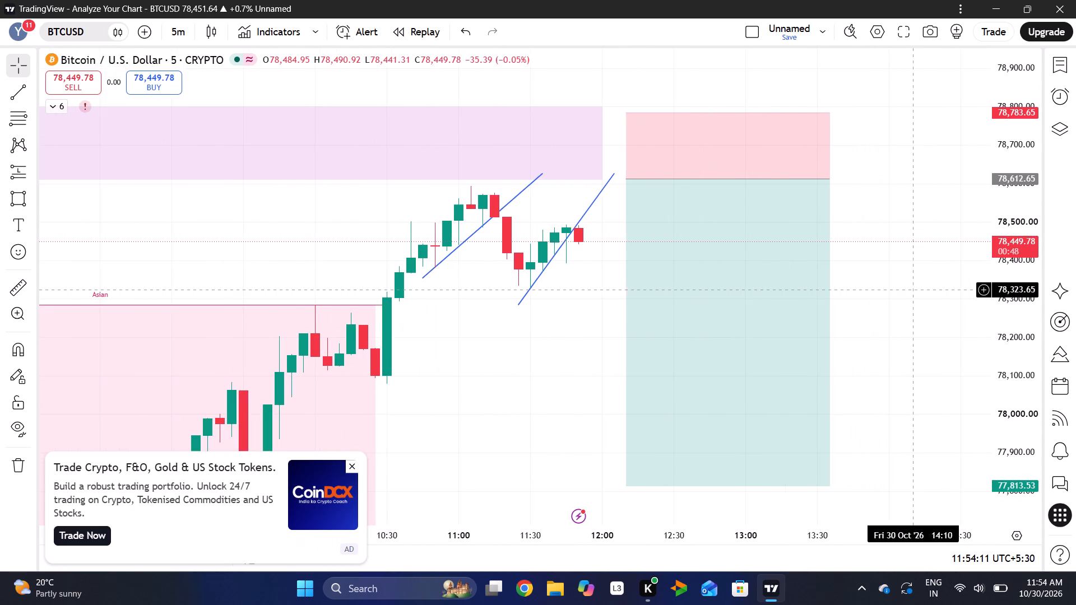
scroll(911, 290, up, 2)
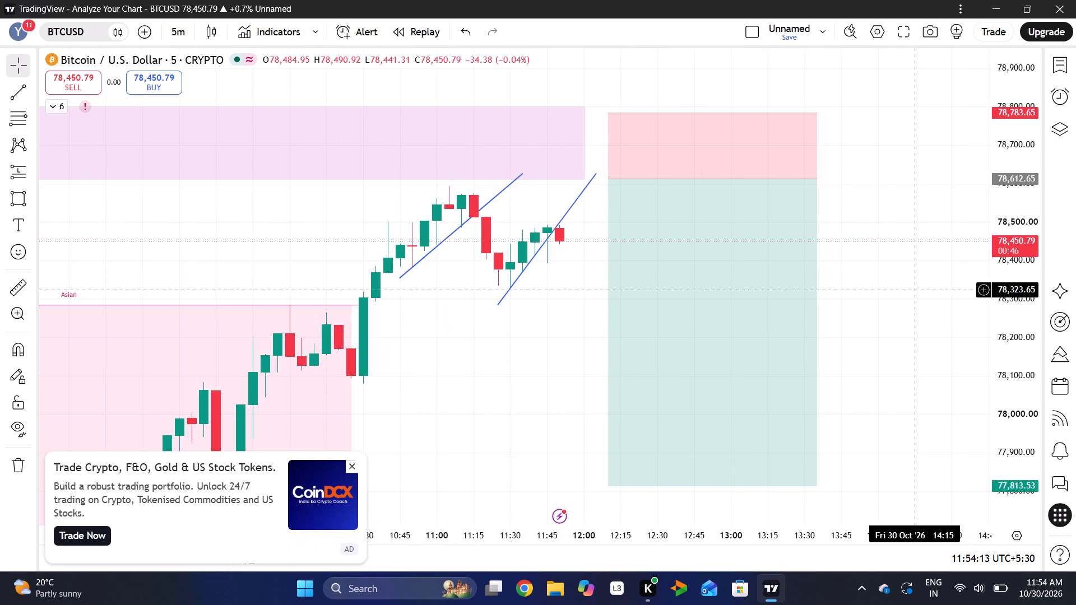
scroll(911, 290, up, 1)
drag(1022, 274, 1029, 170)
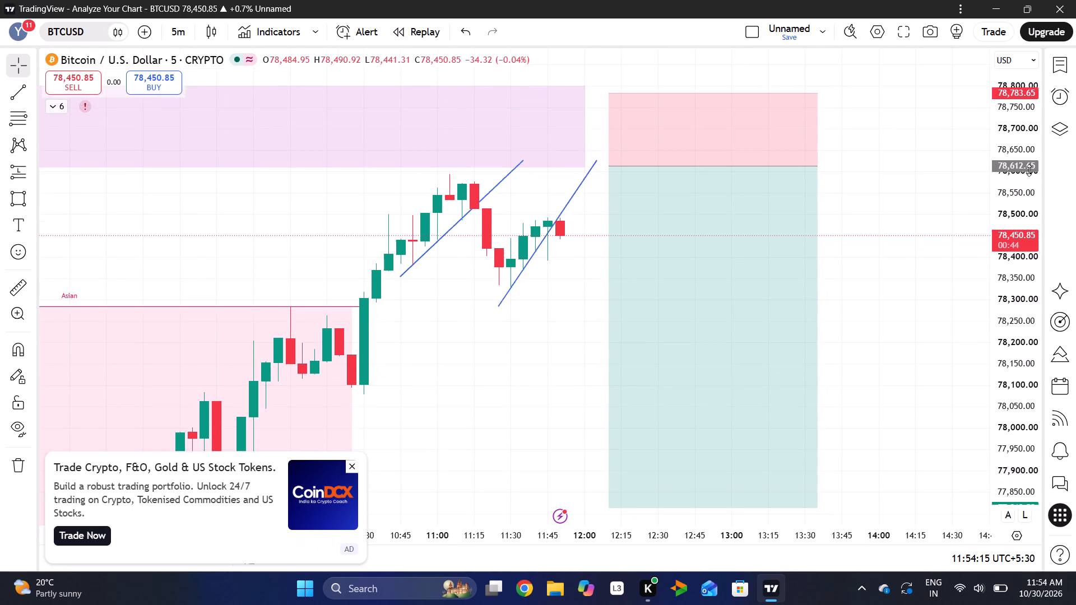
drag(1029, 170, 1028, 101)
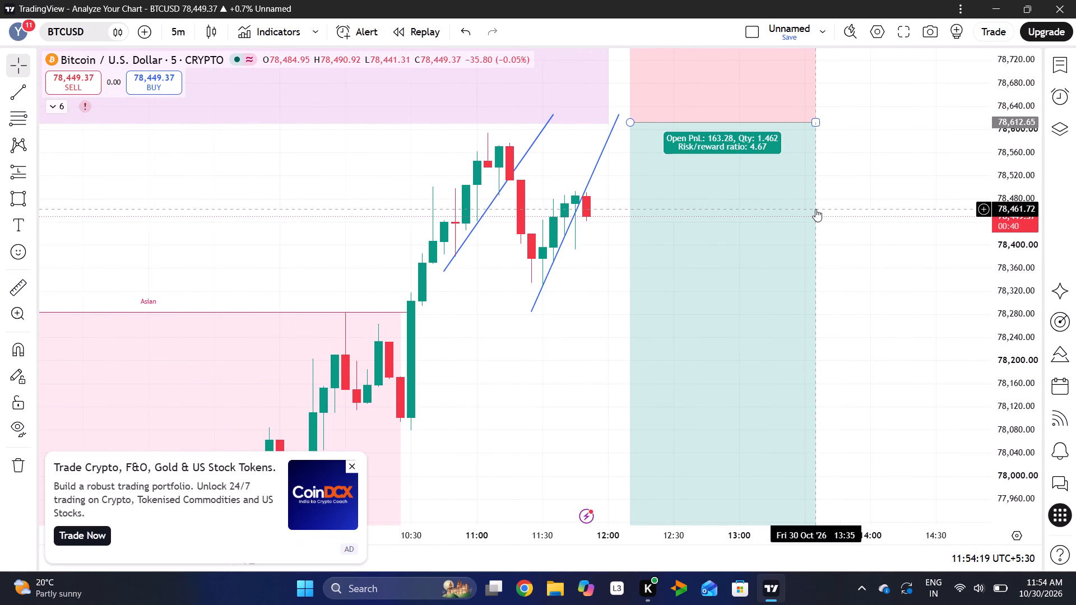
drag(1007, 171, 1009, 221)
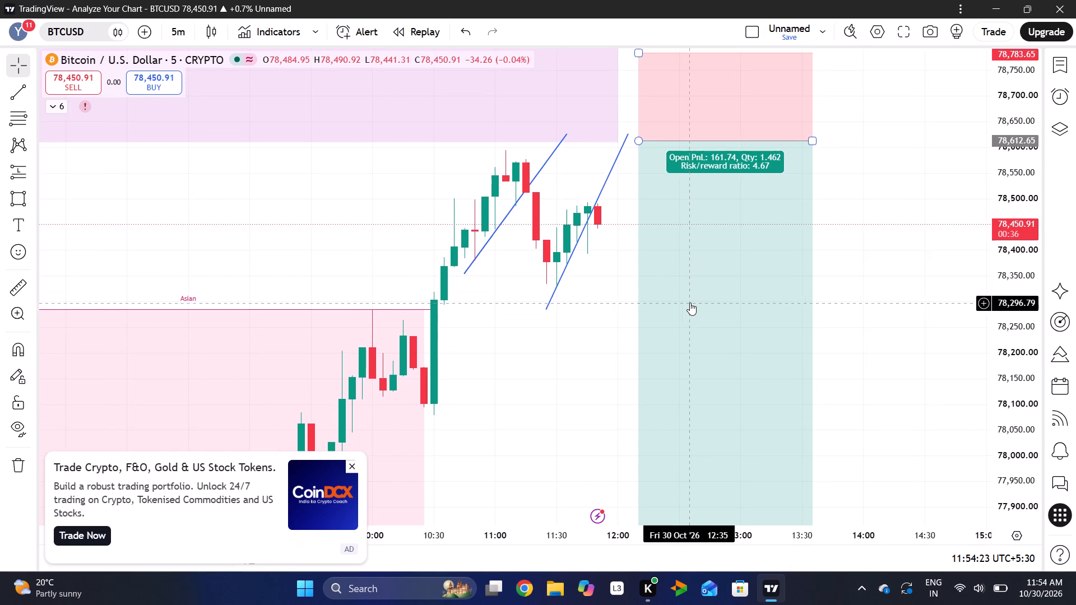
drag(1005, 230, 1004, 264)
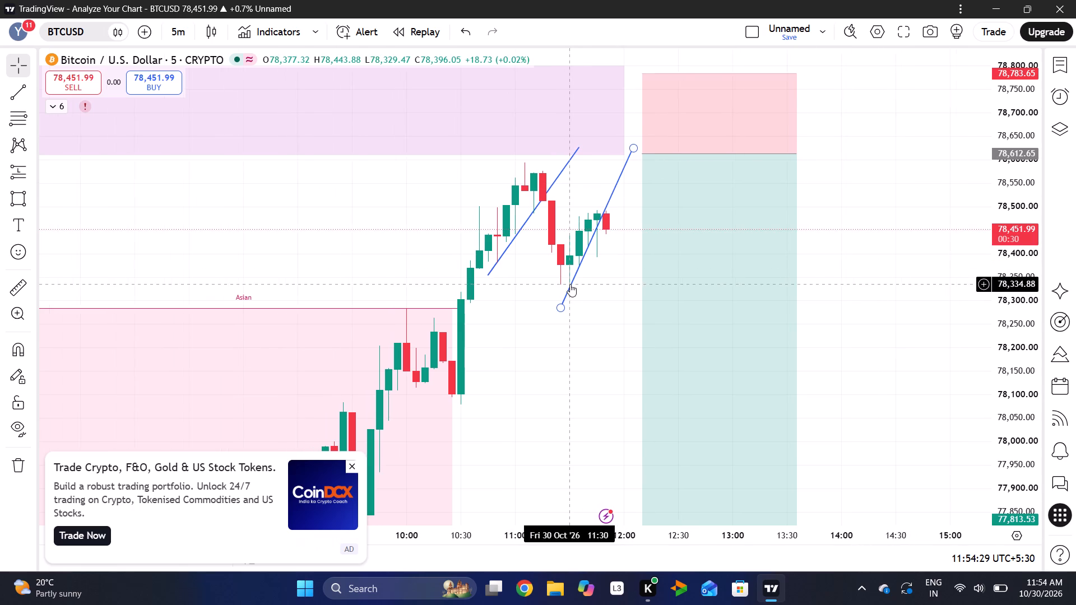
drag(604, 282, 548, 366)
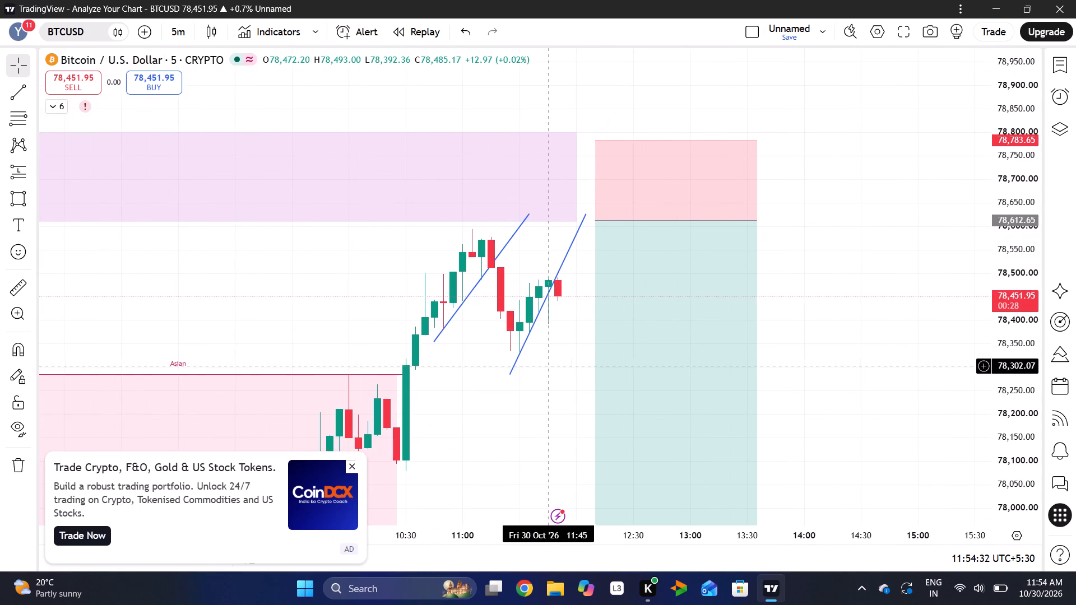
Close the CoinDCX advertisement covering part of the chart.
click(356, 468)
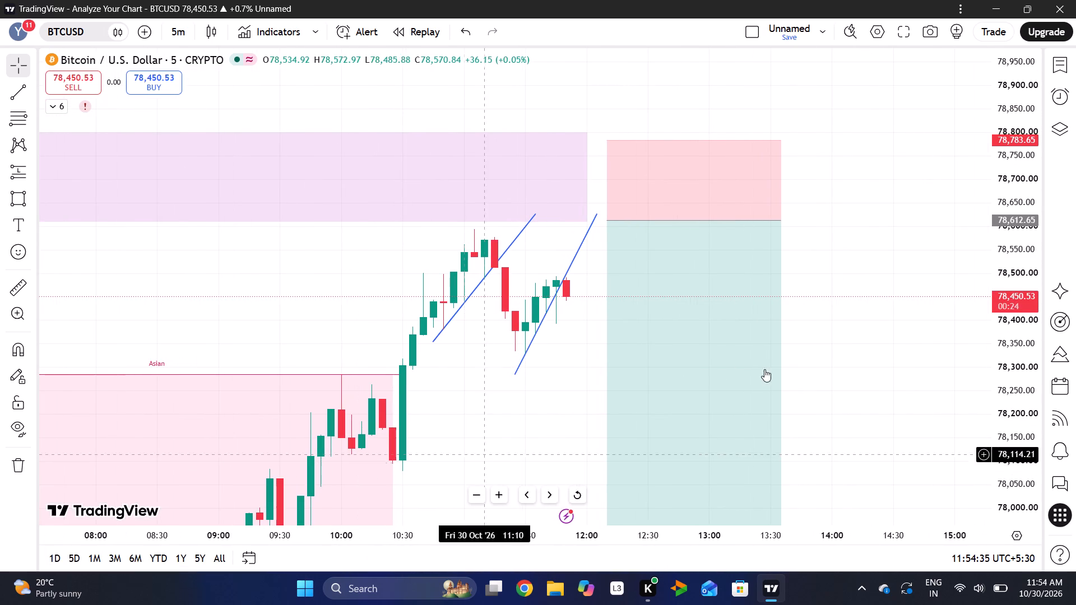
Examine the current 5-minute candle against the second blue trend line and the short entry.
drag(1009, 367, 1015, 422)
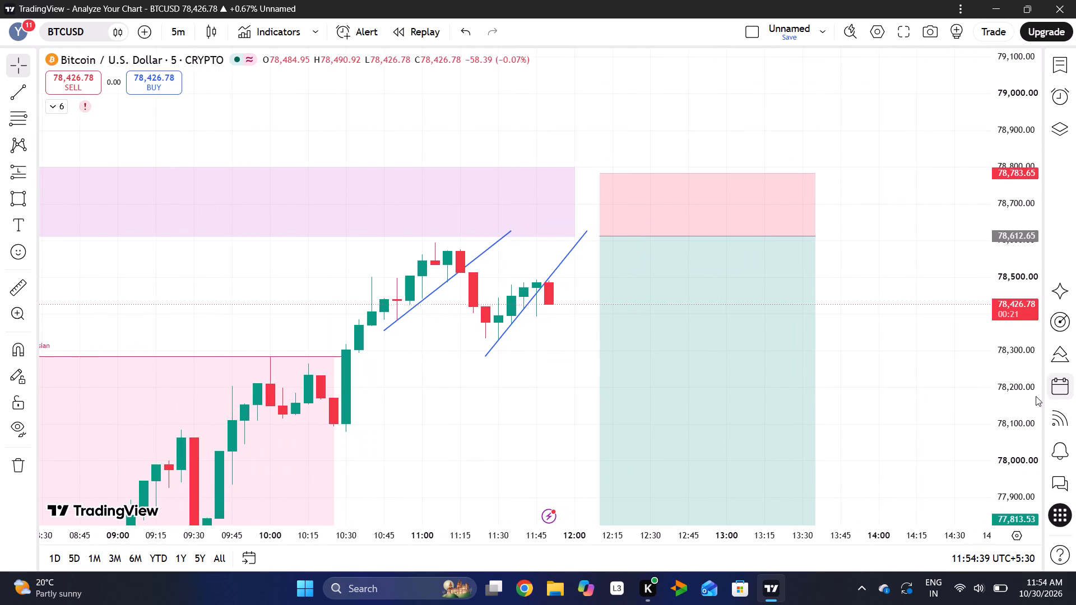
drag(1026, 393, 1019, 199)
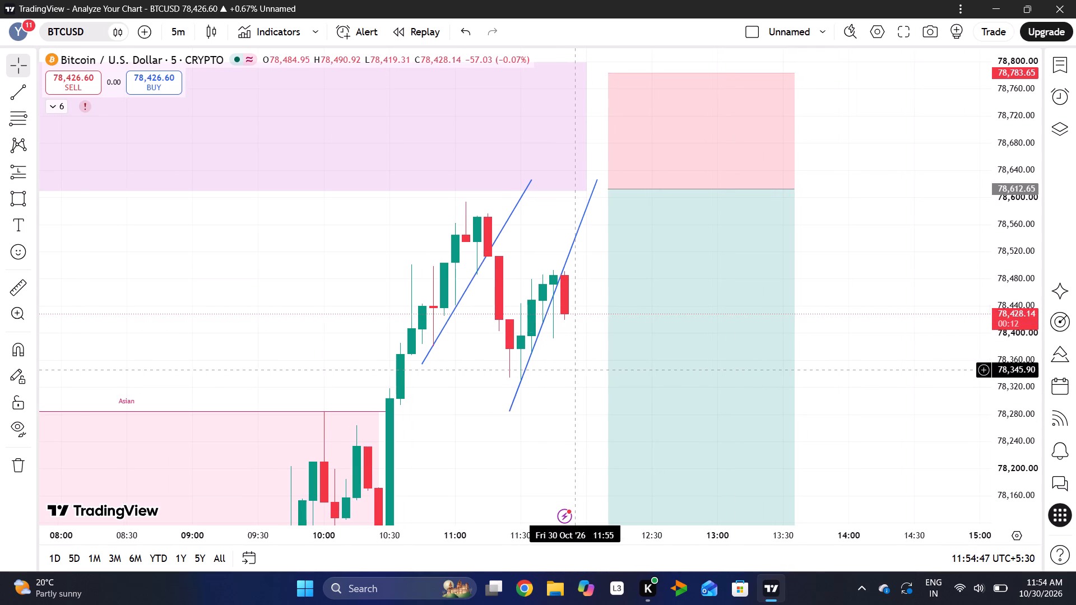
drag(576, 369, 589, 319)
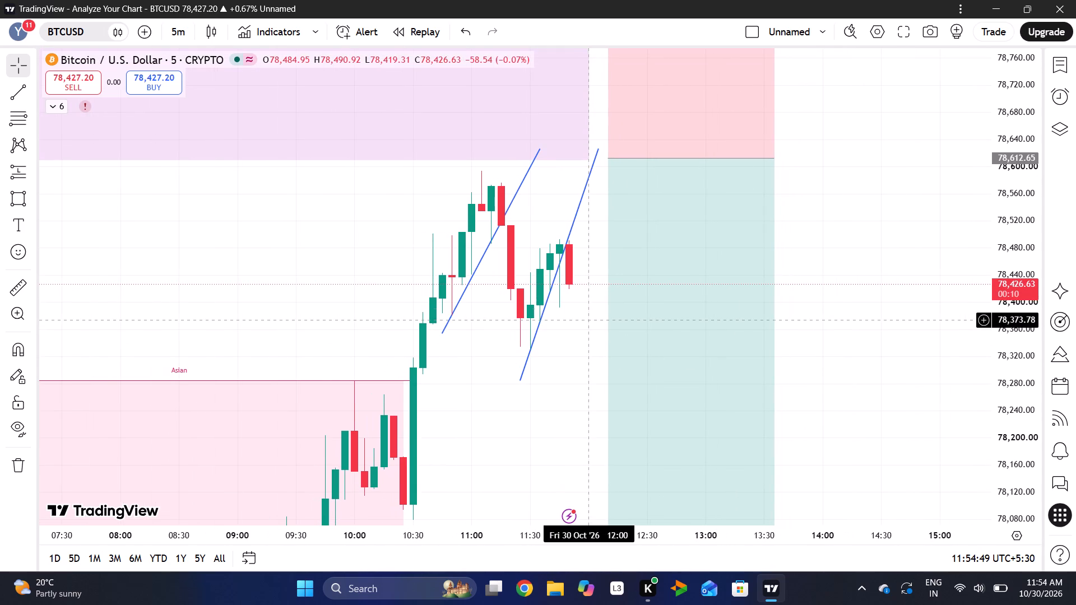
drag(1033, 196, 1029, 244)
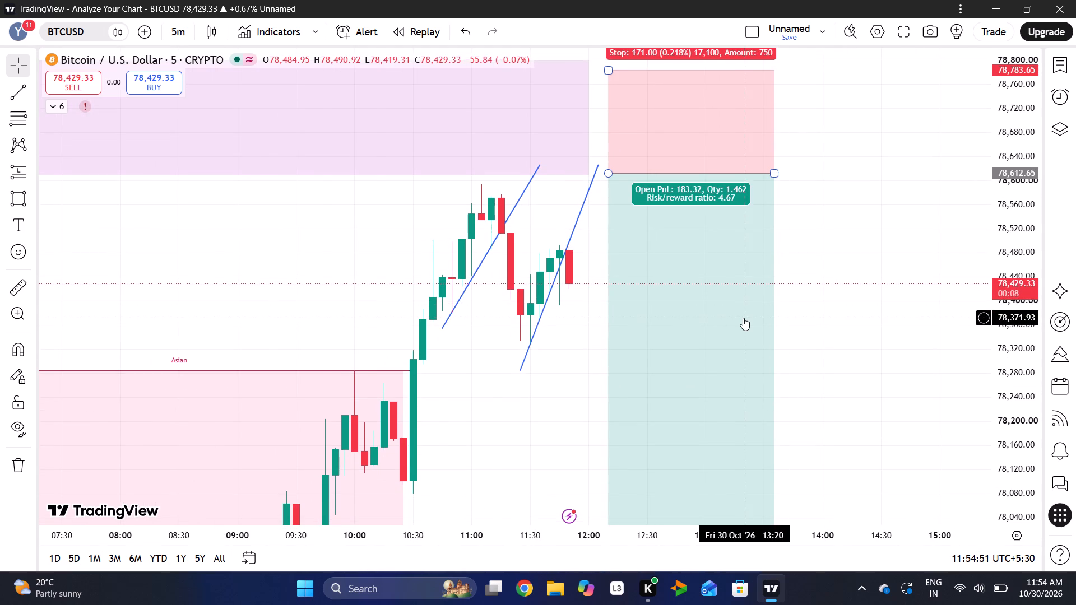
Review the short position against the supply zone, Asian session, FVG and lower purple zone on the 15-minute timeframe.
click(171, 32)
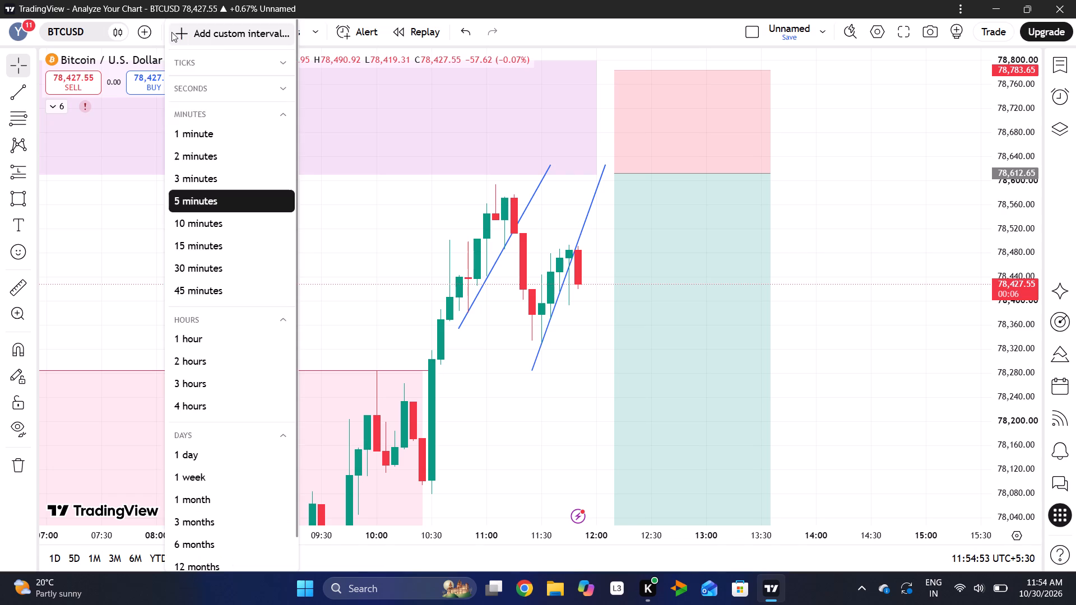
click(214, 252)
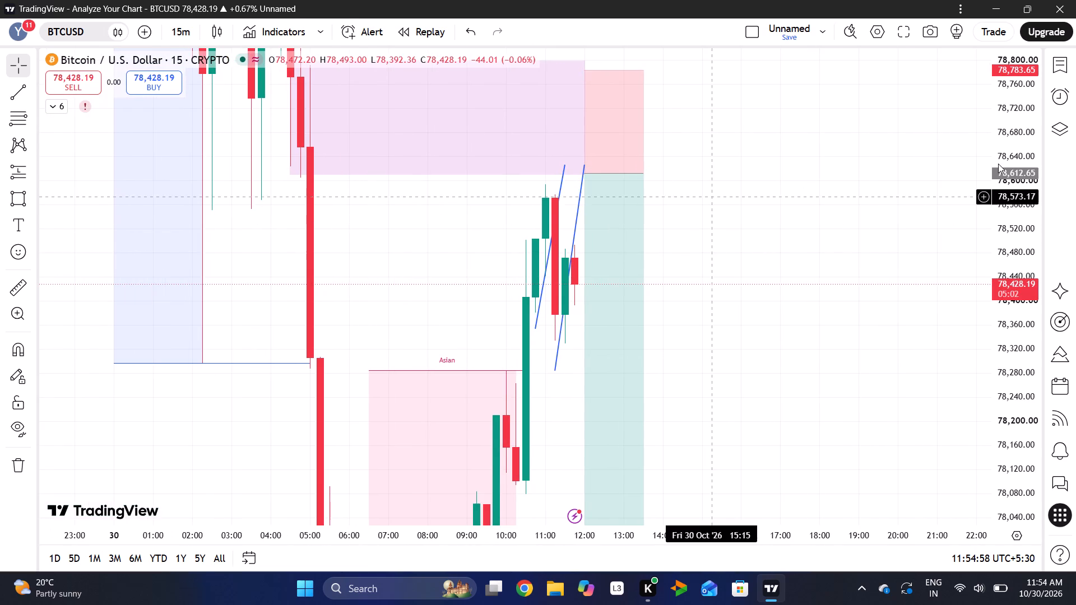
drag(1036, 146, 1038, 297)
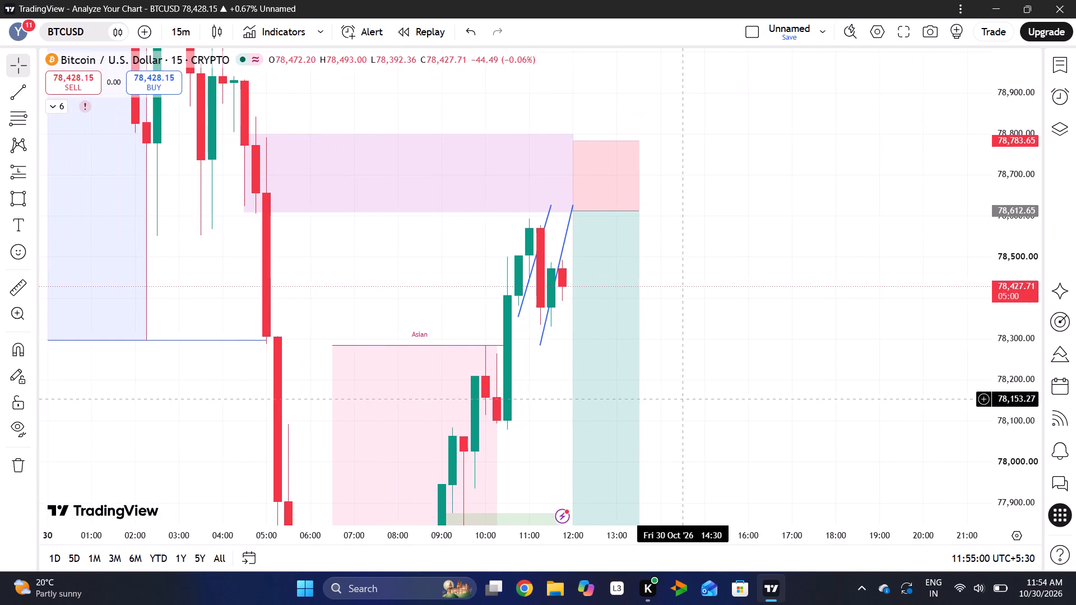
drag(683, 399, 732, 229)
drag(732, 229, 744, 119)
drag(1039, 124, 1040, 128)
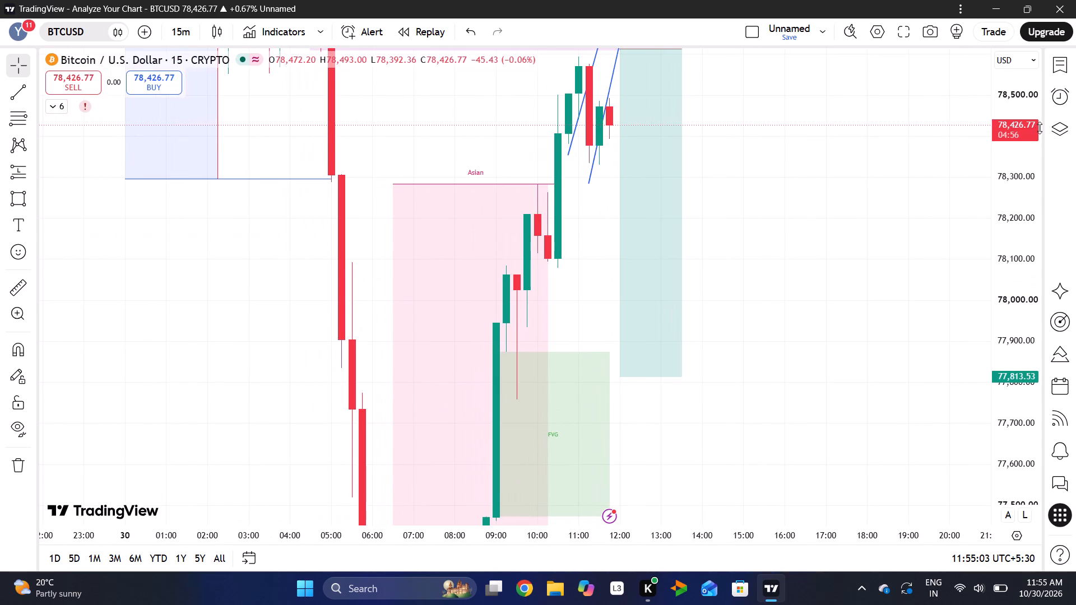
drag(1040, 128, 998, 373)
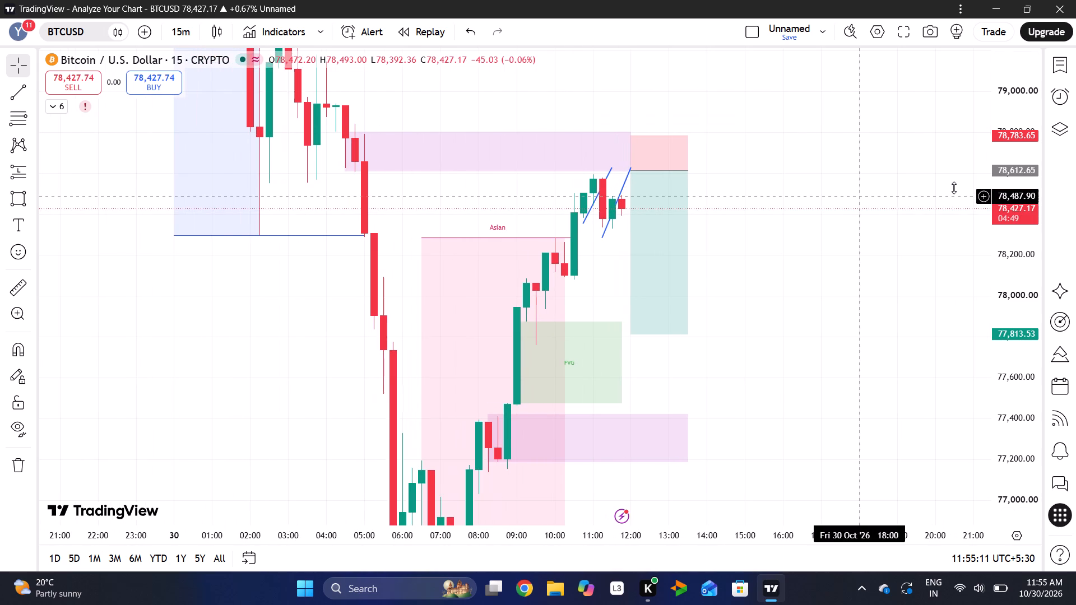
drag(1009, 164, 1014, 257)
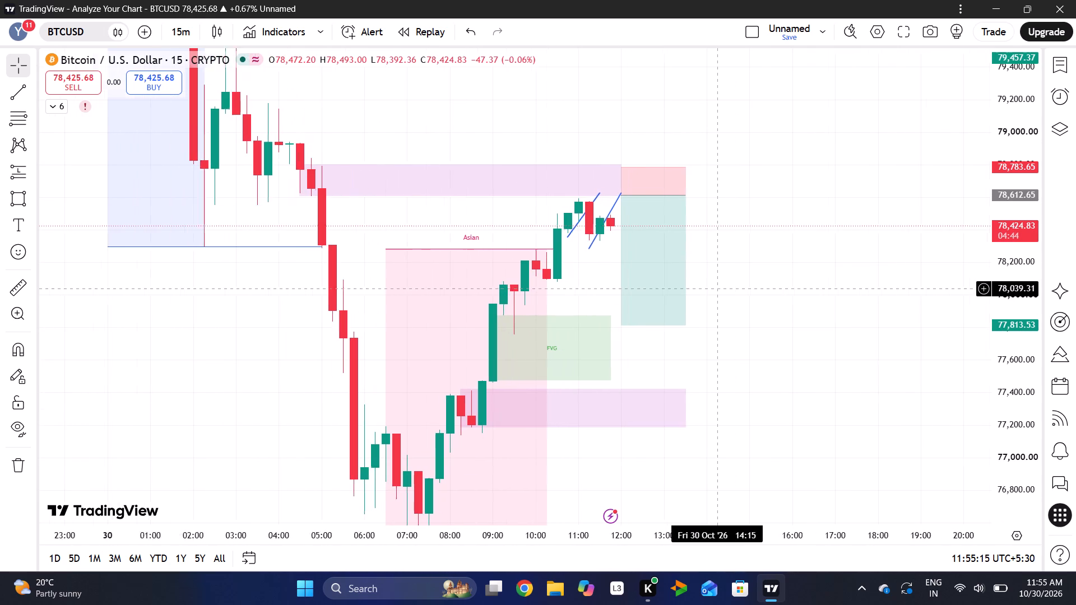
On the 5-minute timeframe, shift the short position to run from 12:00 to 13:25 with stop at 78,789.49 and target at 77,819.37.
click(180, 36)
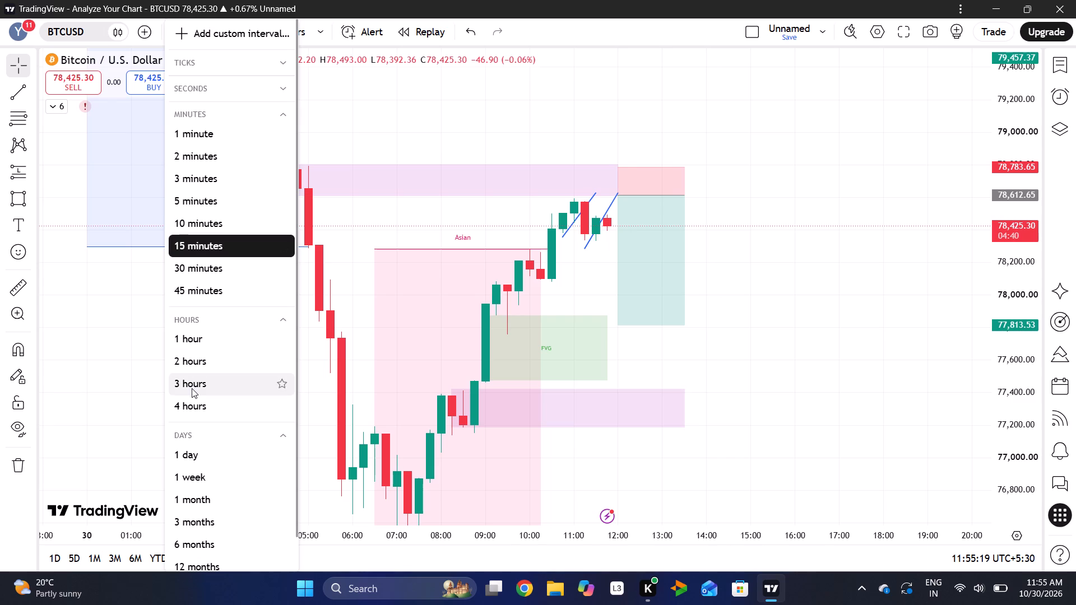
click(214, 210)
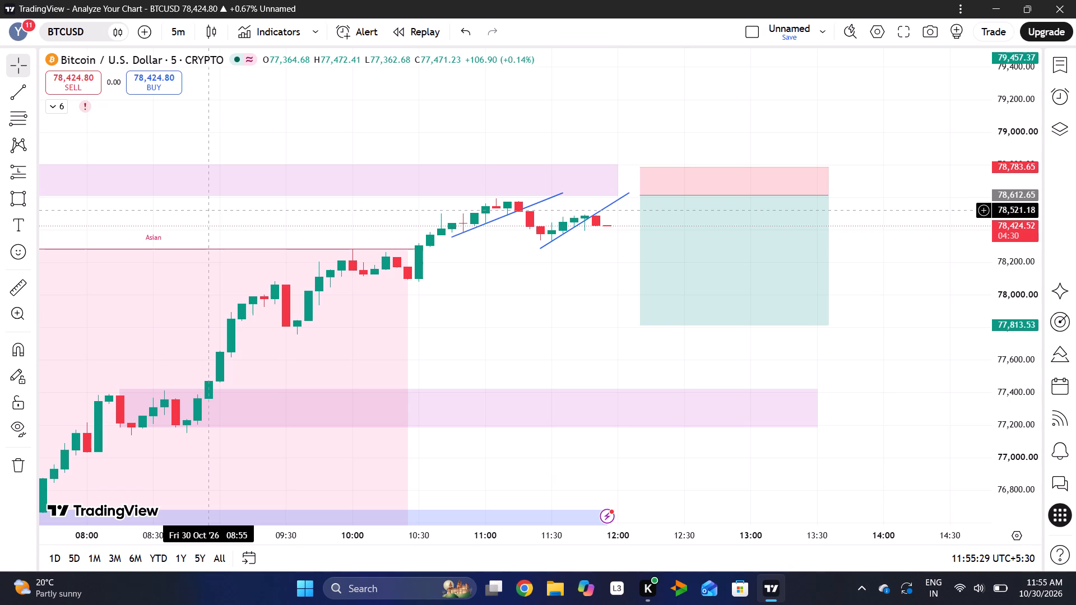
scroll(0, 351, right, 1)
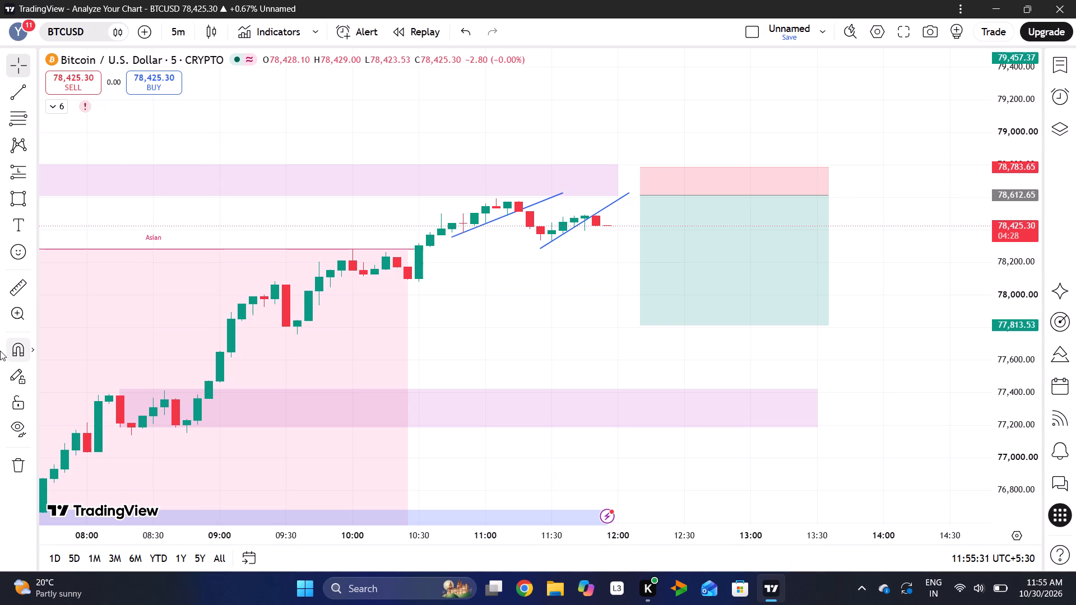
scroll(0, 351, right, 1)
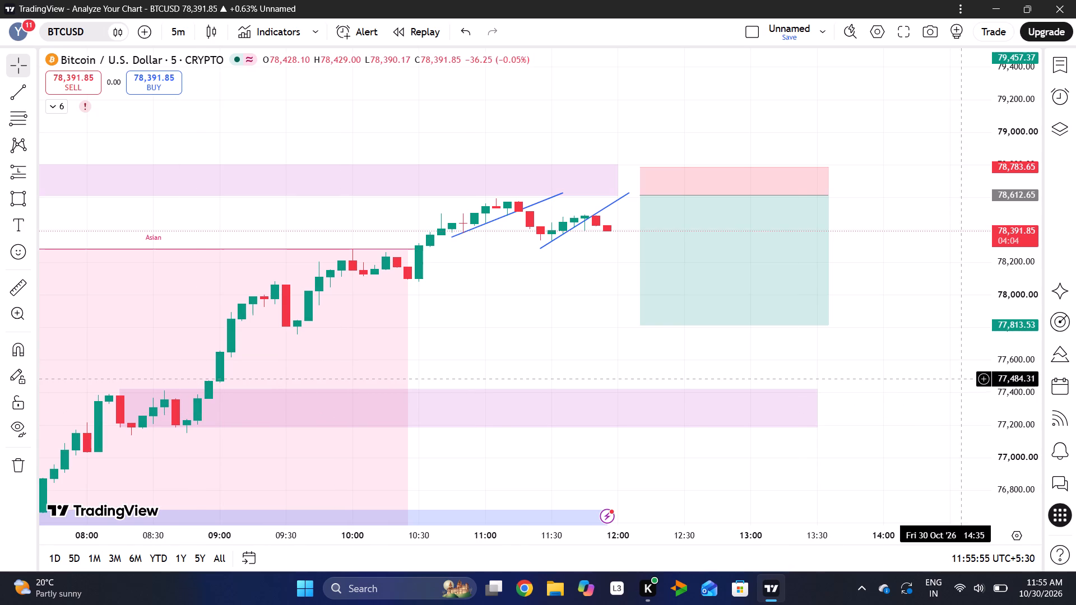
drag(1010, 390, 1027, 281)
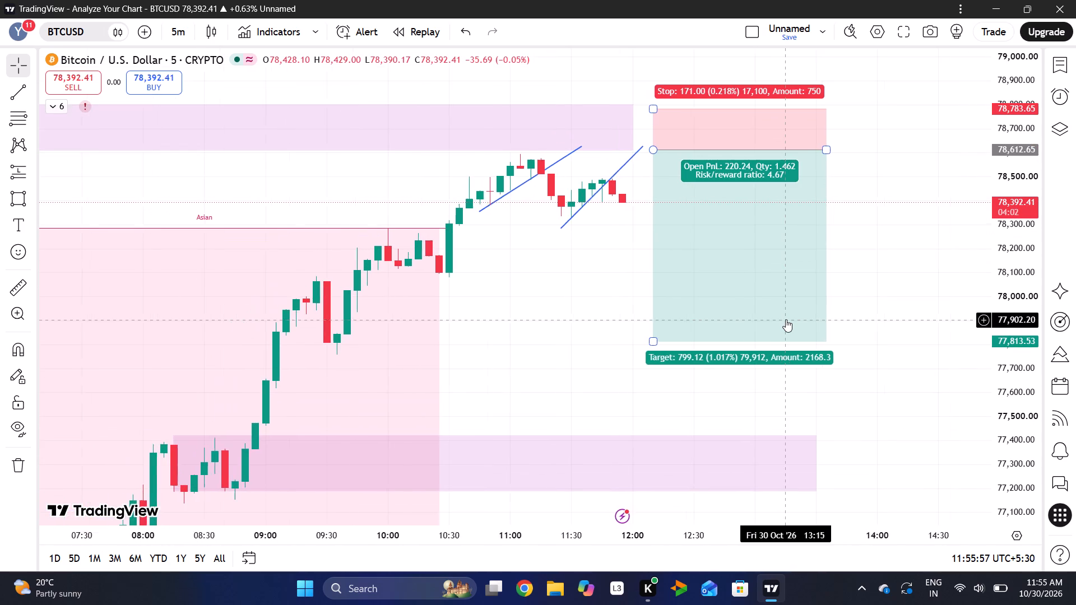
drag(755, 254, 754, 254)
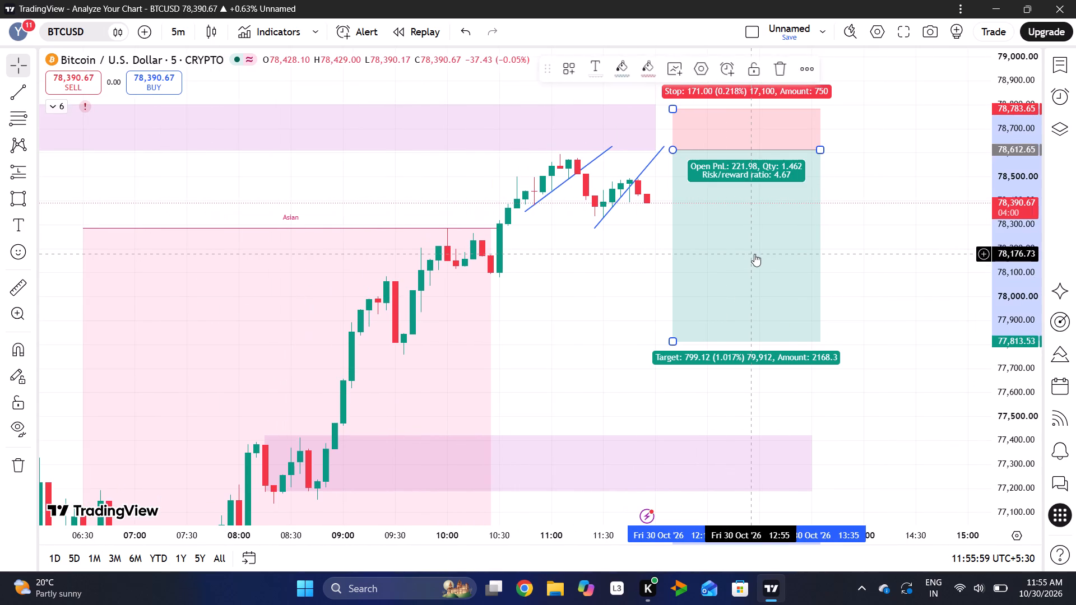
drag(754, 254, 741, 252)
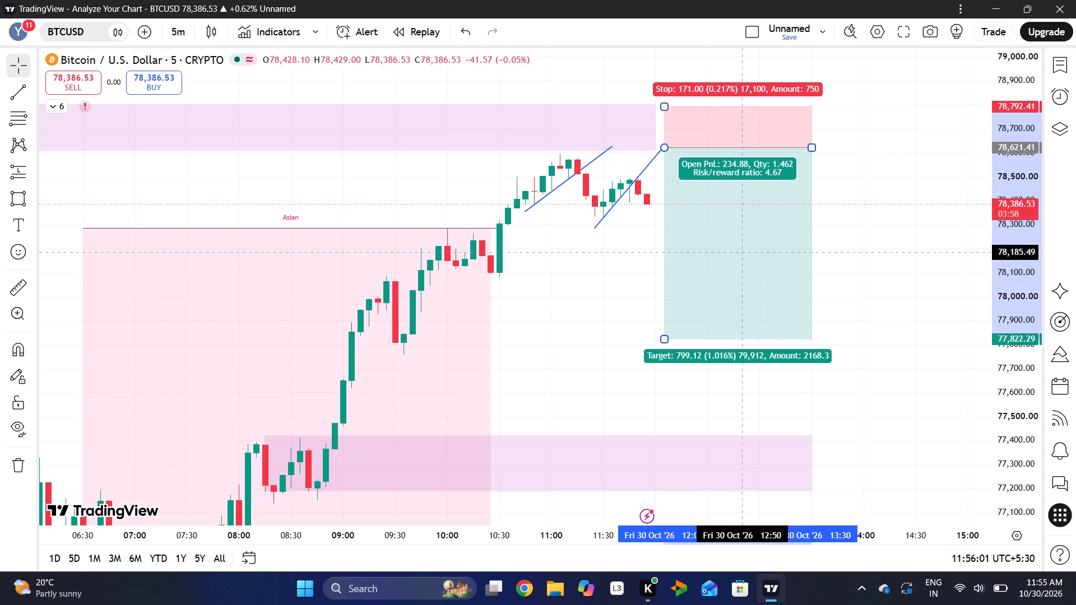
drag(741, 252, 736, 252)
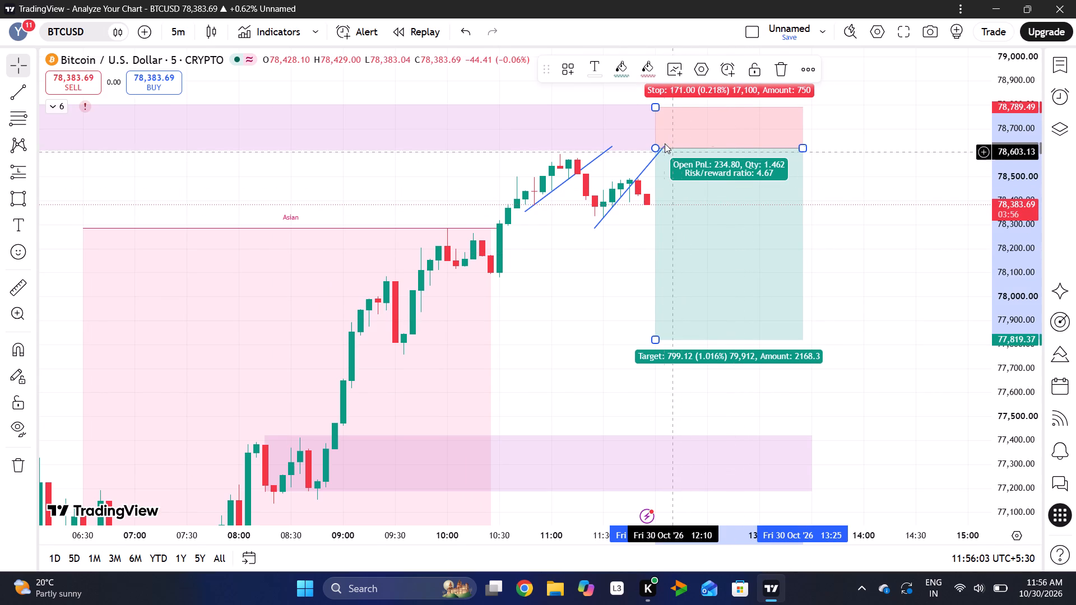
Adjust the BTCUSD short position to place its stop at 78,810.49 and end it at 13:15.
drag(657, 110, 669, 100)
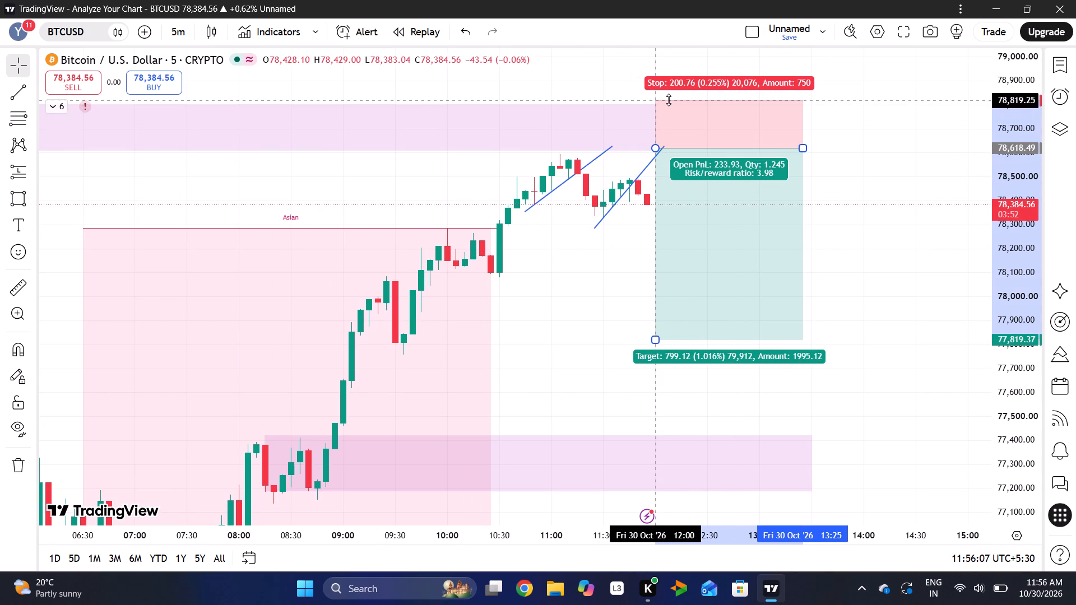
drag(669, 100, 670, 102)
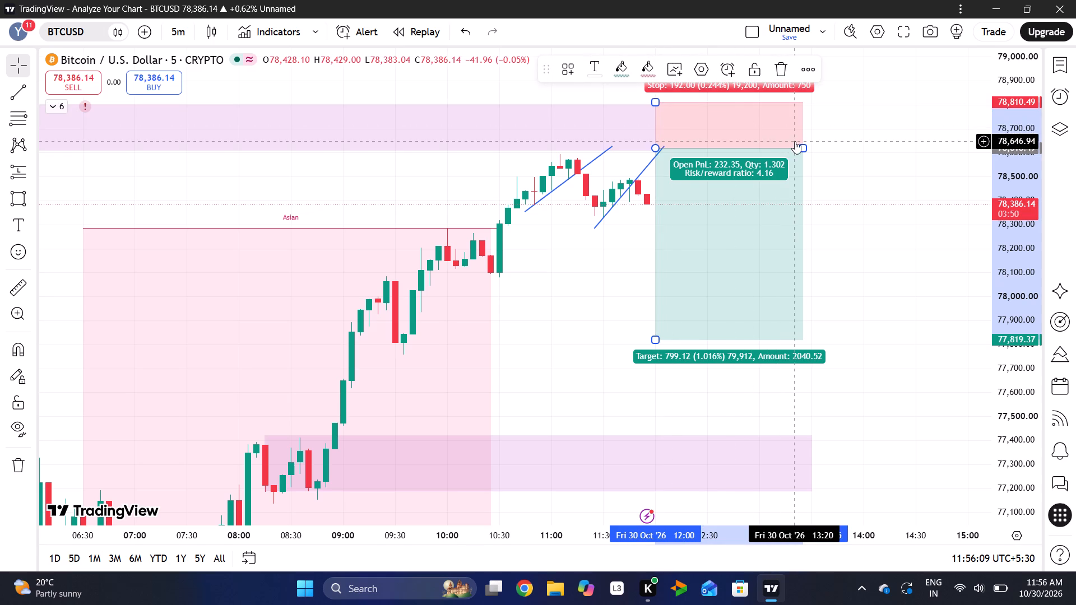
drag(802, 148, 782, 148)
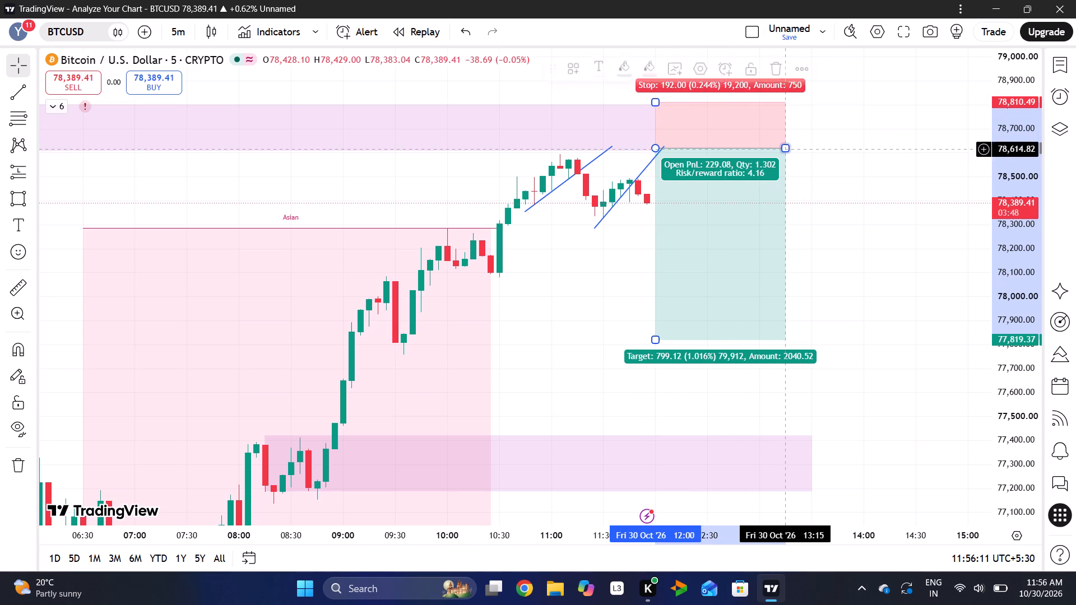
click(840, 174)
Switch the chart from BTCUSD to the XAUUSD gold symbol.
drag(1029, 287, 1034, 220)
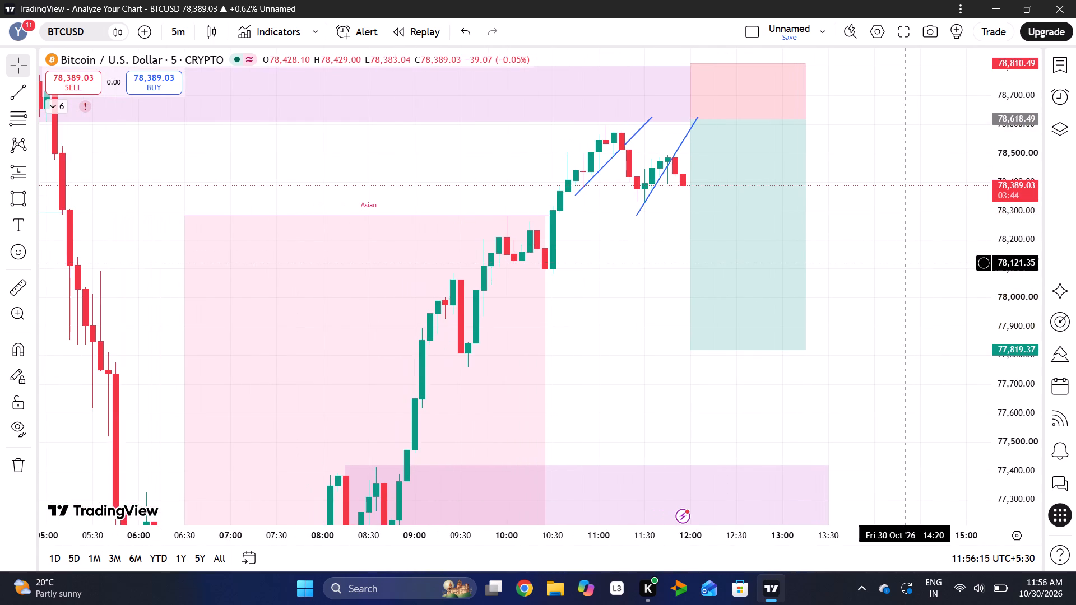
drag(905, 262, 901, 210)
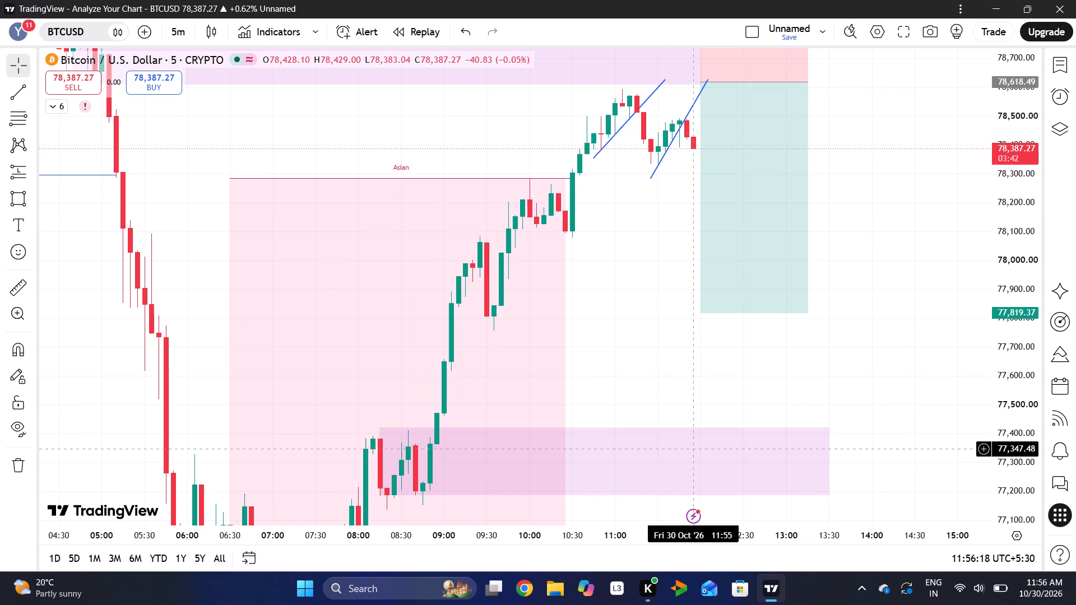
click(188, 45)
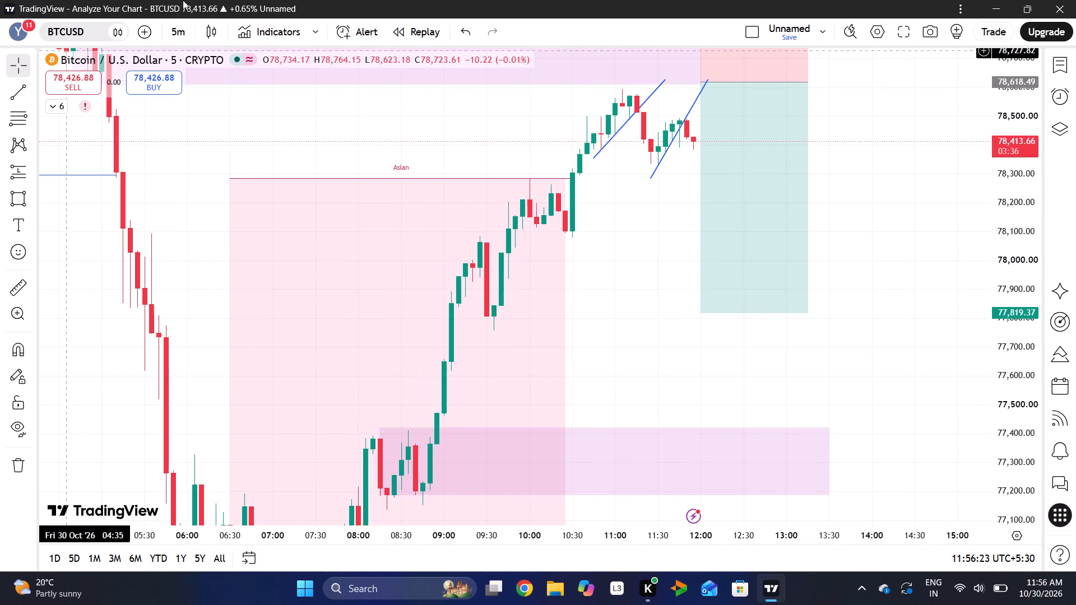
click(64, 33)
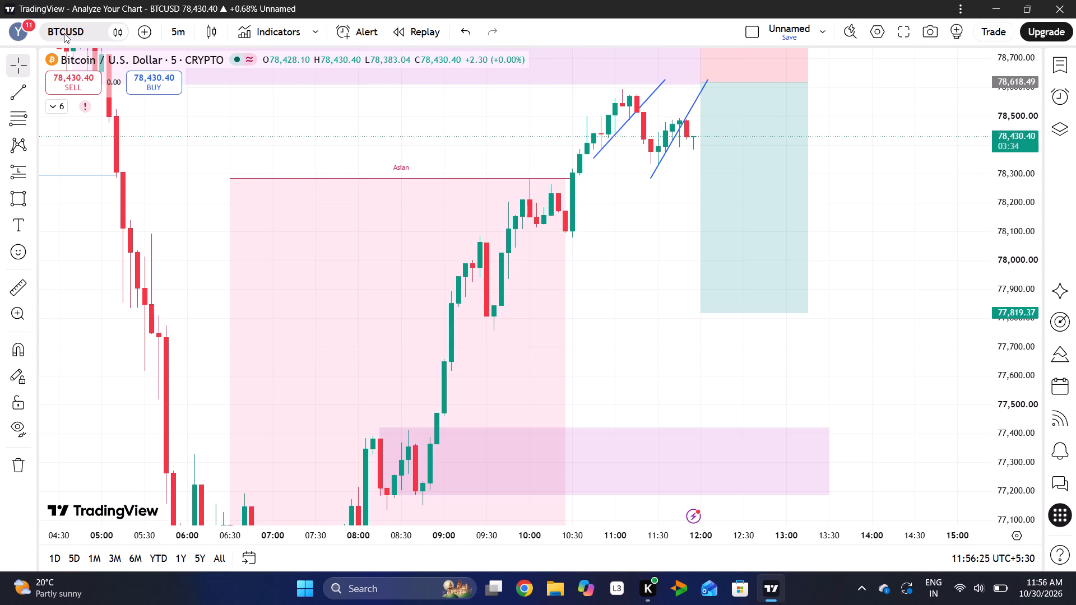
key(space)
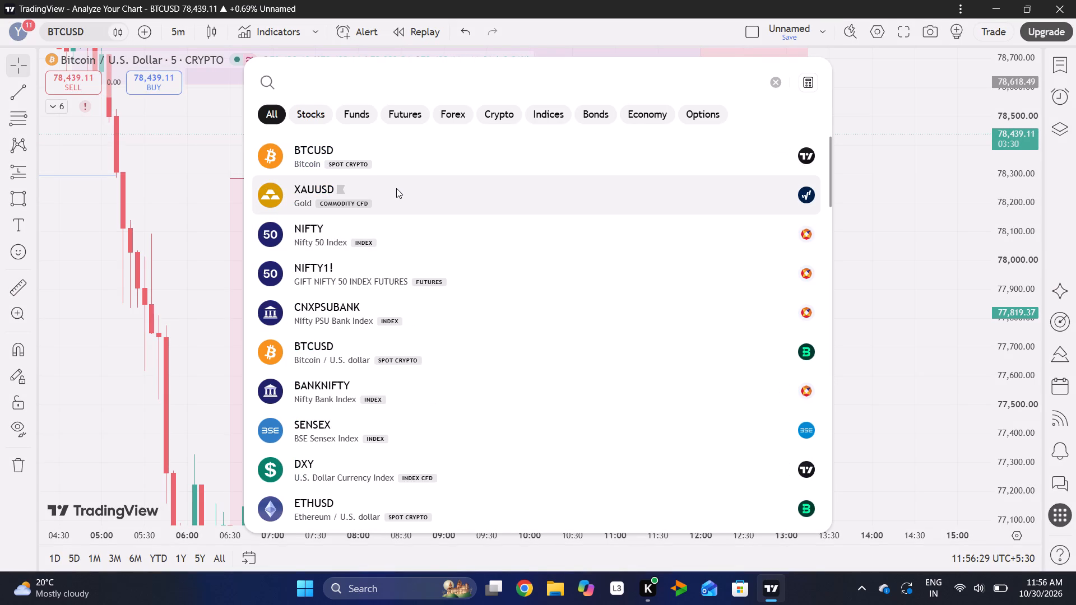
click(396, 188)
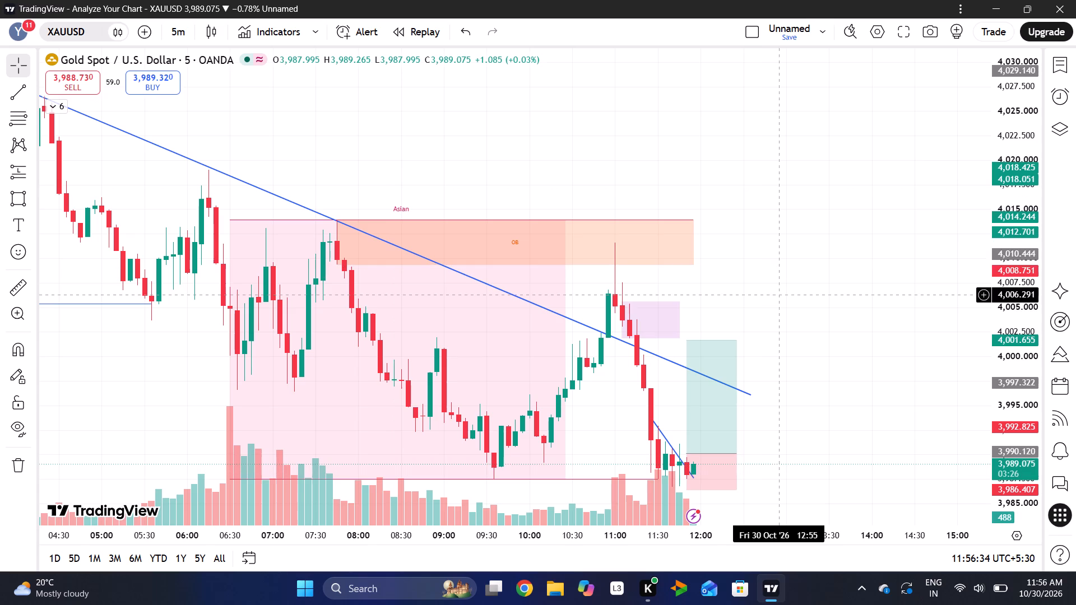
Examine the latest 5-minute XAUUSD candles around the long entry and the short steep blue trend line.
drag(802, 312, 686, 174)
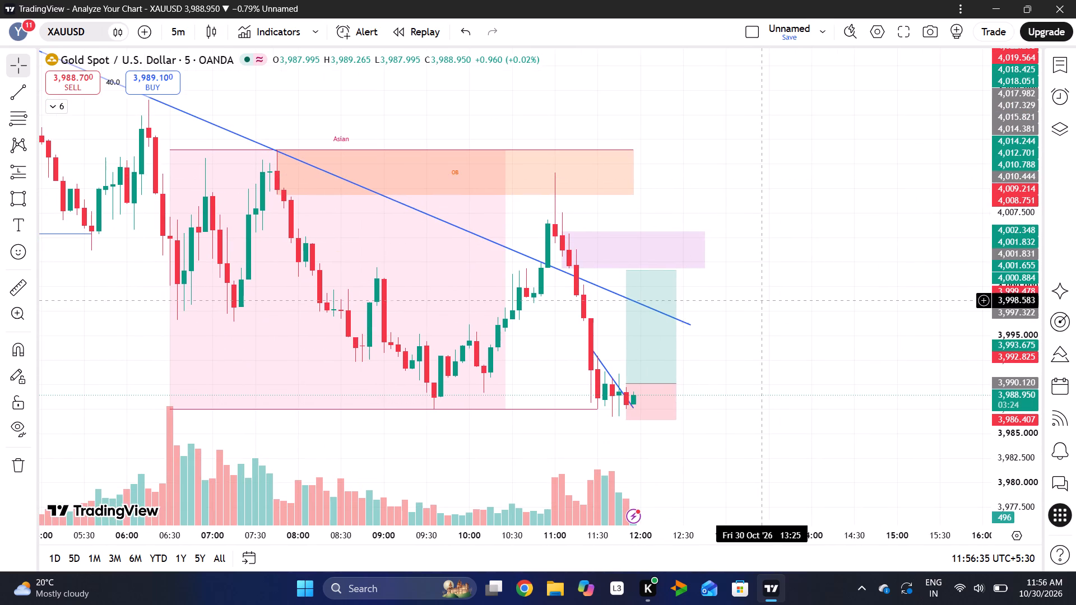
click(753, 291)
scroll(753, 291, up, 1)
scroll(683, 426, up, 1)
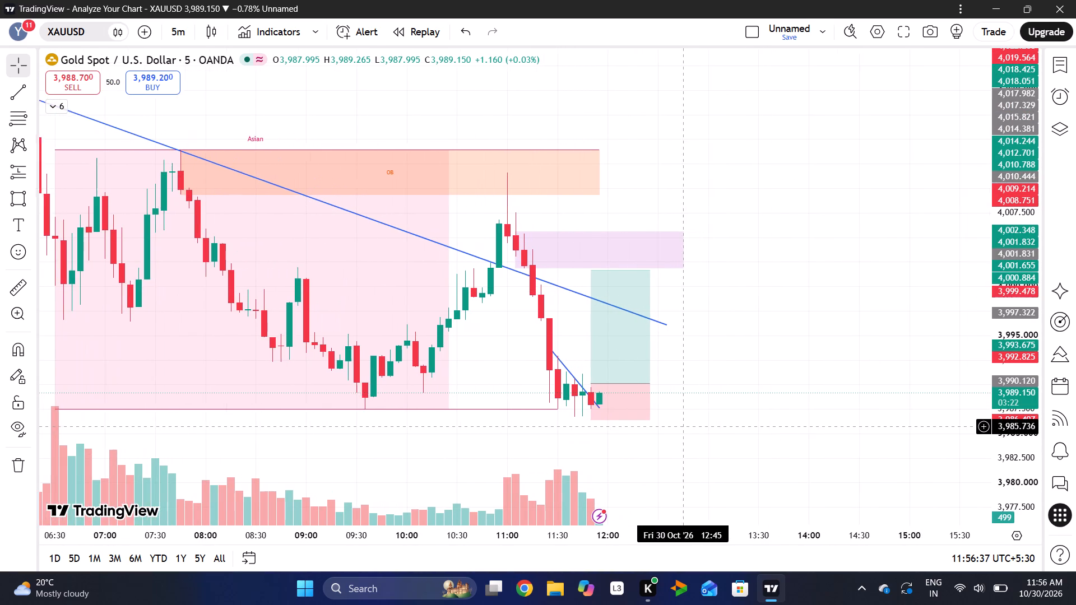
click(683, 426)
scroll(683, 426, up, 1)
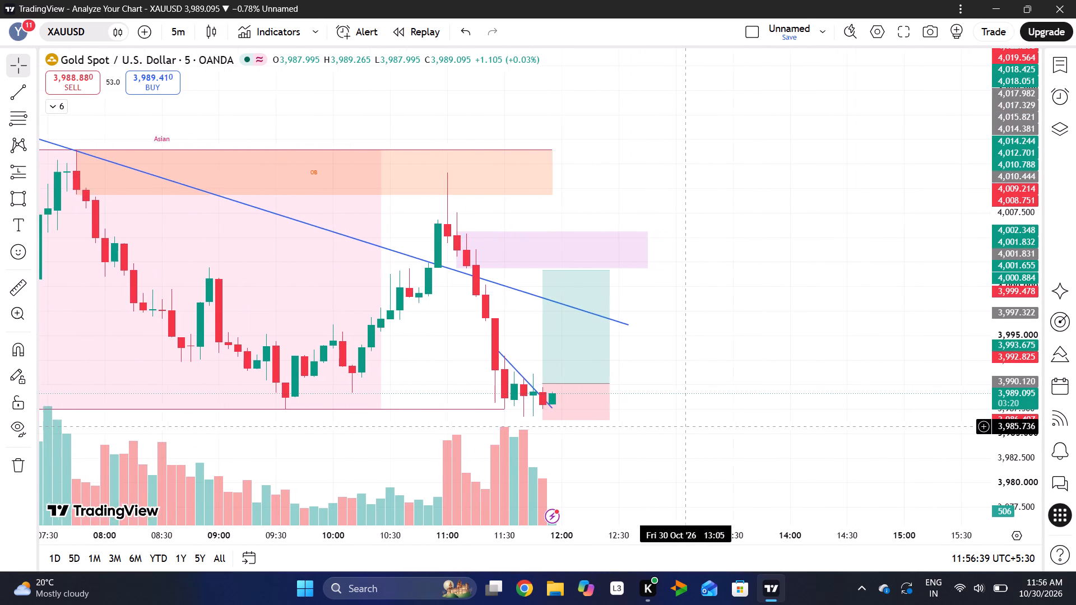
scroll(653, 445, up, 1)
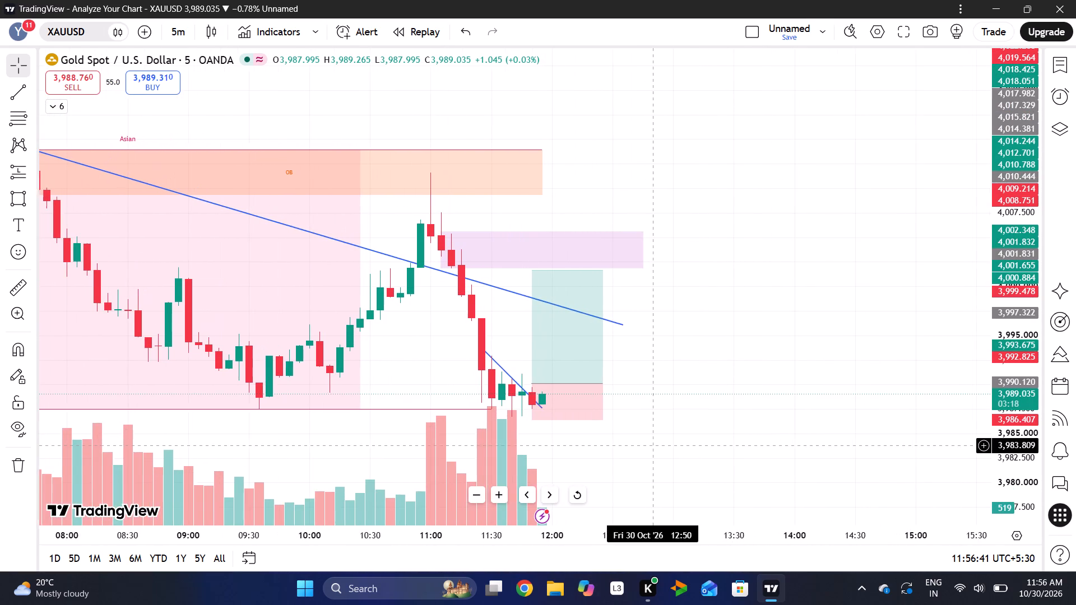
scroll(653, 445, up, 1)
drag(1002, 421, 988, 317)
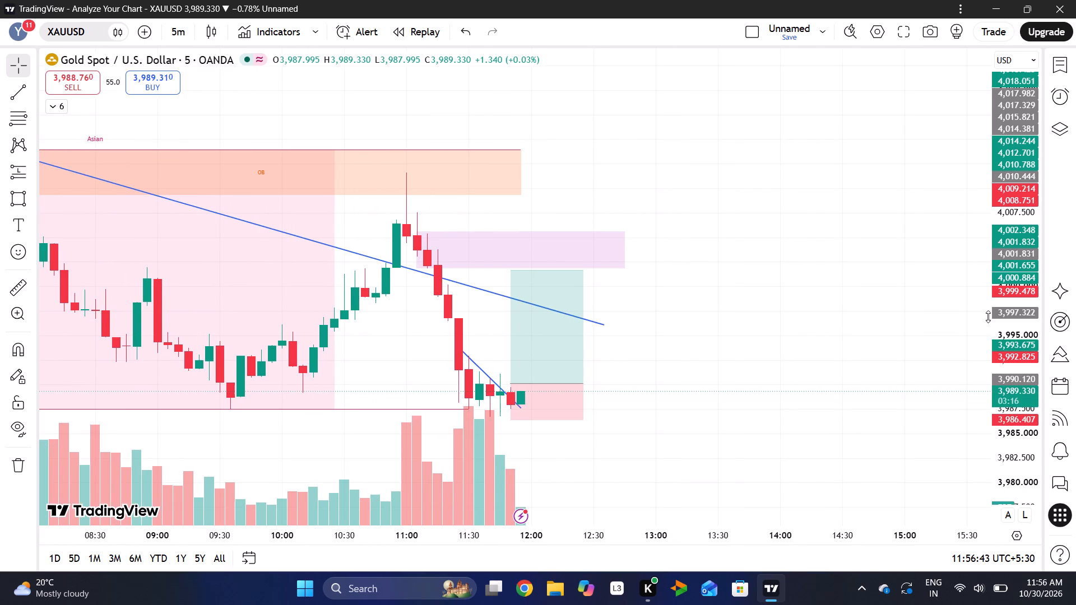
drag(988, 317, 980, 290)
drag(716, 404, 686, 295)
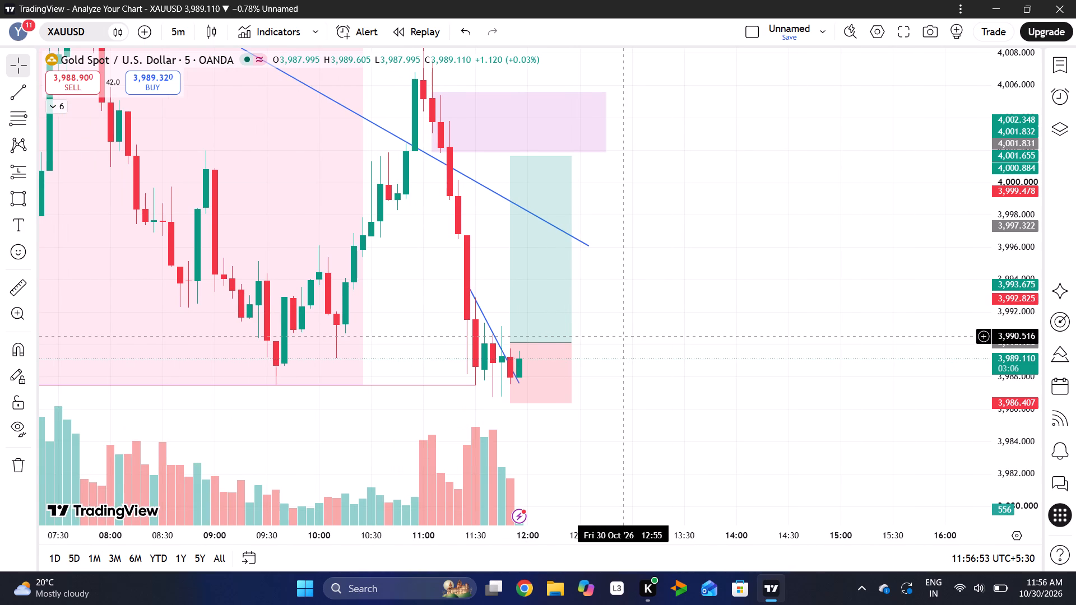
Review the XAUUSD long position against the Asian session range, OB zone, purple zone and long descending trend line.
drag(1014, 212, 1014, 244)
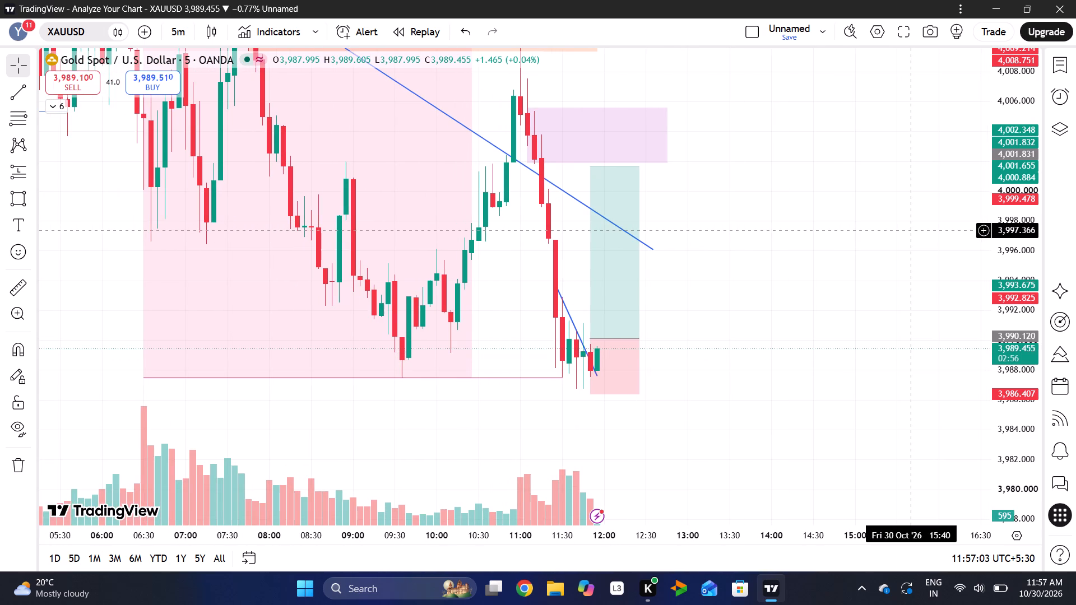
drag(911, 230, 913, 377)
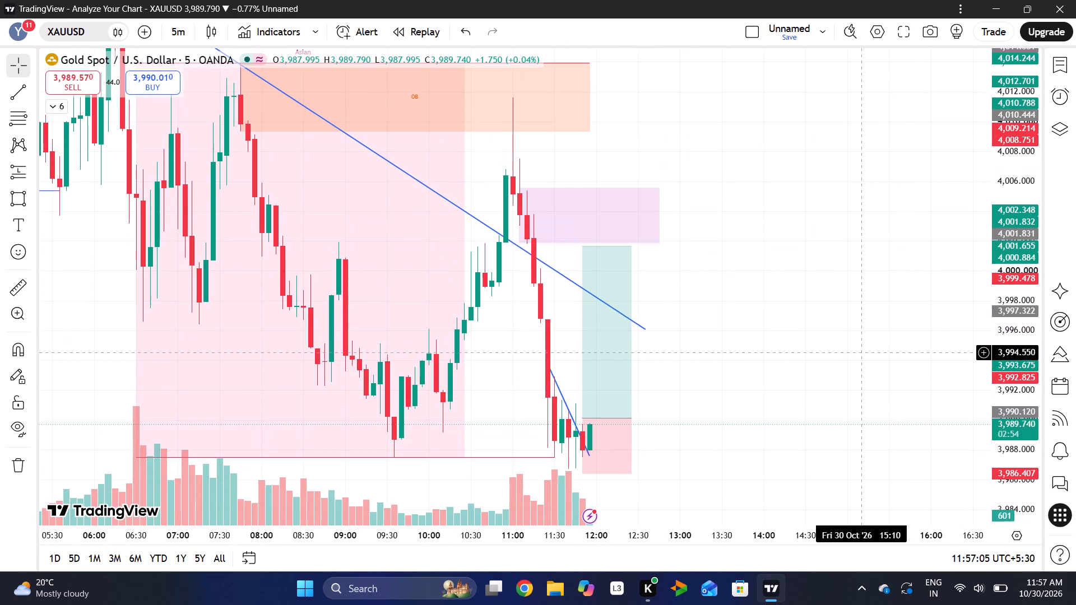
drag(995, 152, 982, 269)
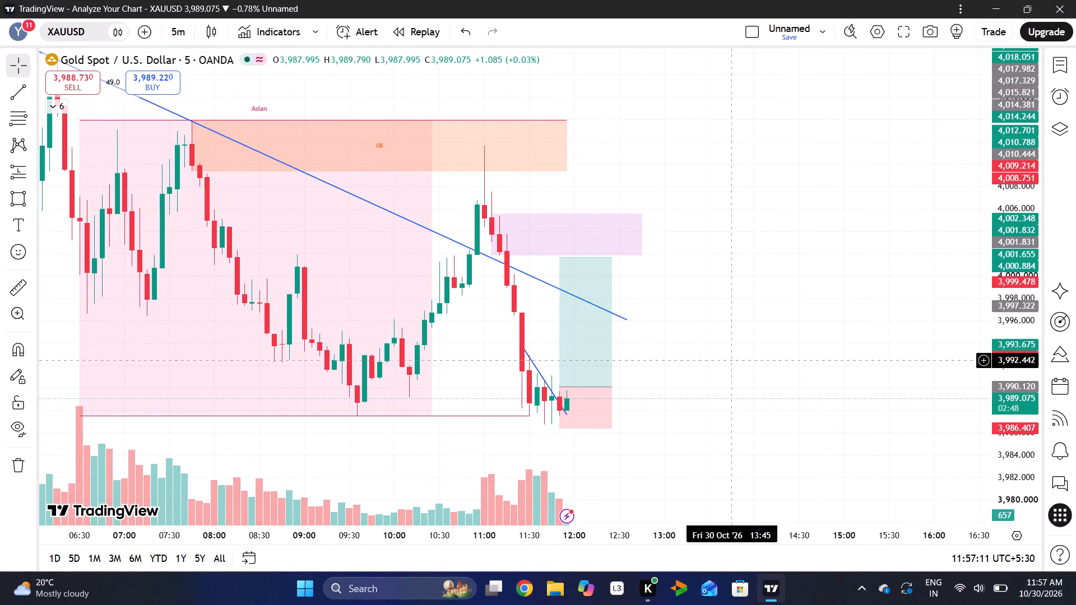
drag(702, 393, 794, 322)
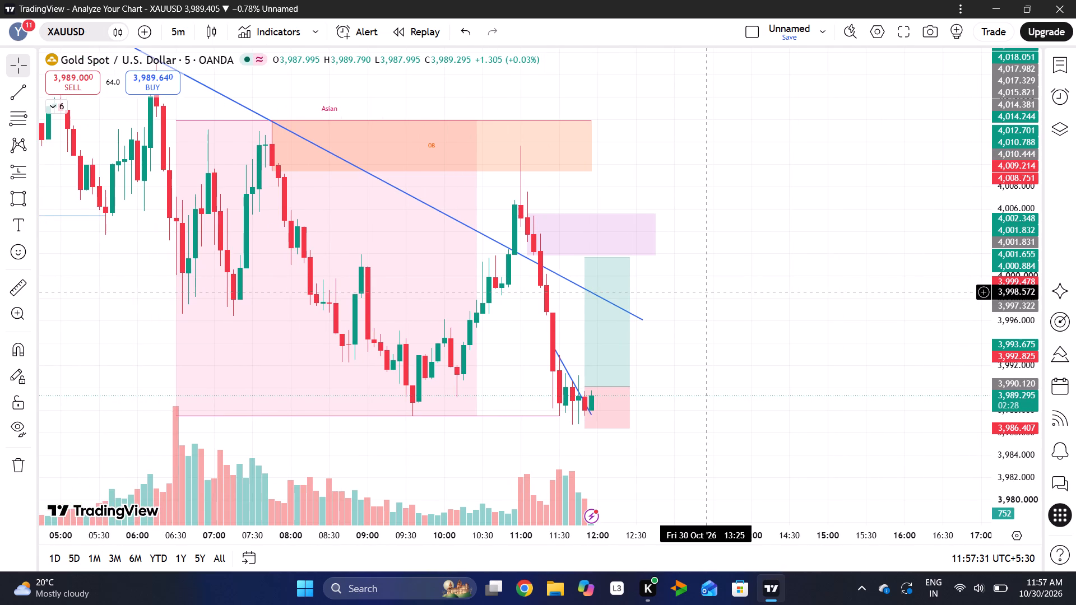
drag(1026, 189, 1028, 266)
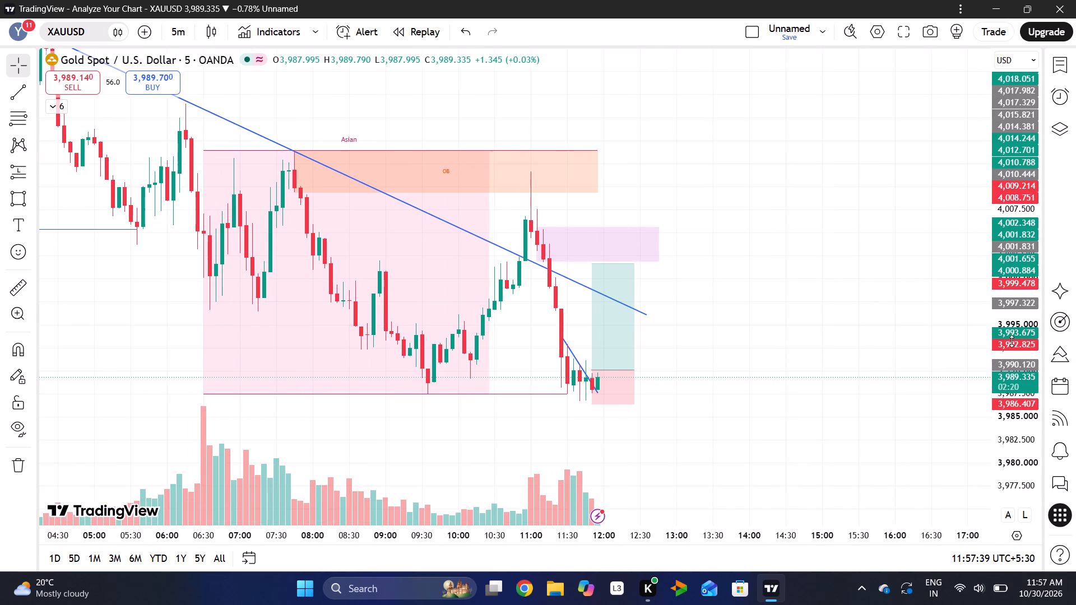
drag(1013, 342, 1013, 252)
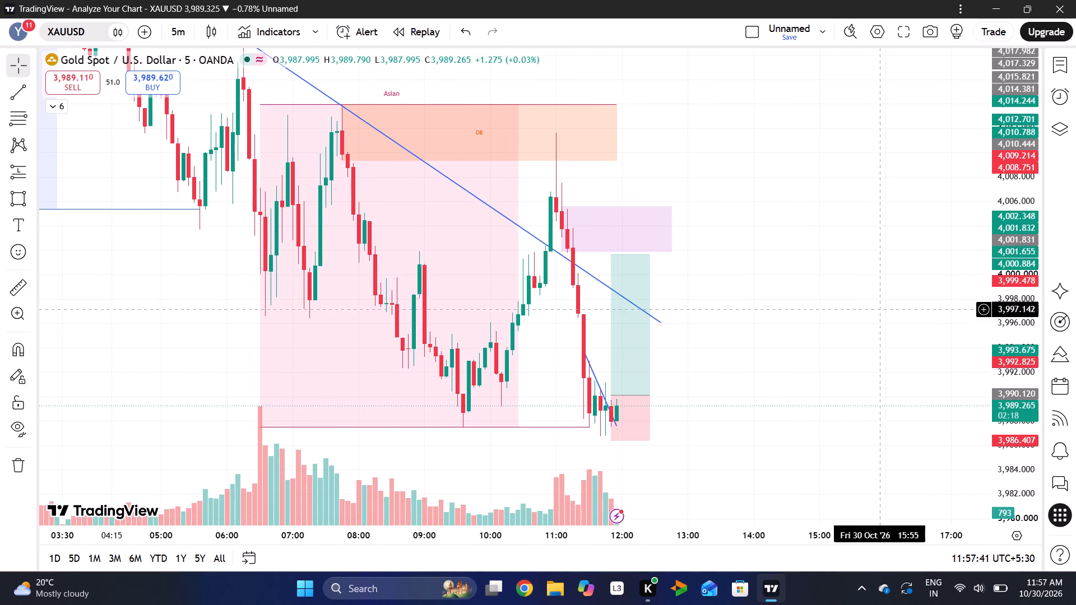
drag(1010, 240, 1012, 319)
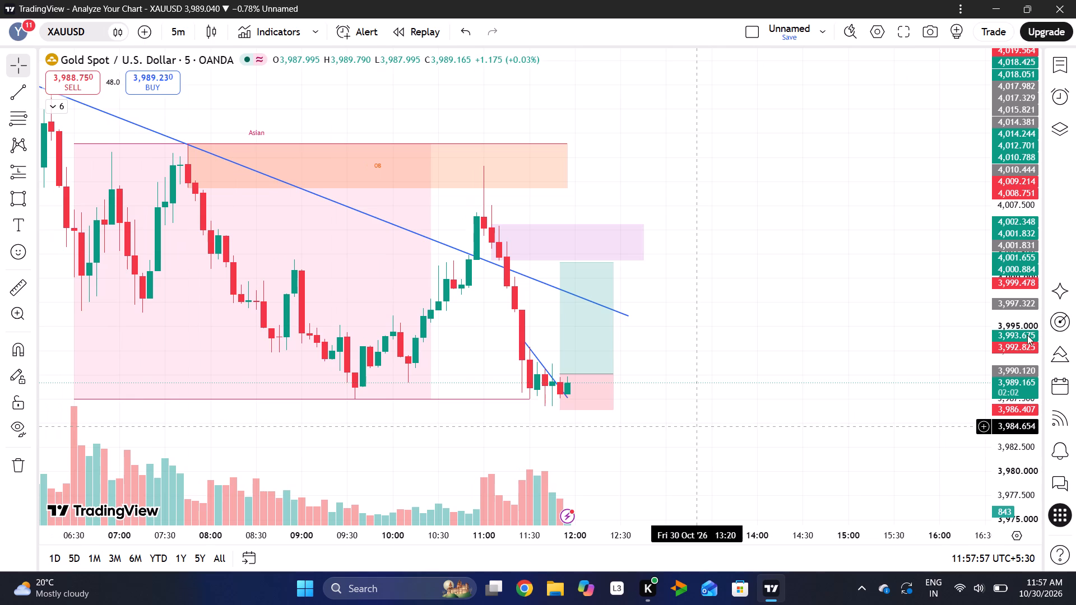
drag(1026, 323, 1005, 169)
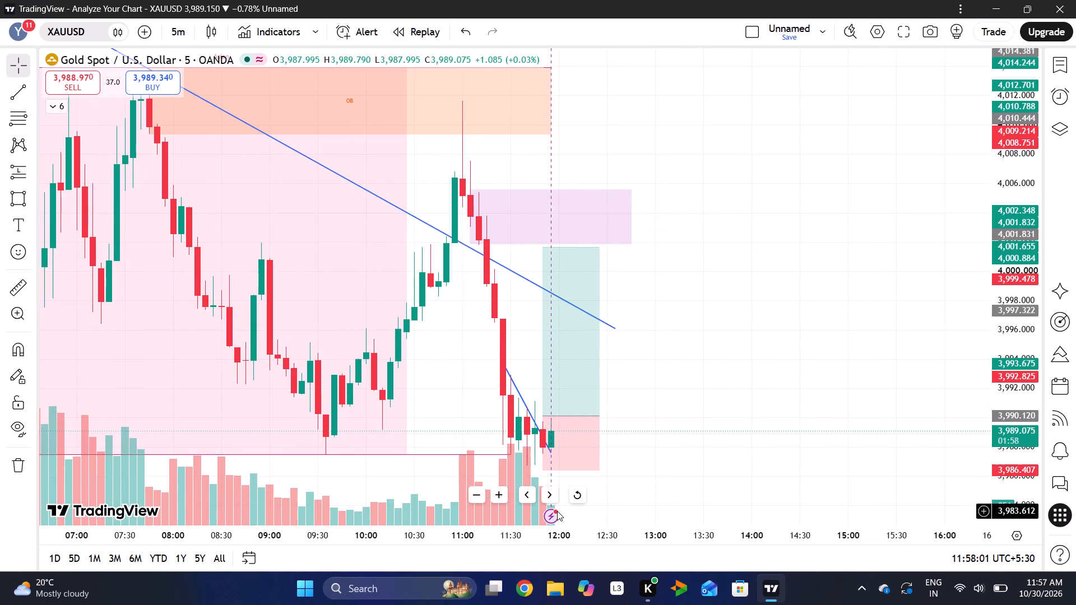
Examine XAUUSD's earlier 5-minute price action back through the previous evening, and its current candle at the long entry.
click(557, 511)
click(557, 511)
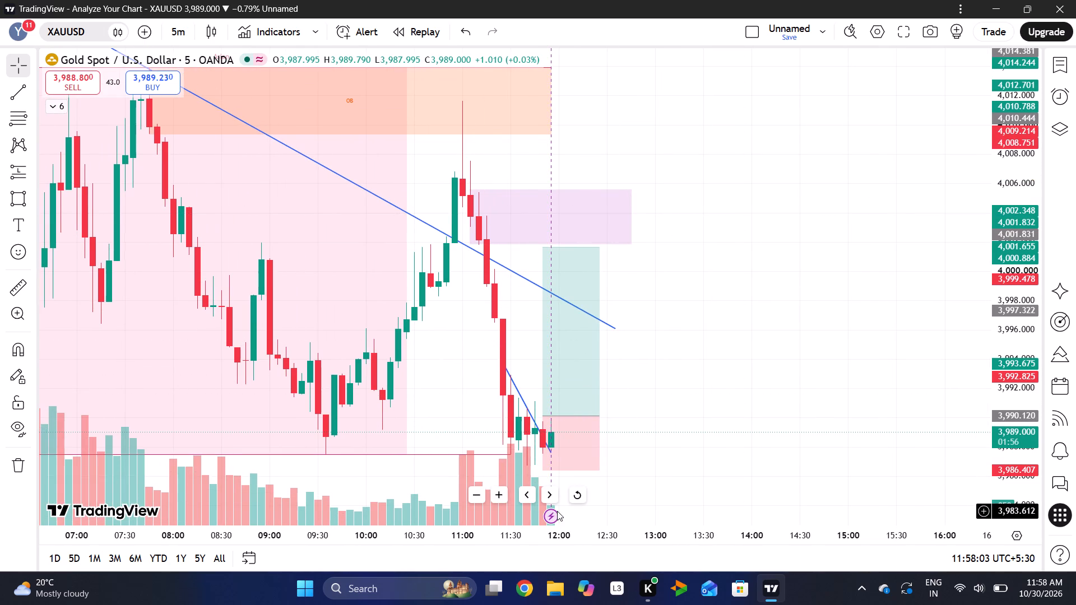
scroll(565, 516, up, 1)
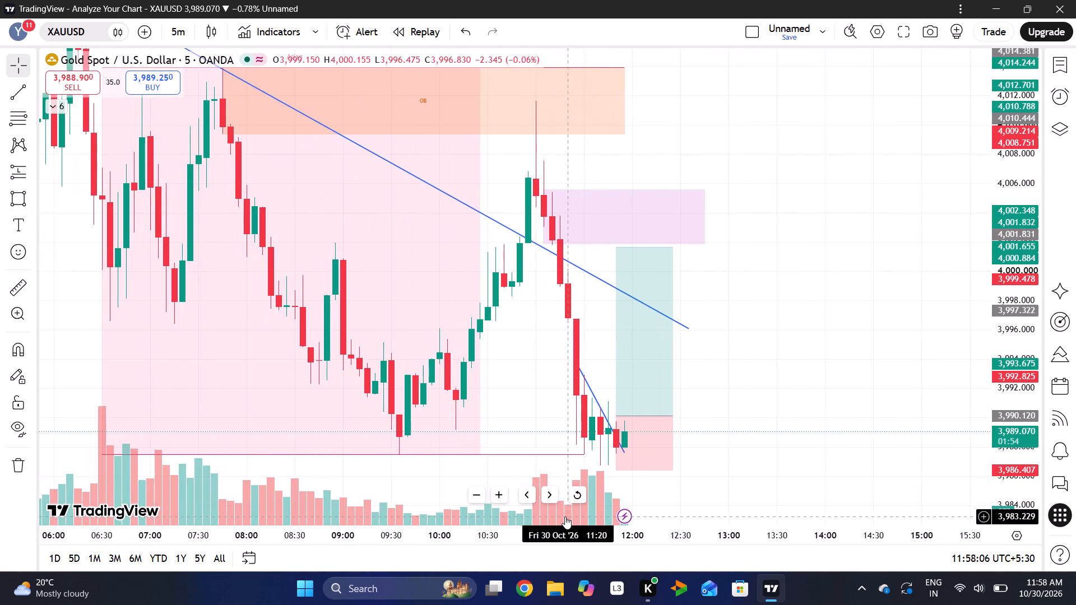
scroll(565, 516, up, 1)
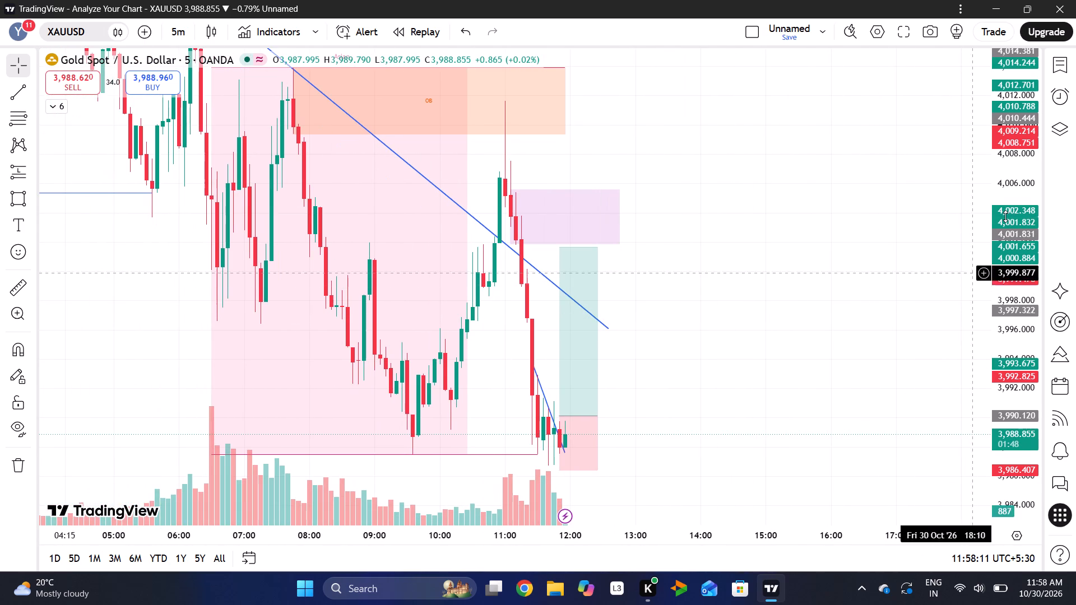
drag(1005, 216, 1008, 234)
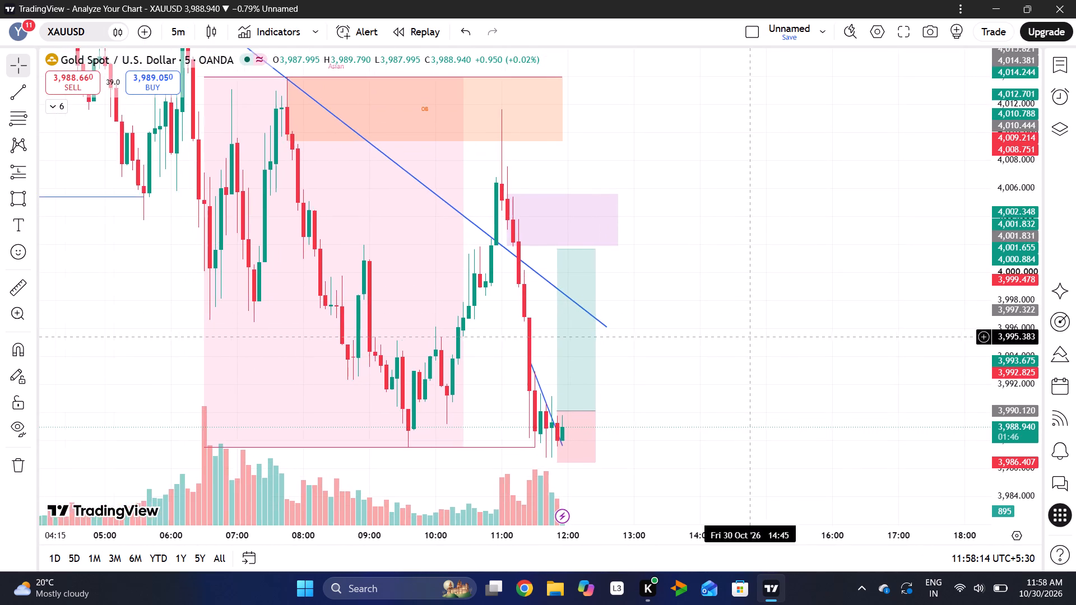
drag(750, 337, 680, 301)
scroll(680, 301, right, 1)
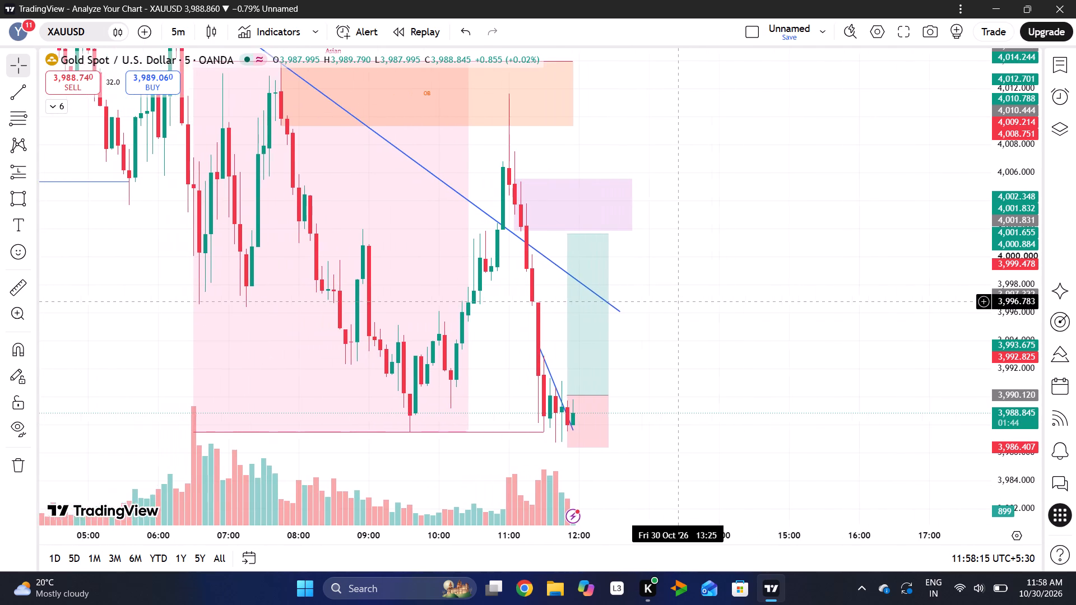
scroll(680, 301, right, 3)
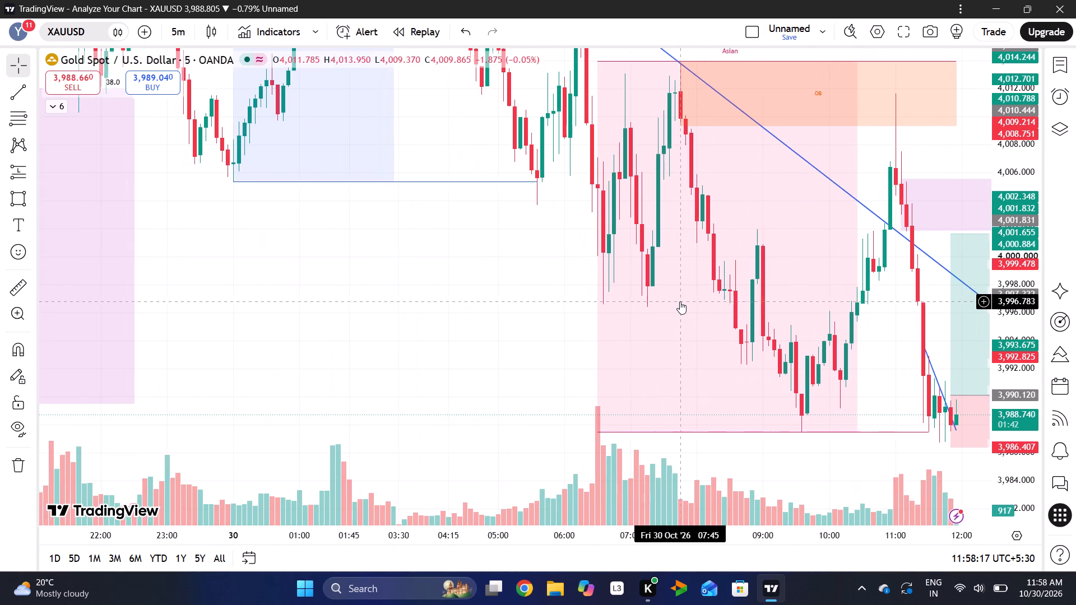
scroll(680, 301, up, 4)
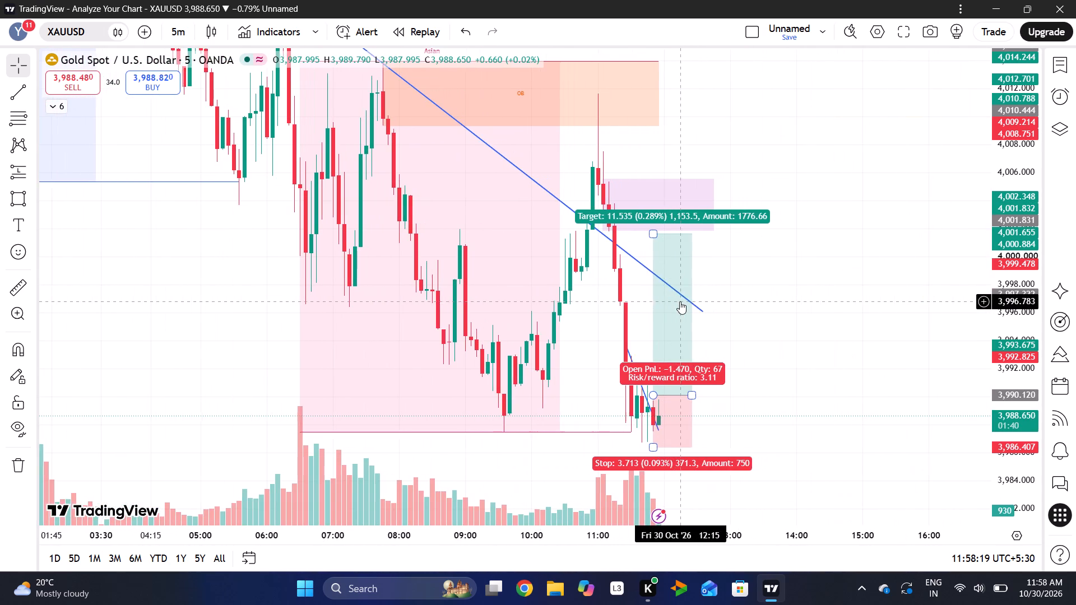
scroll(680, 301, left, 1)
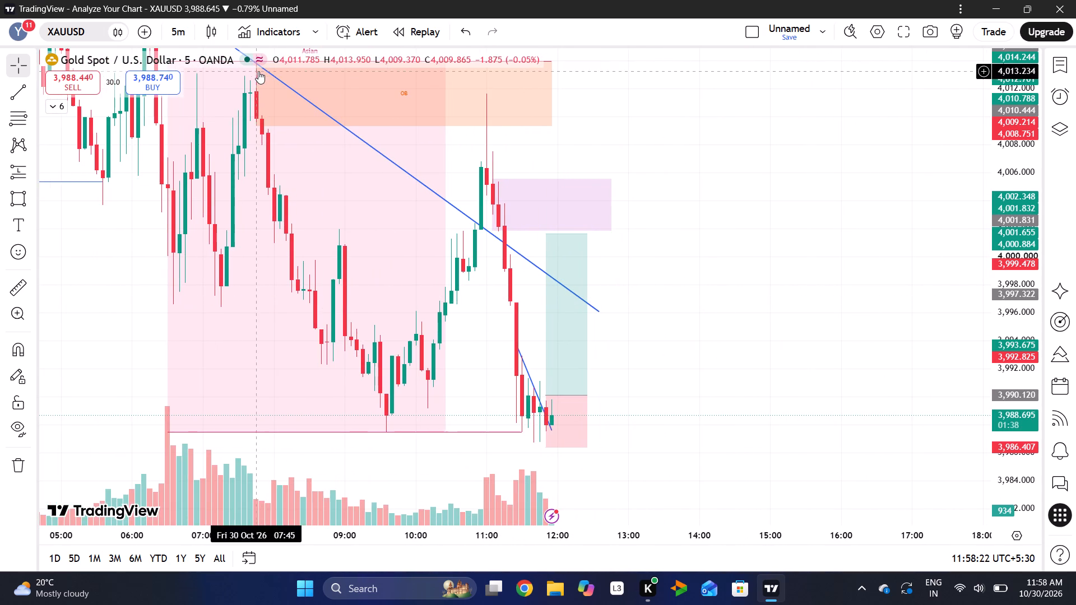
Switch the chart back to the BTCUSD spot crypto symbol.
click(96, 20)
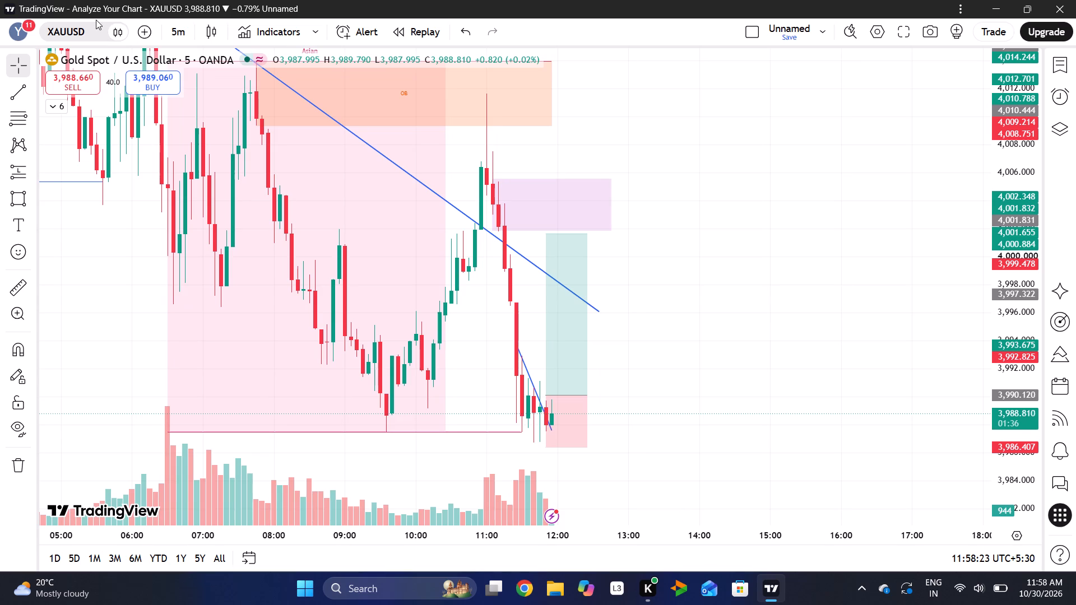
click(92, 25)
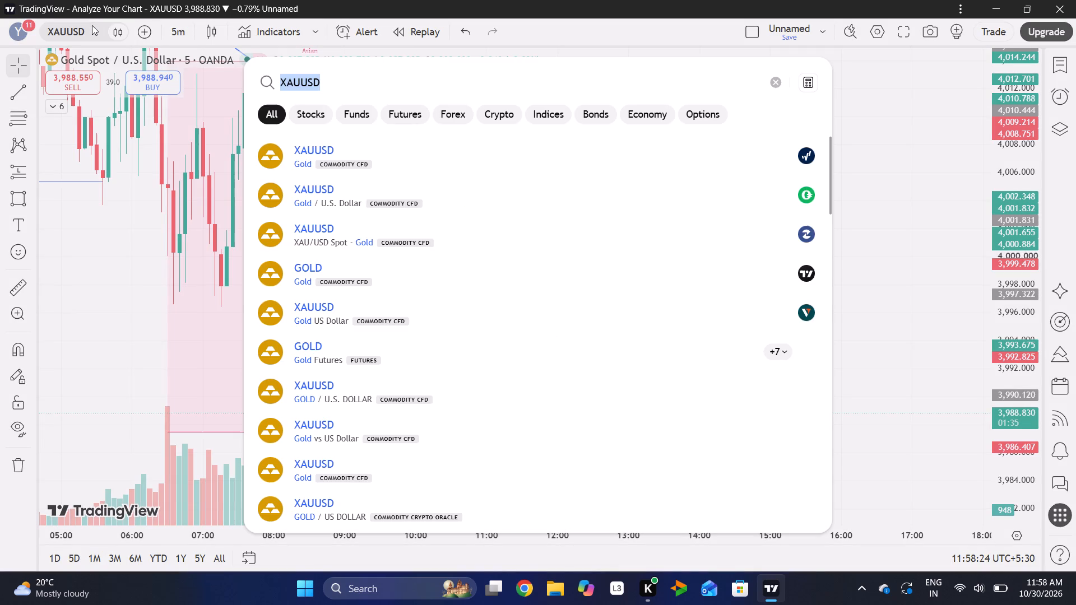
key(space)
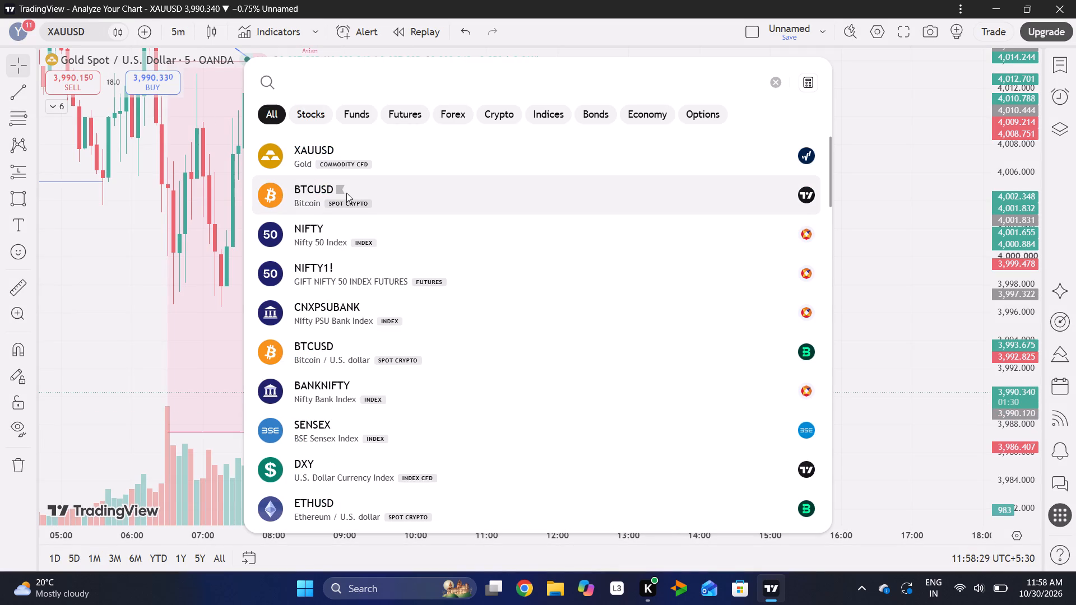
click(371, 187)
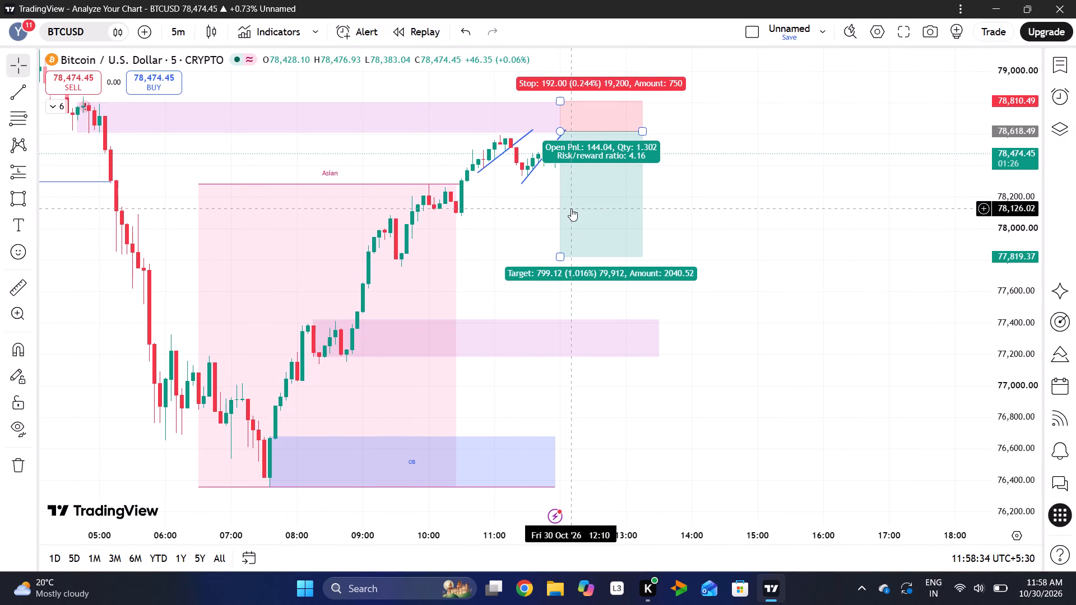
Examine BTCUSD's 5-minute price action around the short position, the upper purple zone and the Asian session range.
click(731, 223)
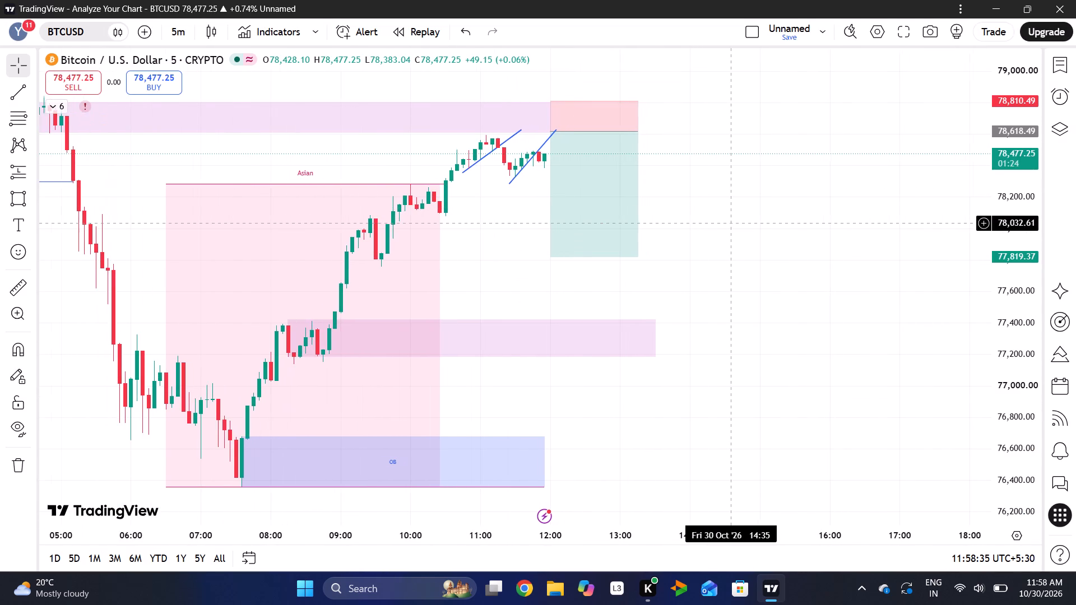
drag(1006, 258, 1009, 131)
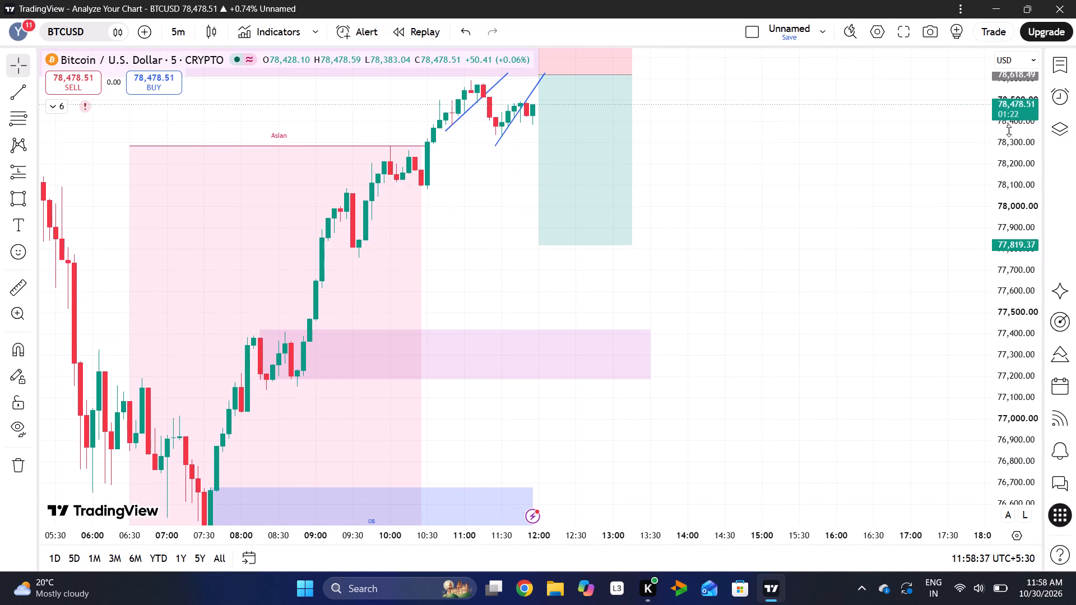
drag(753, 219, 765, 268)
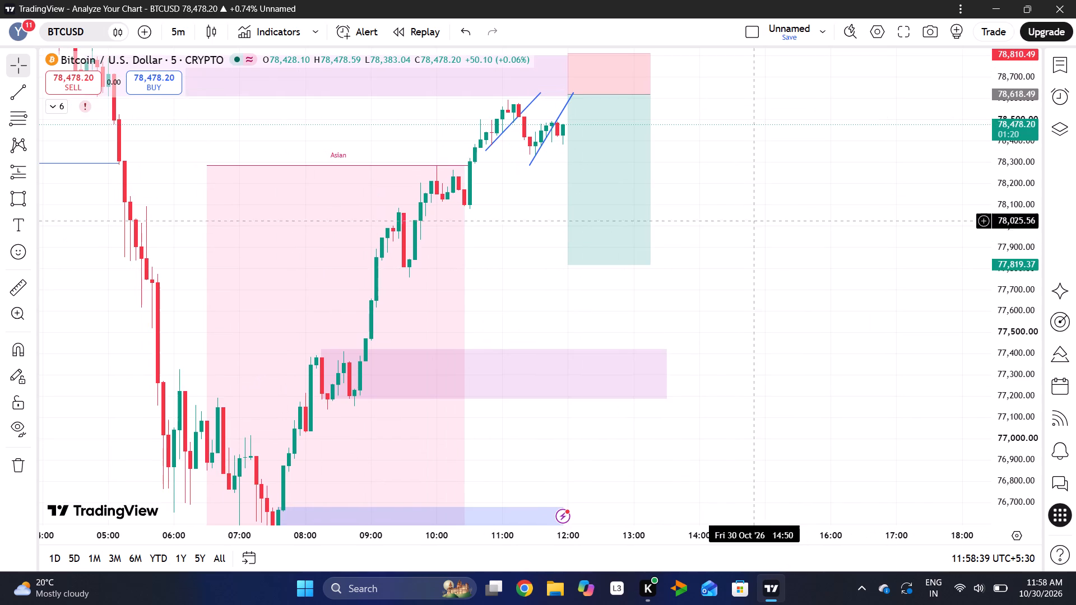
drag(746, 204, 802, 297)
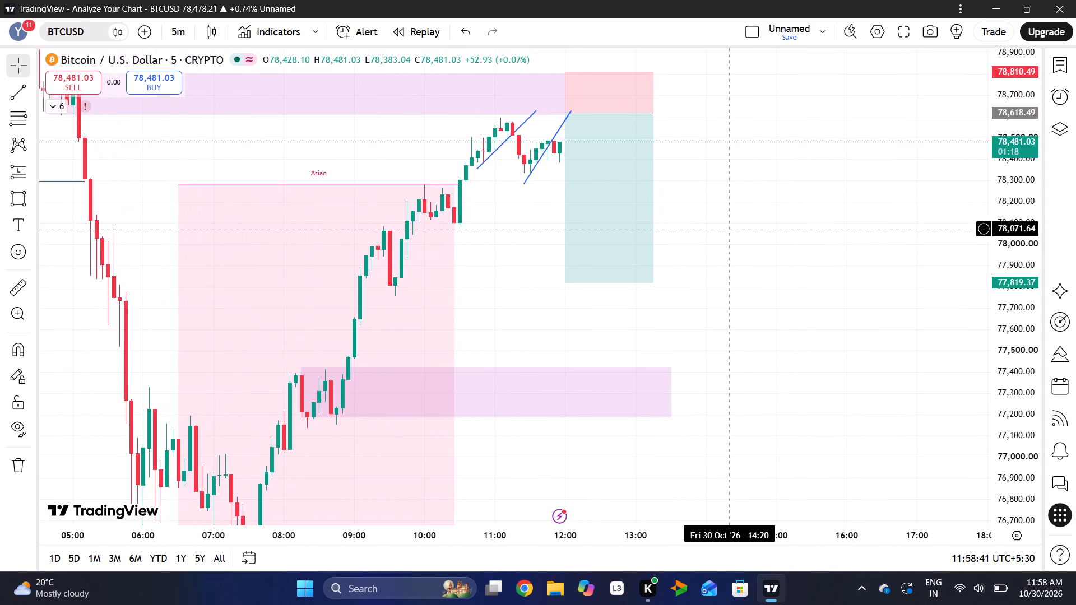
drag(730, 229, 758, 271)
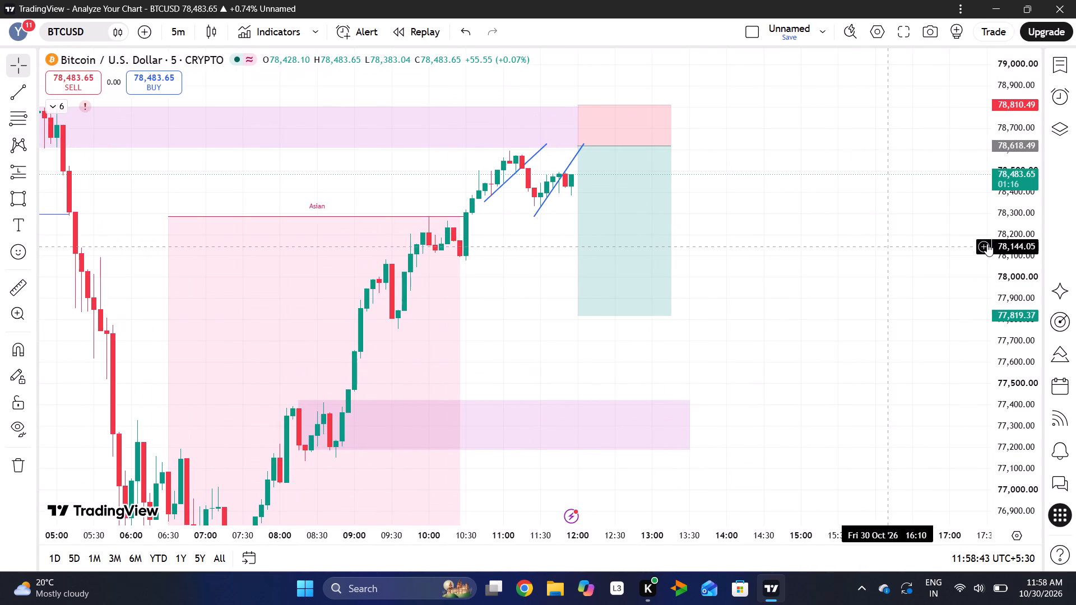
drag(1005, 248, 1005, 124)
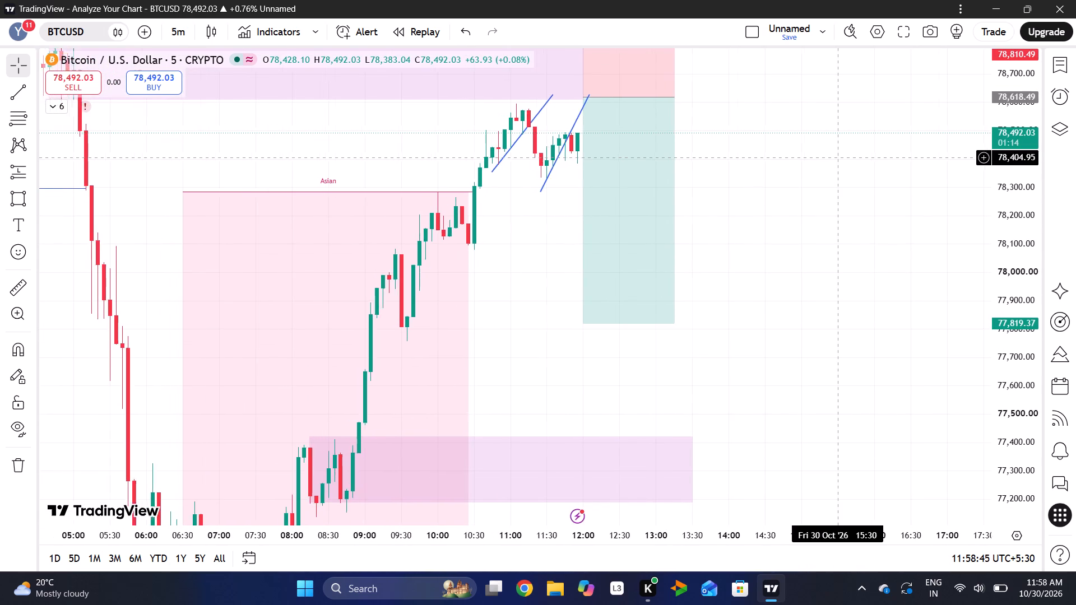
drag(838, 157, 846, 241)
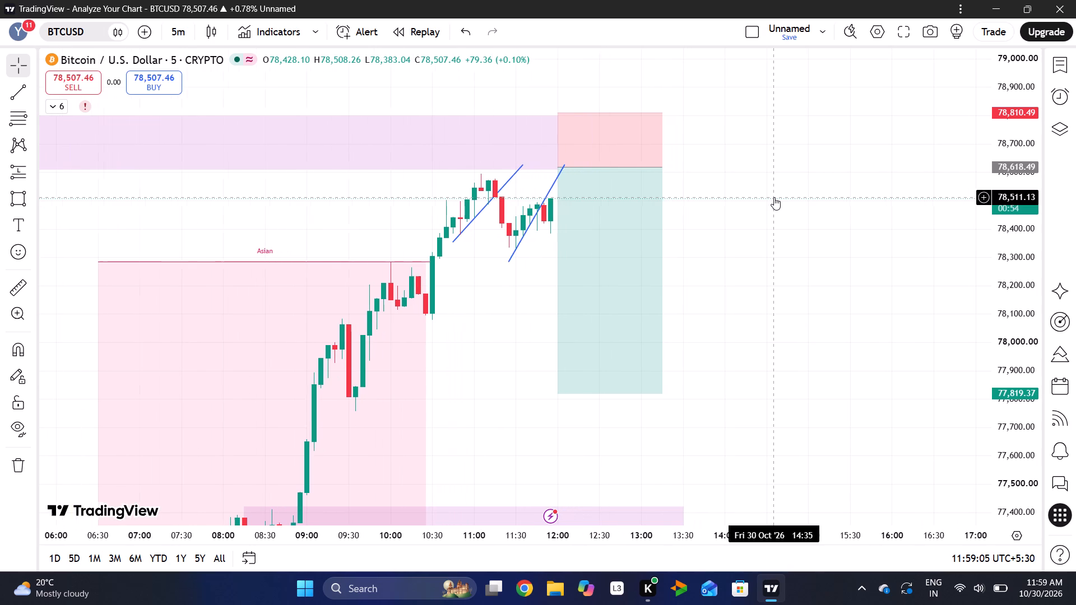
drag(1004, 141, 1021, 232)
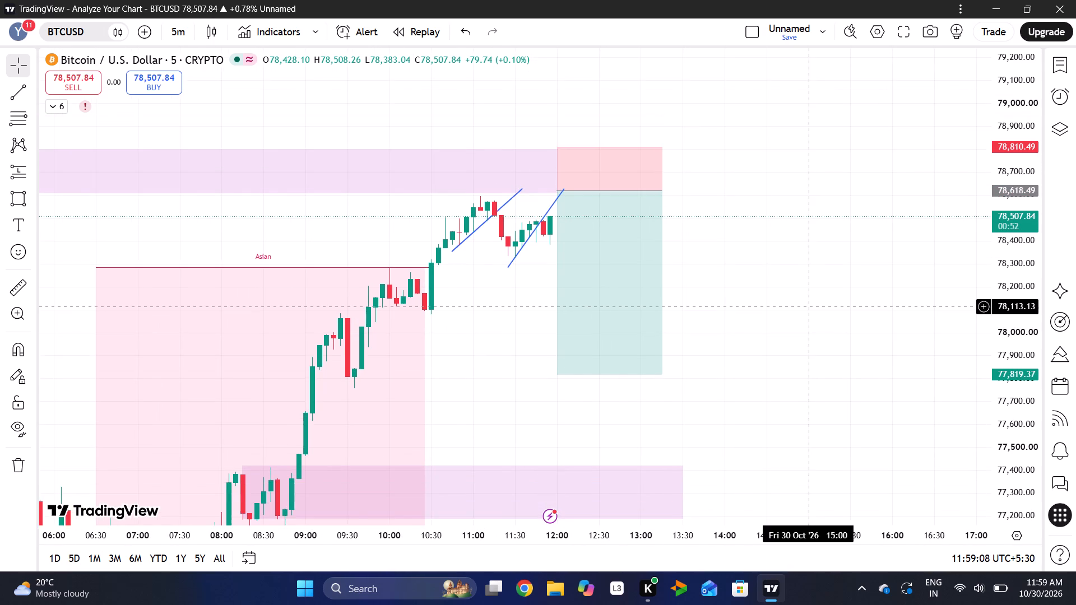
drag(808, 306, 860, 345)
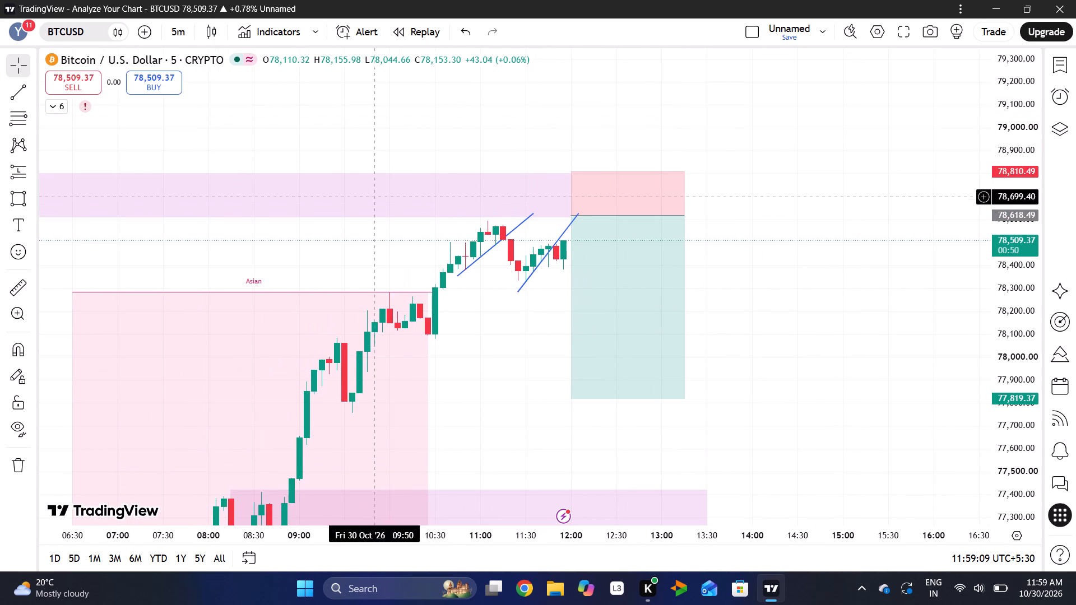
Review the BTCUSD short setup on the 15-minute interval against the upper purple zone and the FVG box.
click(183, 32)
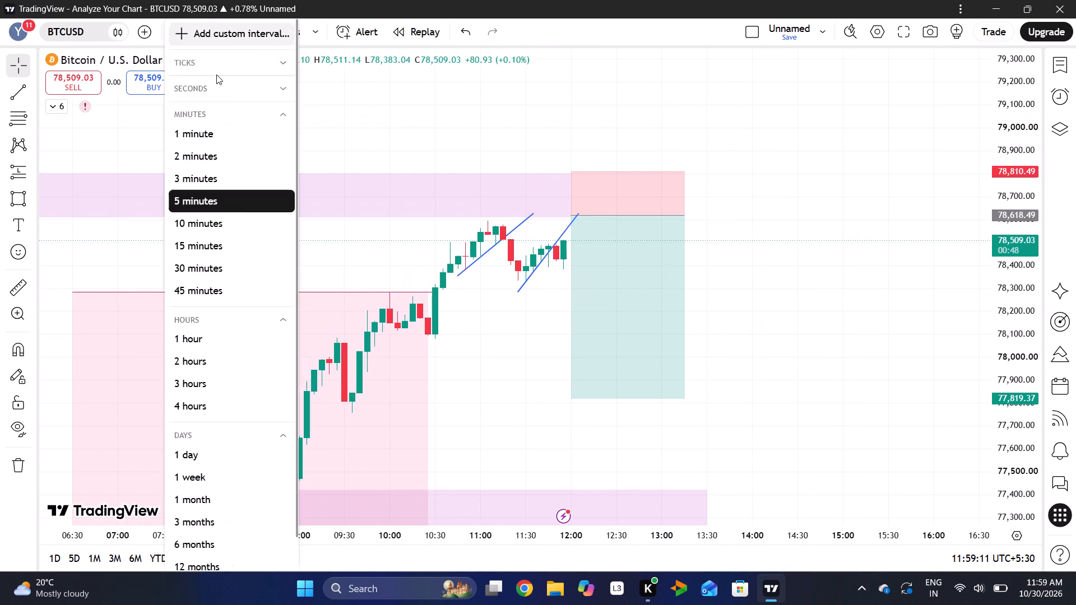
click(199, 252)
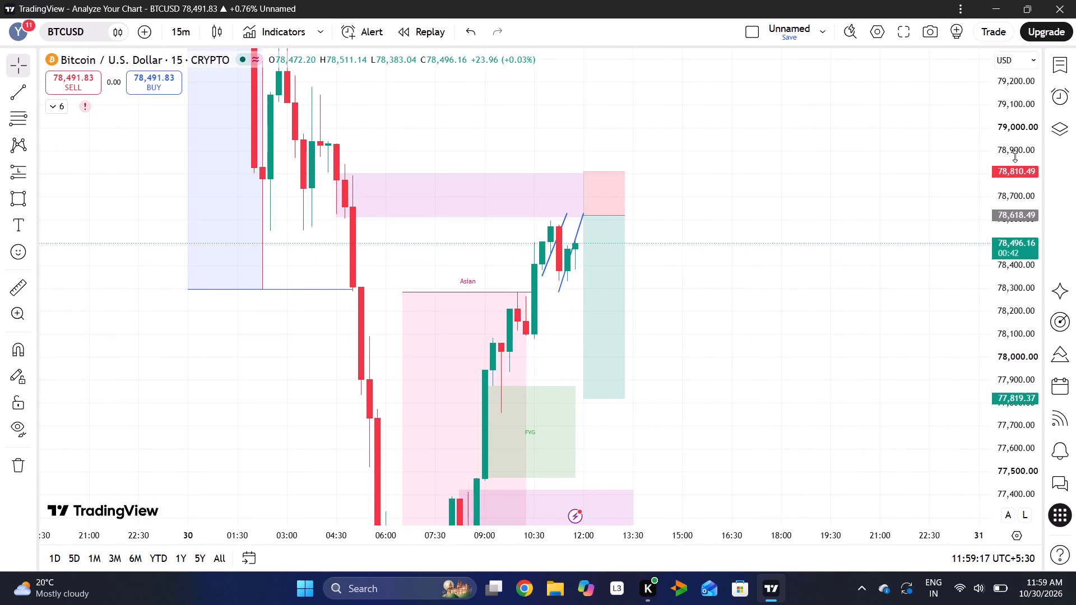
drag(1015, 156, 1026, 262)
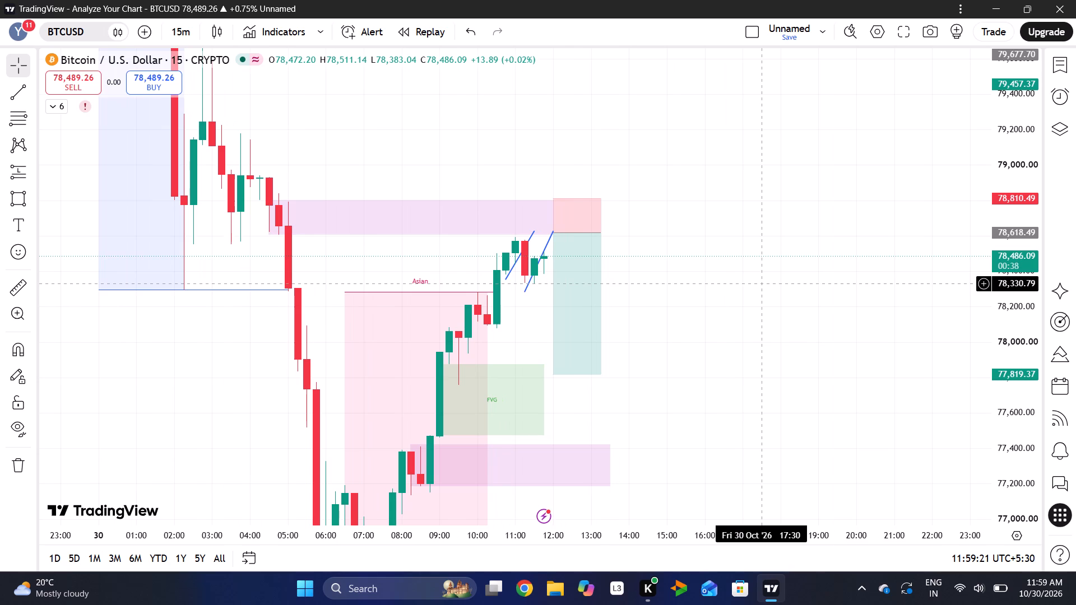
drag(762, 283, 785, 327)
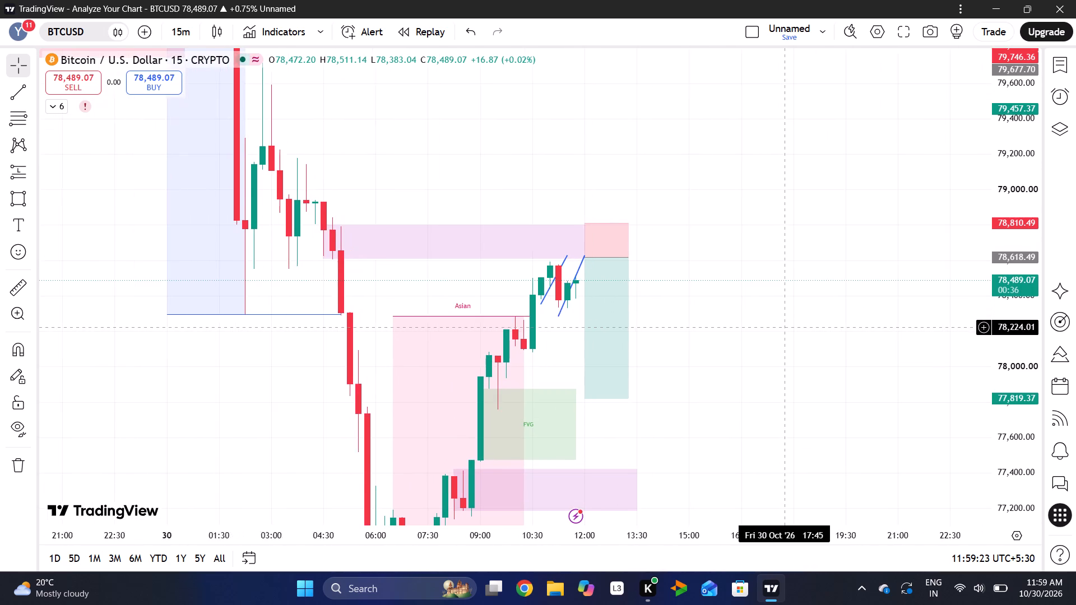
drag(998, 341, 1000, 221)
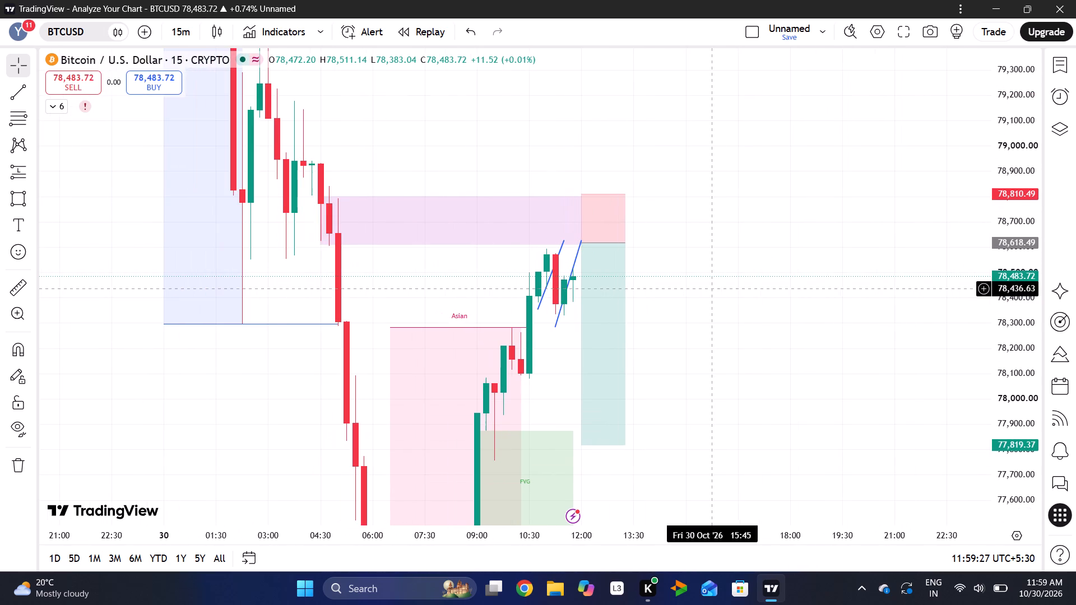
drag(1022, 200, 1022, 297)
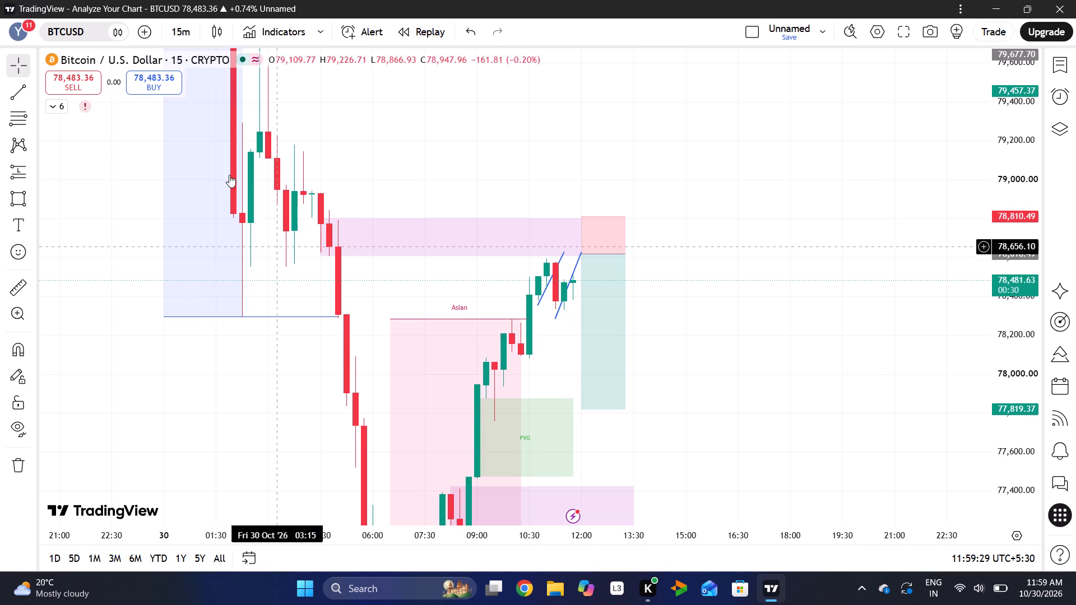
Check the BTCUSD short setup on the 30-minute interval.
click(177, 35)
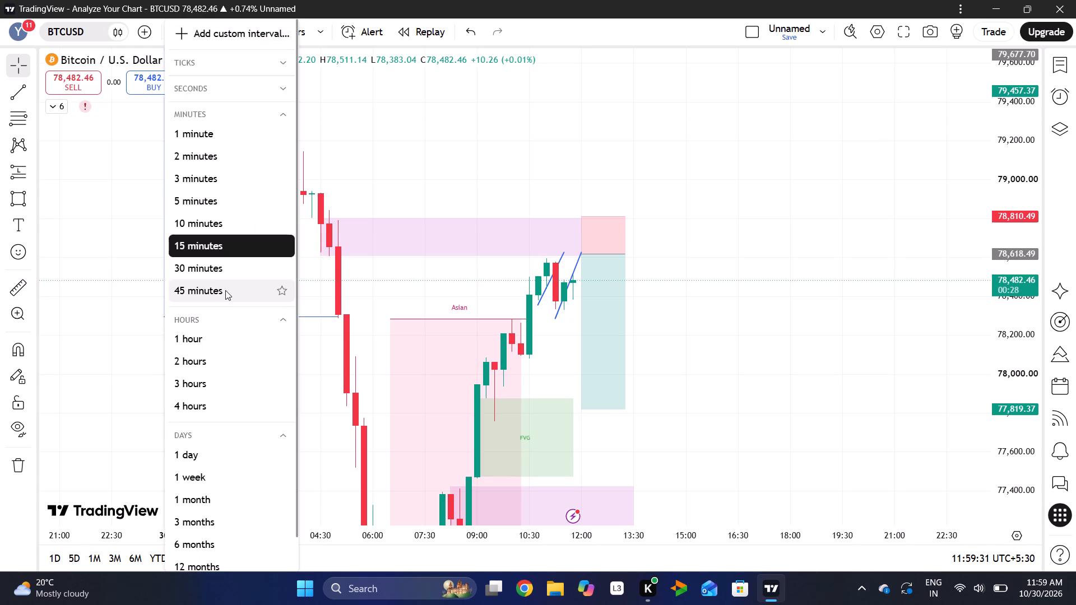
click(222, 272)
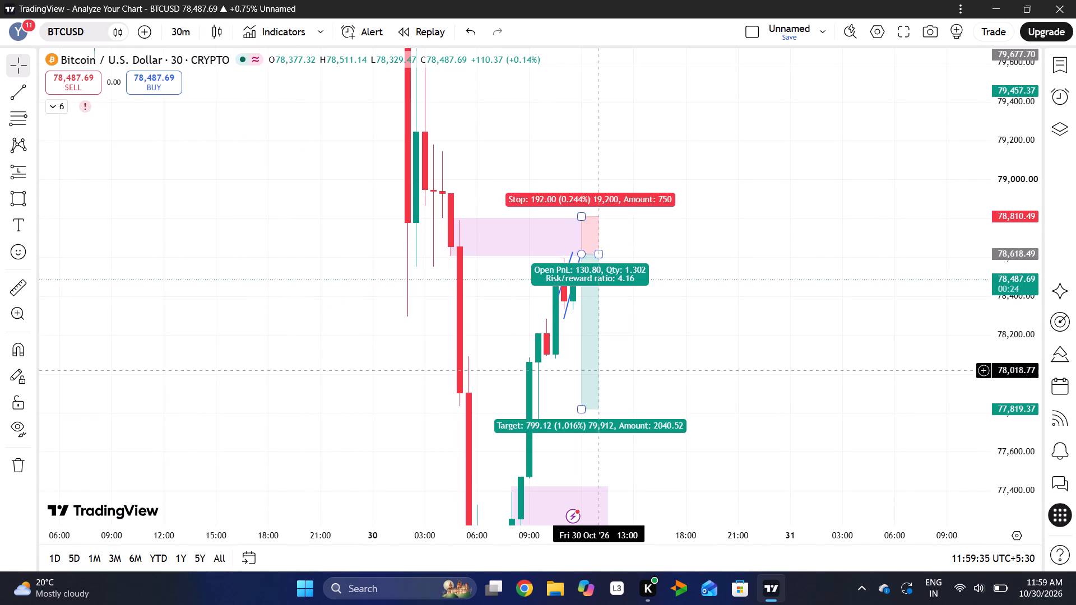
drag(998, 234, 1013, 353)
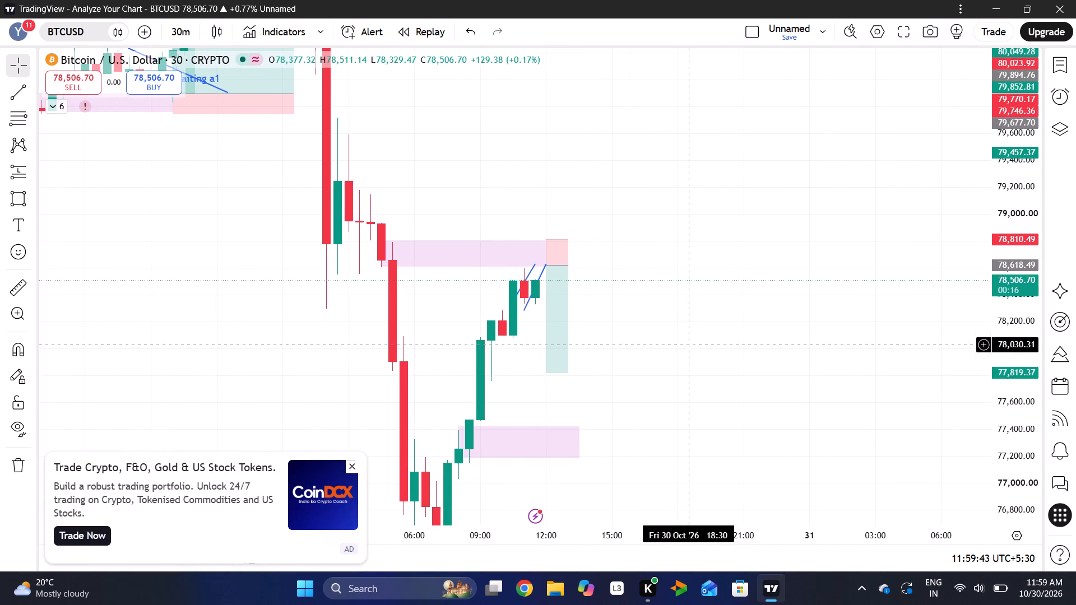
Return BTCUSD to the 15-minute interval and examine the latest candles near the short entry and two short blue trend lines.
click(185, 36)
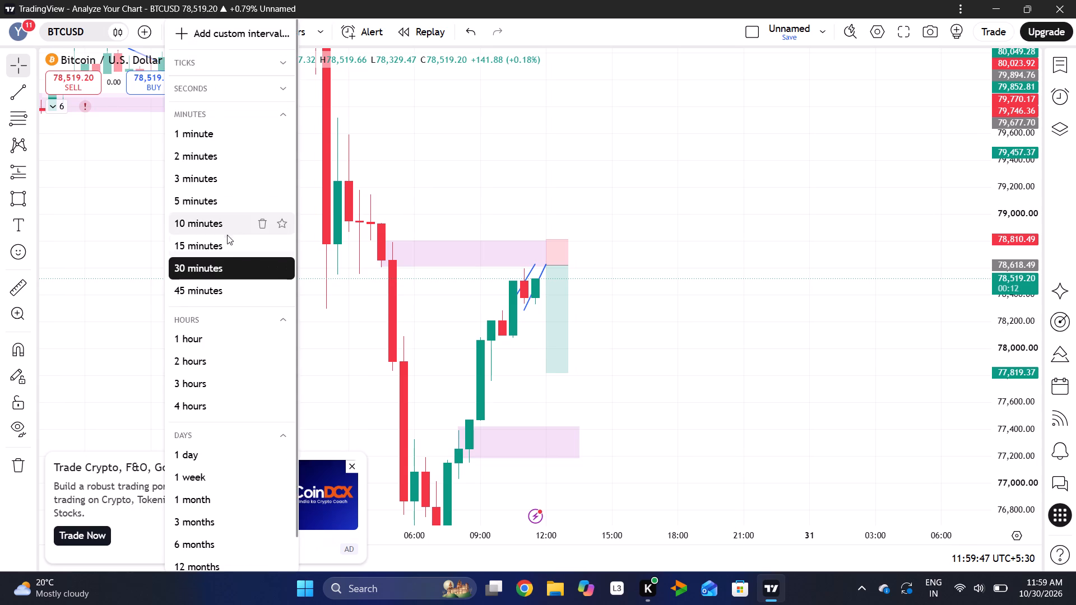
click(228, 245)
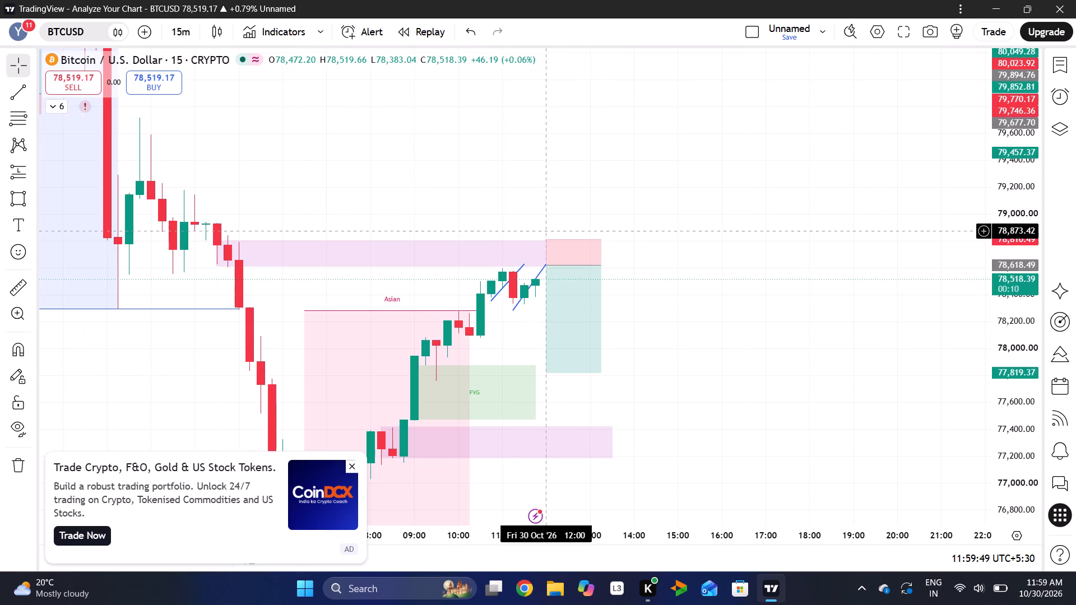
drag(1014, 305, 1027, 96)
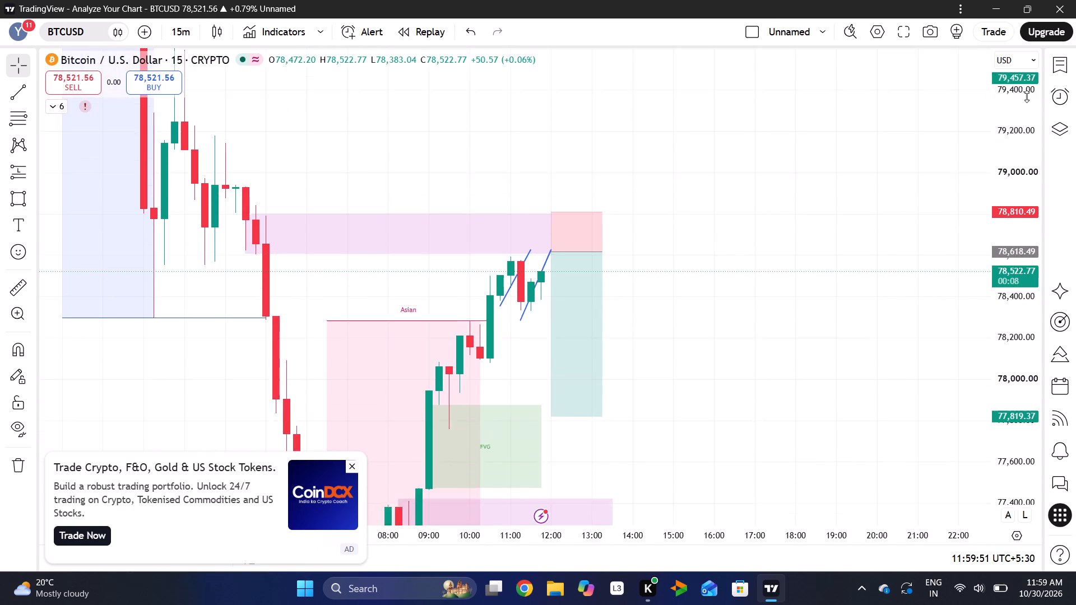
drag(1027, 96, 1027, 95)
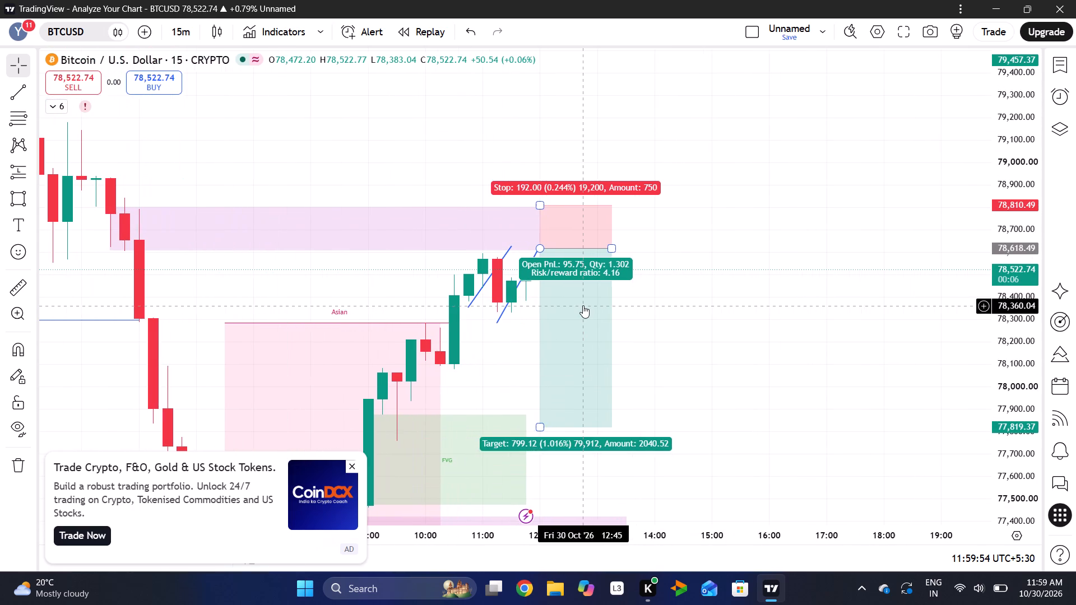
click(726, 329)
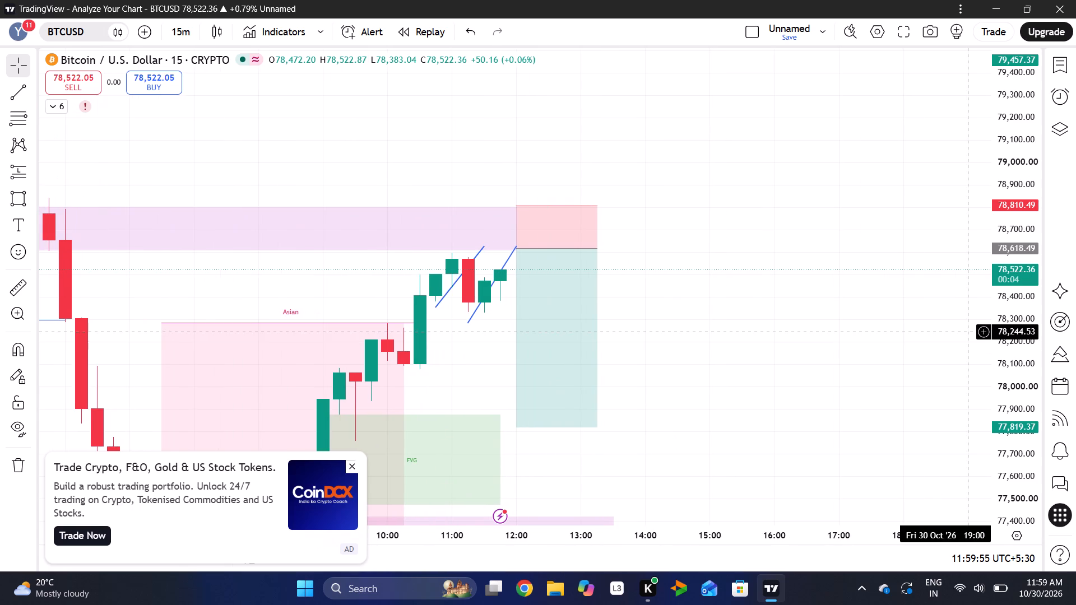
drag(1000, 332, 1009, 241)
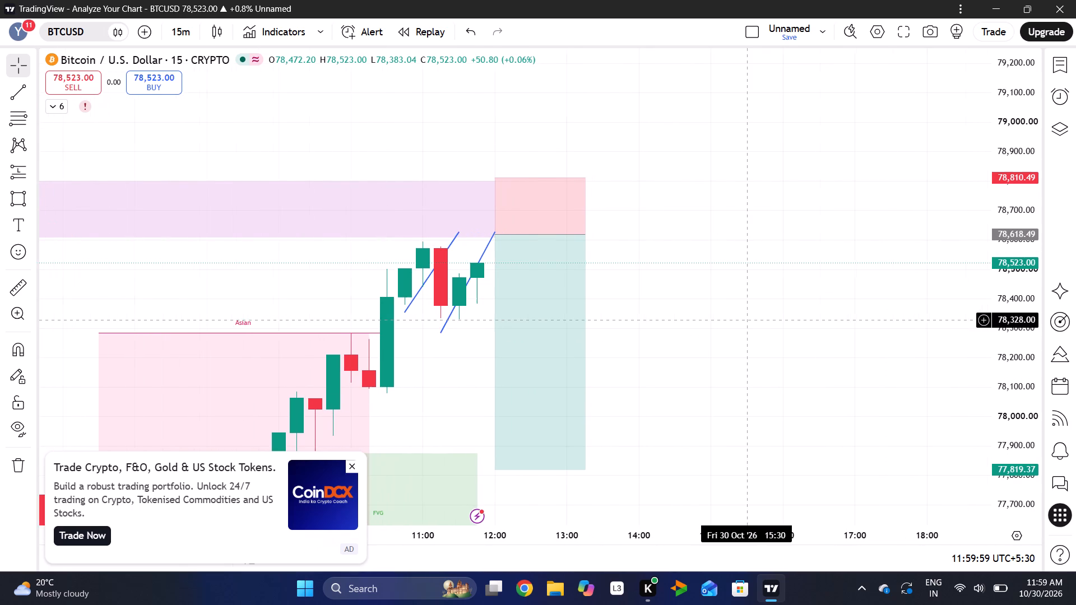
drag(747, 320, 817, 289)
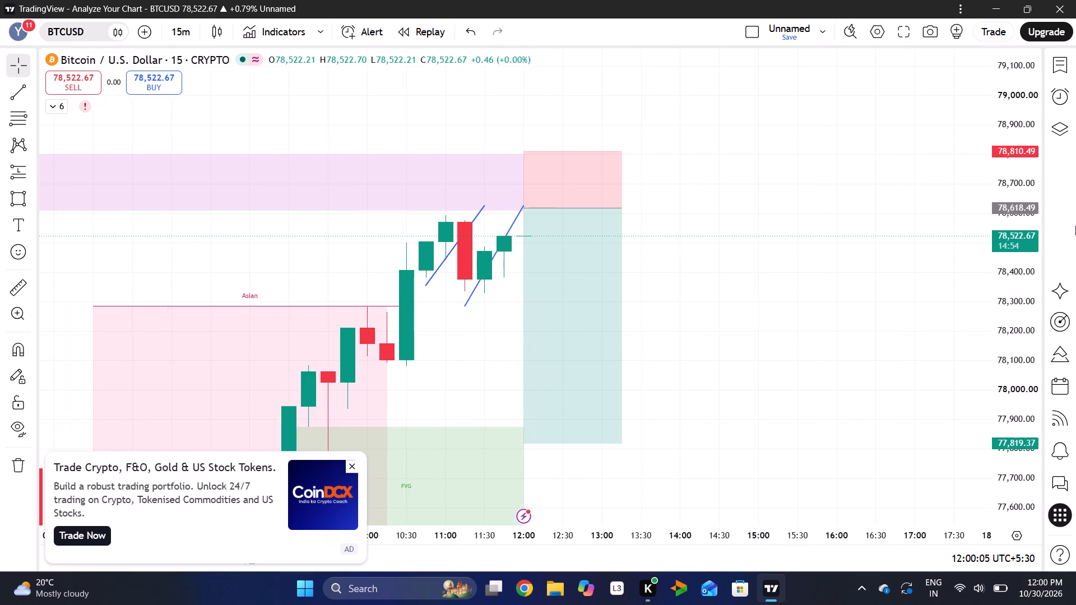
drag(1025, 221, 1014, 162)
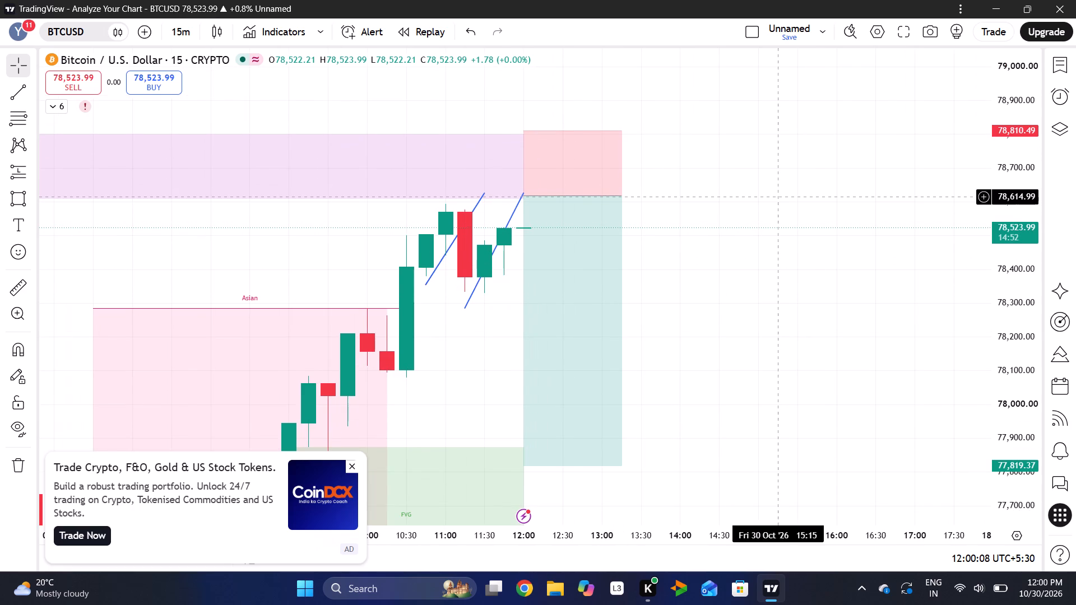
drag(785, 197, 722, 189)
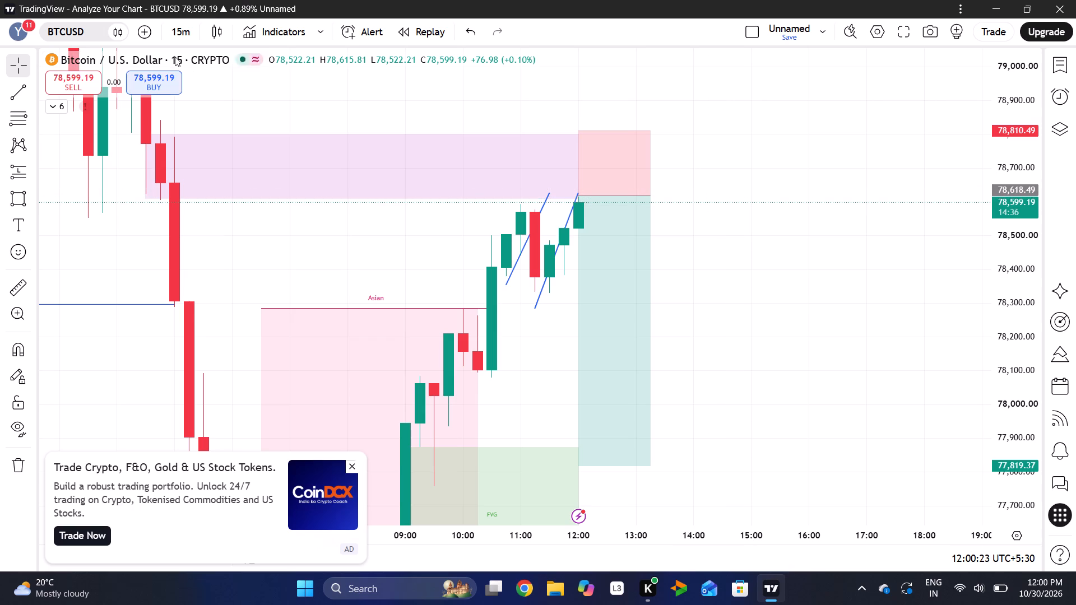
Switch BTCUSD to the 5-minute interval and monitor the current candle at the short position's entry.
click(177, 31)
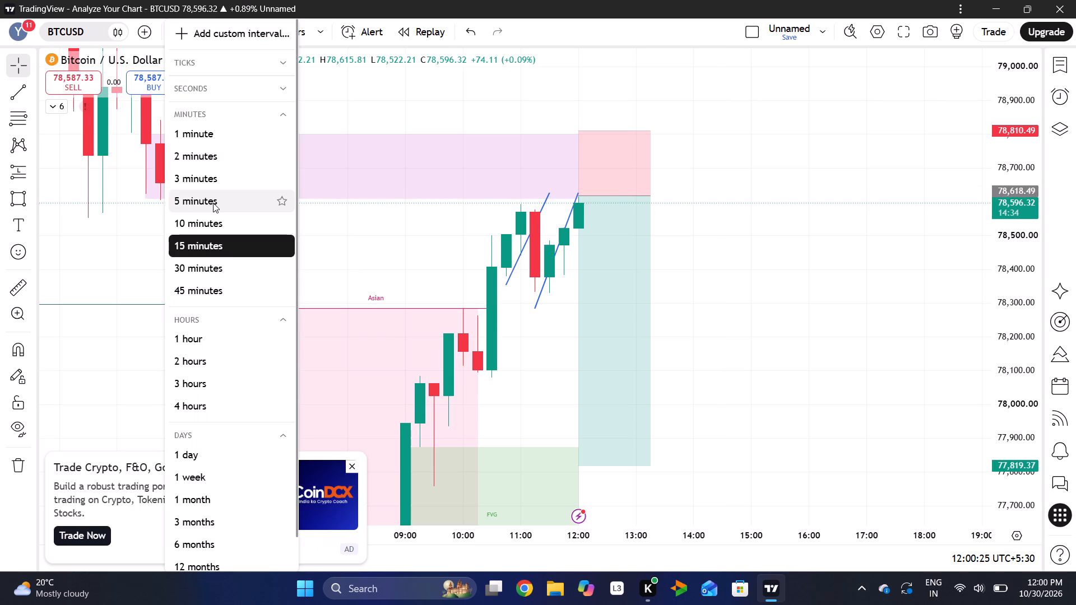
click(213, 203)
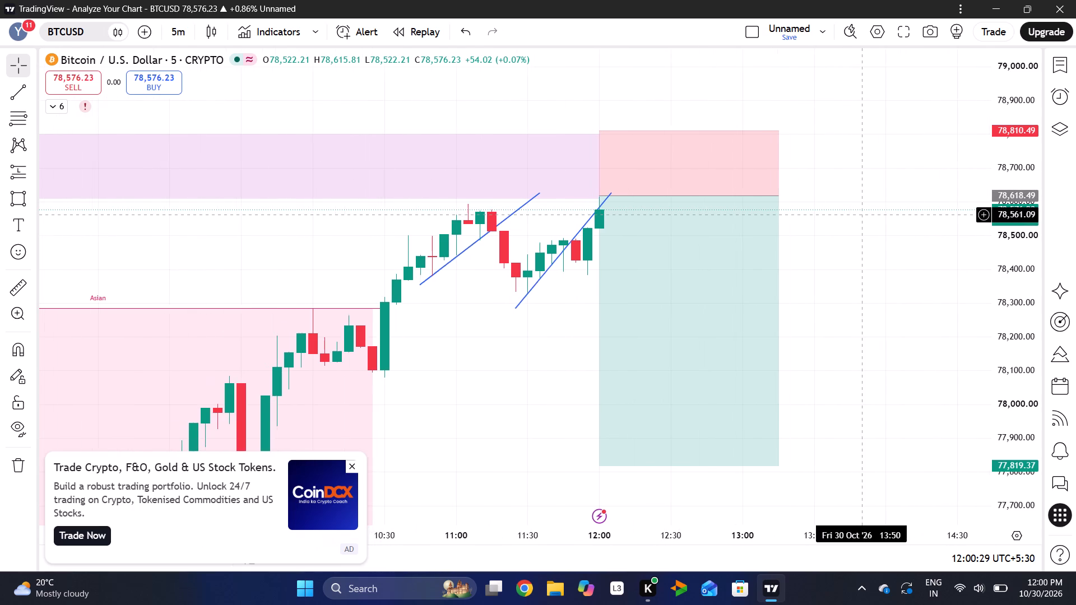
drag(862, 215, 812, 188)
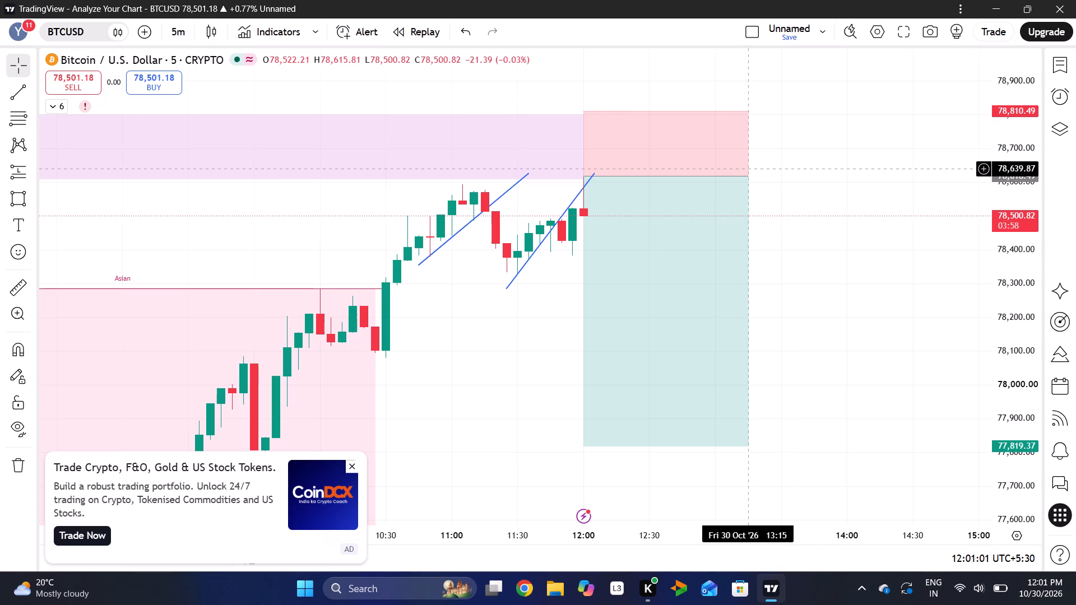
drag(1010, 132, 1012, 136)
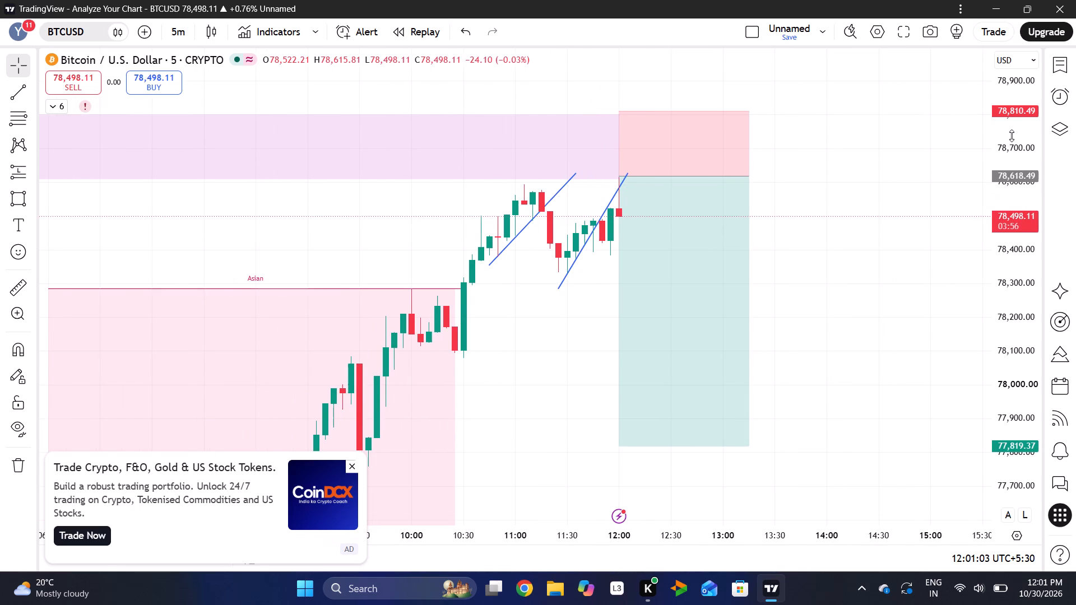
drag(1012, 136, 1024, 182)
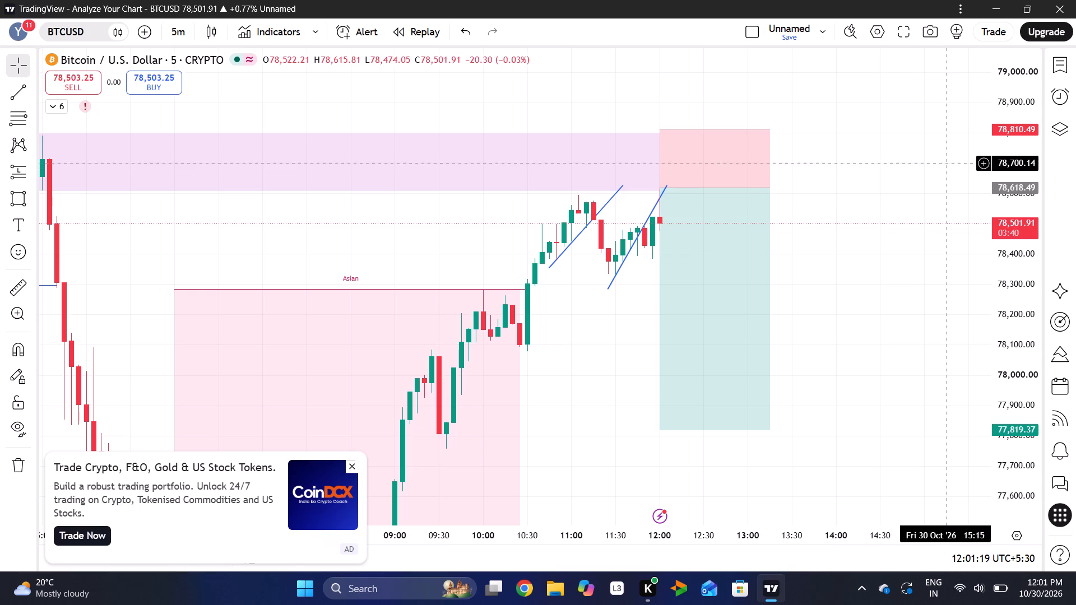
drag(1023, 153, 1028, 211)
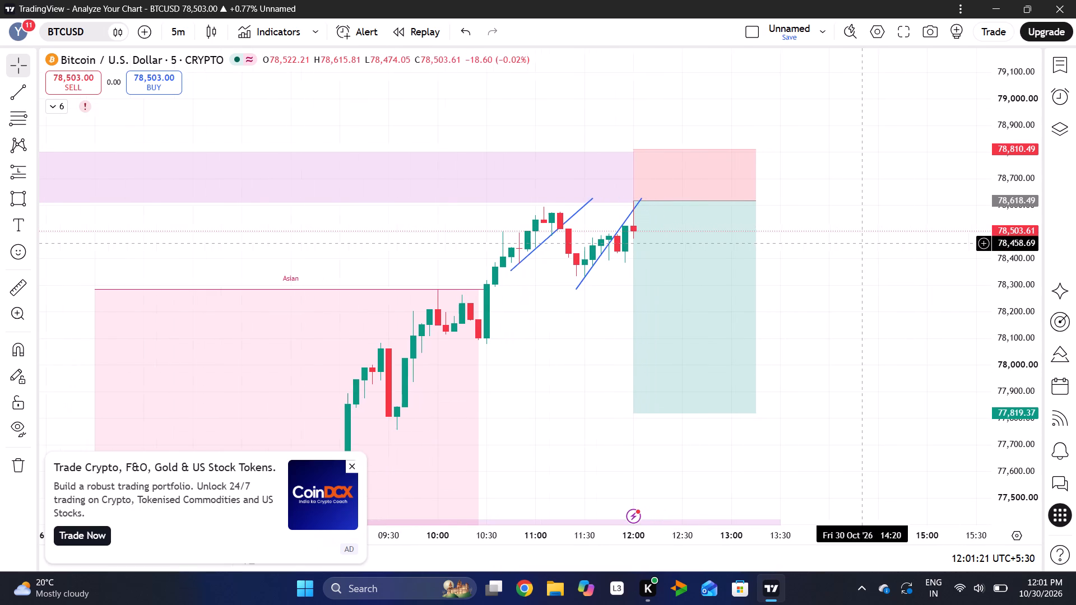
Switch the BTCUSD chart to the 15-minute interval.
click(169, 33)
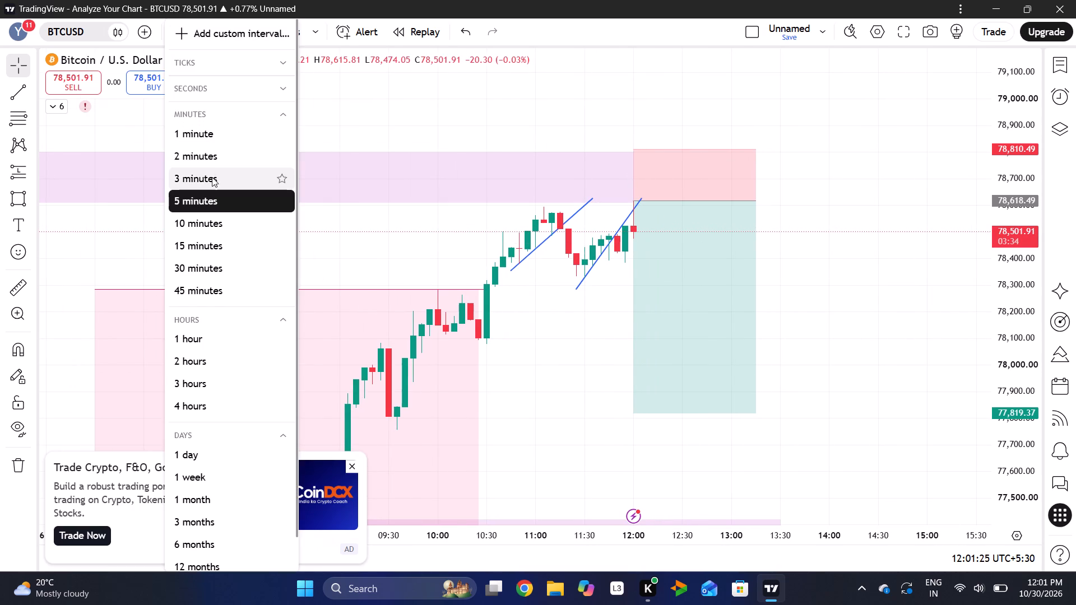
click(212, 245)
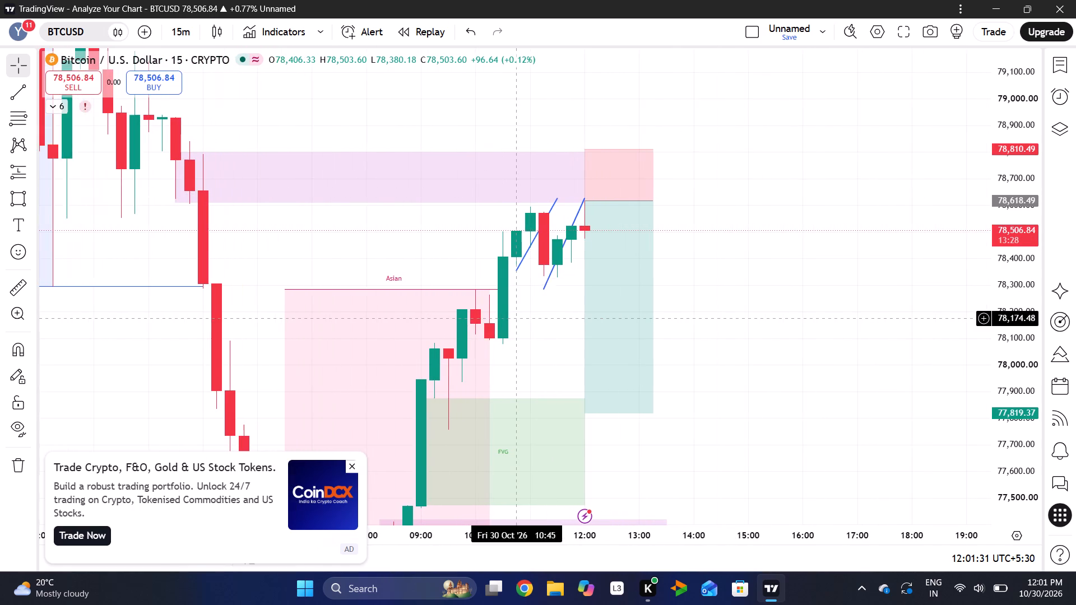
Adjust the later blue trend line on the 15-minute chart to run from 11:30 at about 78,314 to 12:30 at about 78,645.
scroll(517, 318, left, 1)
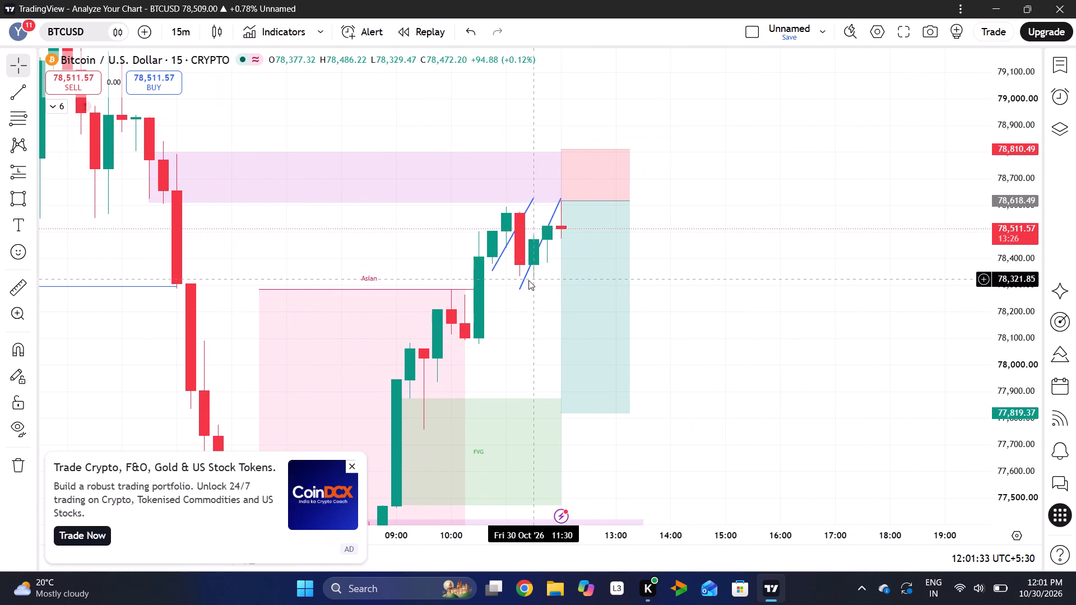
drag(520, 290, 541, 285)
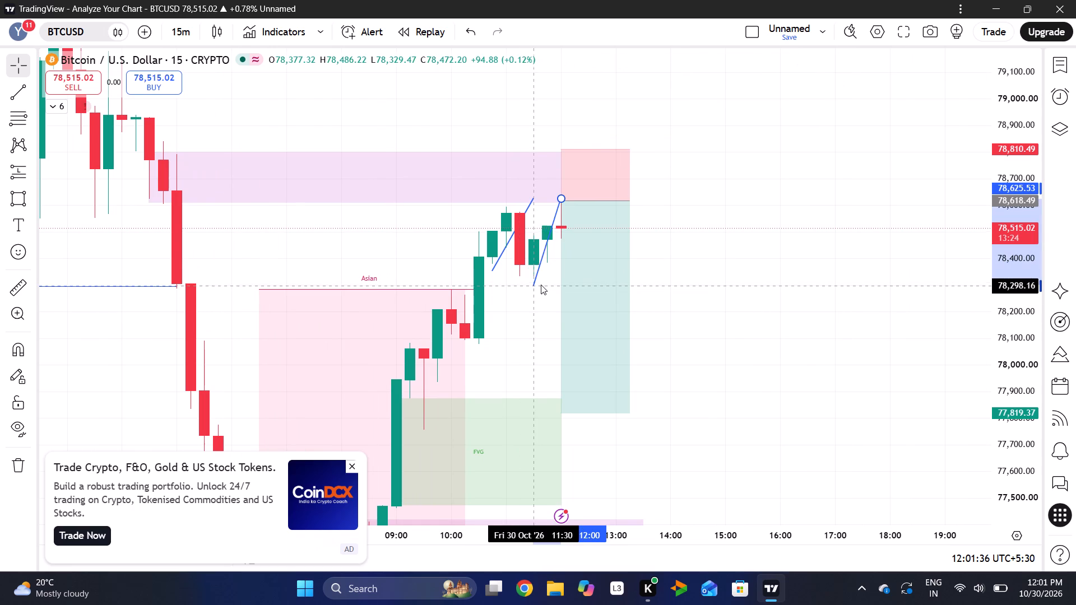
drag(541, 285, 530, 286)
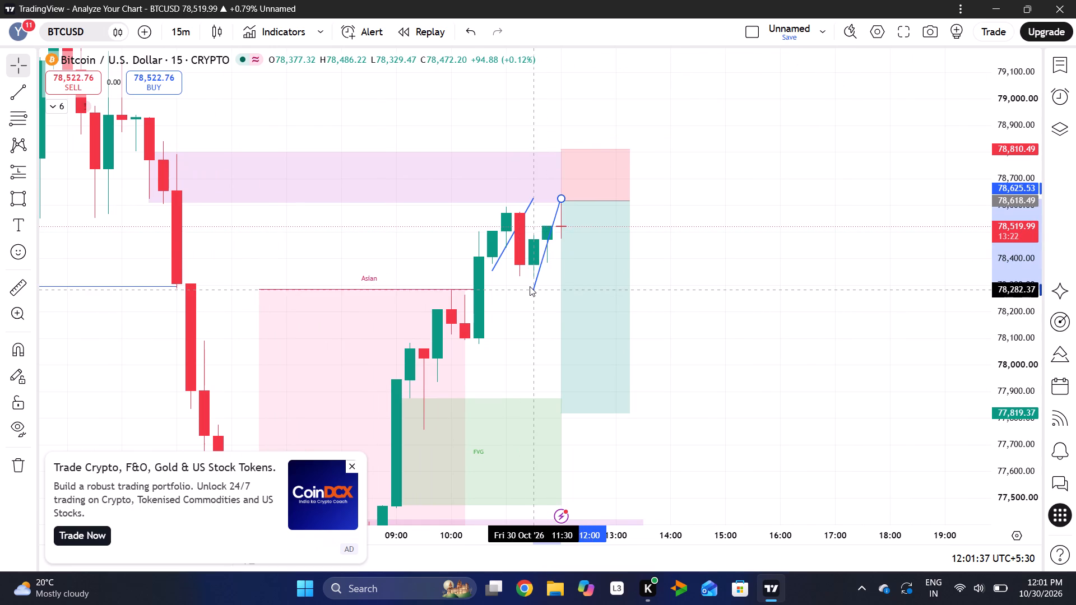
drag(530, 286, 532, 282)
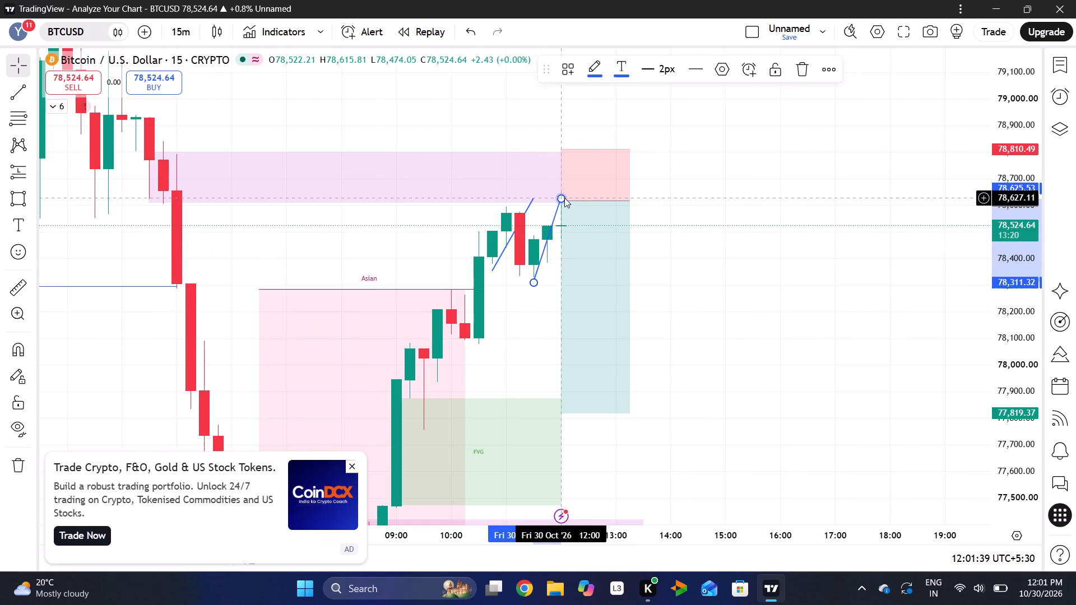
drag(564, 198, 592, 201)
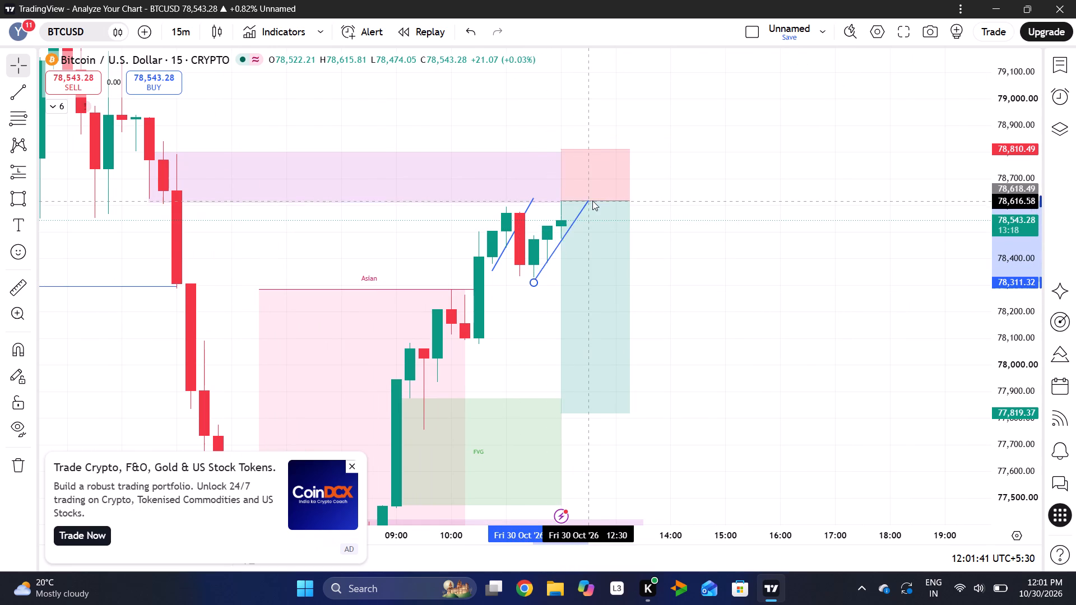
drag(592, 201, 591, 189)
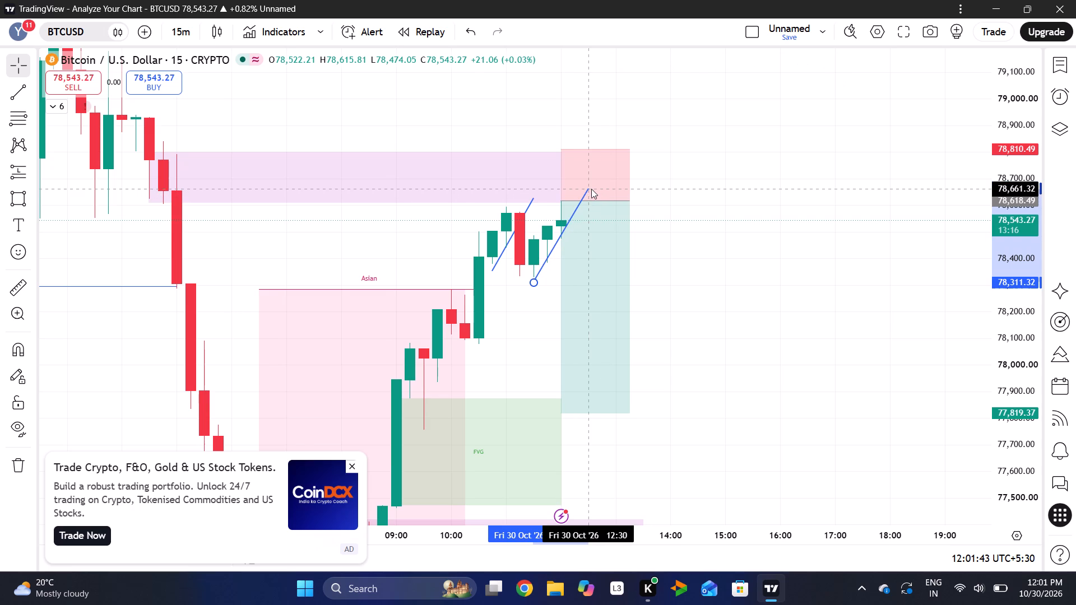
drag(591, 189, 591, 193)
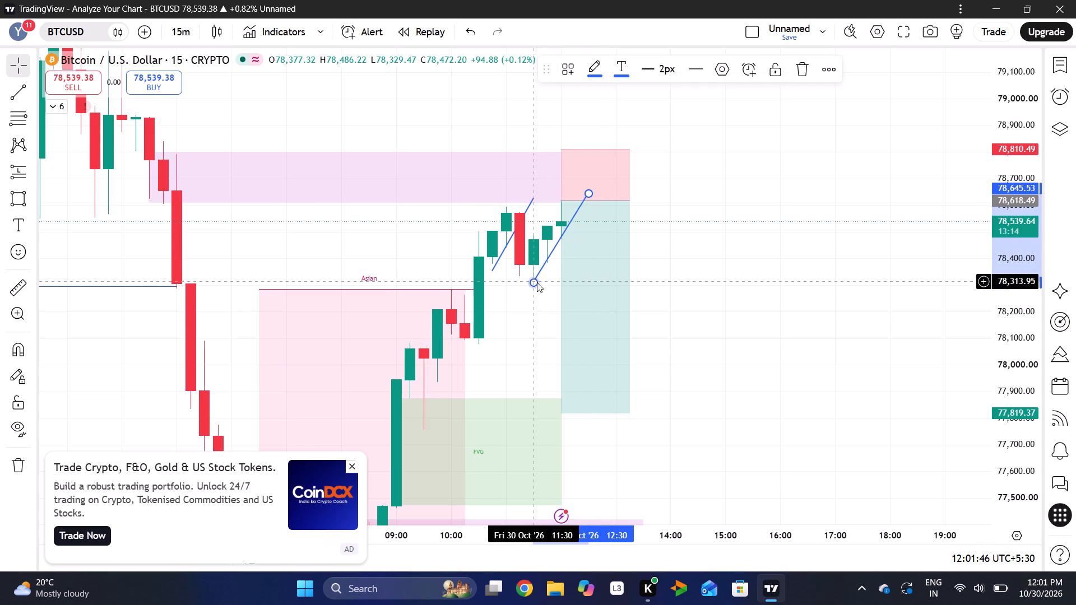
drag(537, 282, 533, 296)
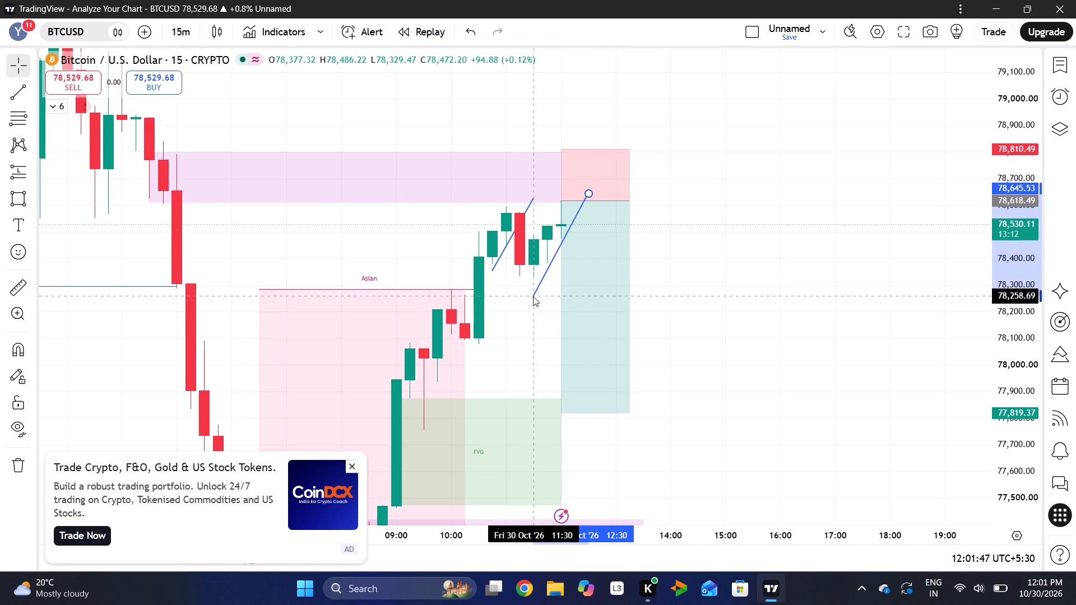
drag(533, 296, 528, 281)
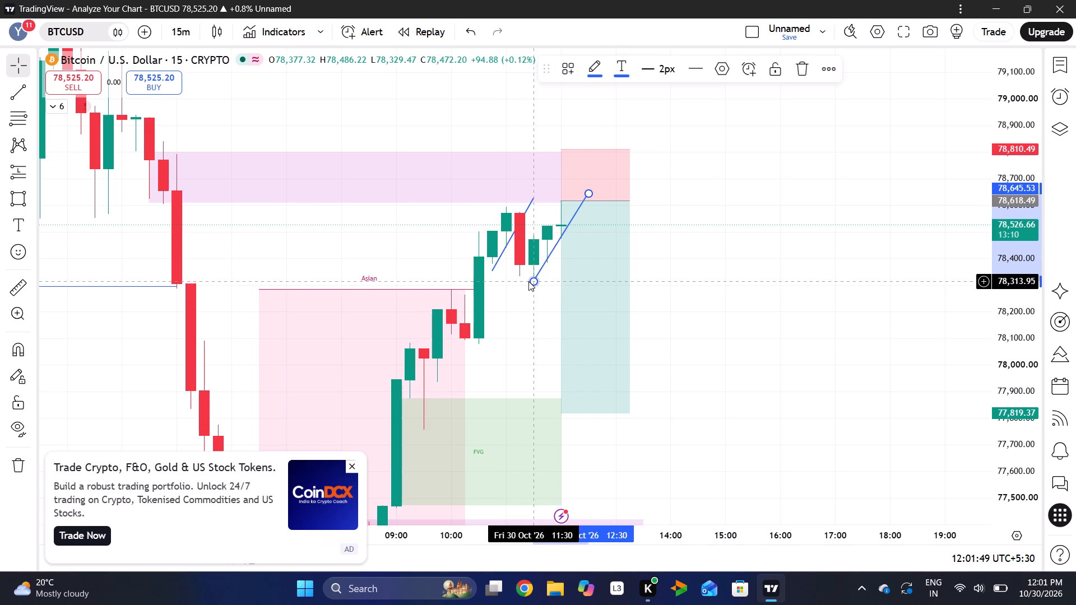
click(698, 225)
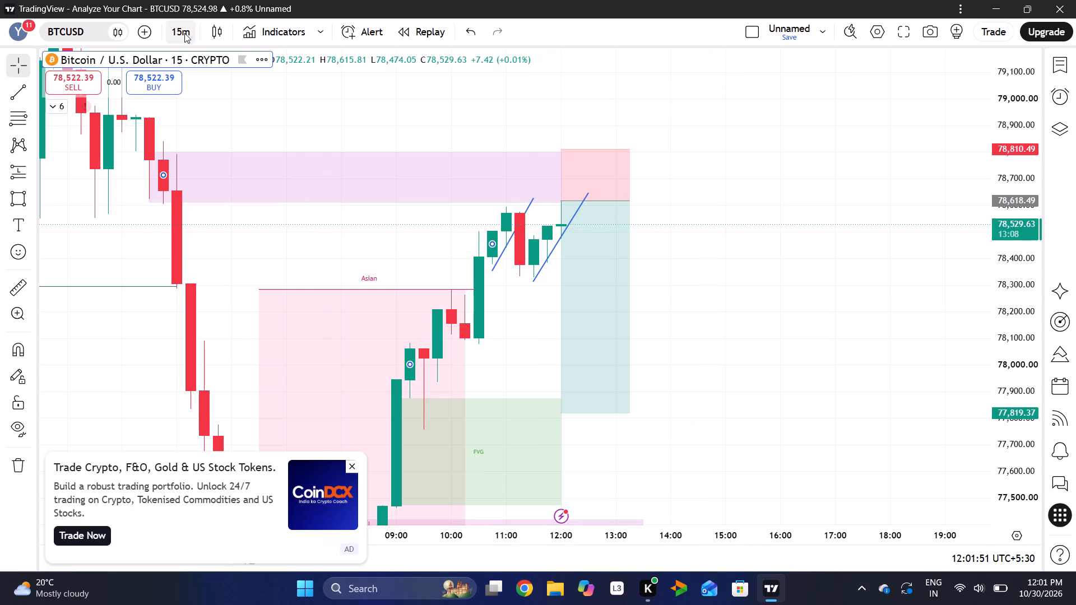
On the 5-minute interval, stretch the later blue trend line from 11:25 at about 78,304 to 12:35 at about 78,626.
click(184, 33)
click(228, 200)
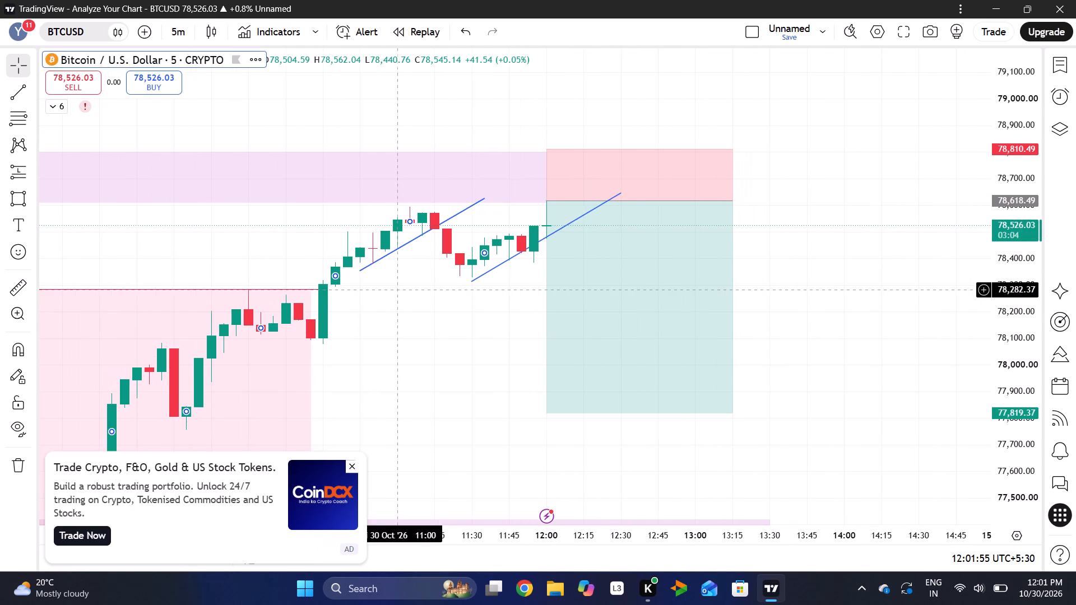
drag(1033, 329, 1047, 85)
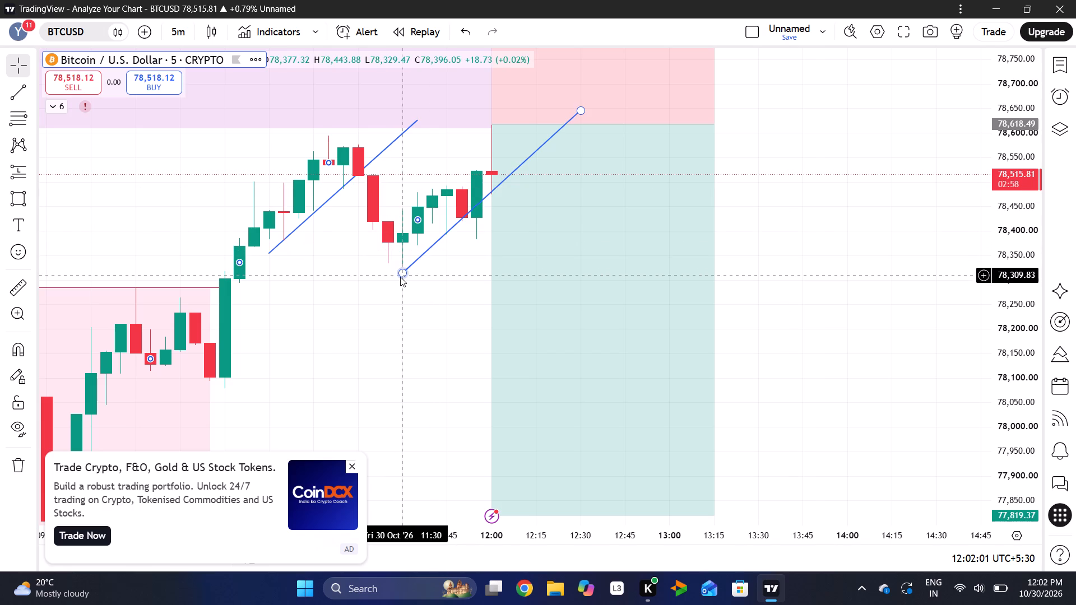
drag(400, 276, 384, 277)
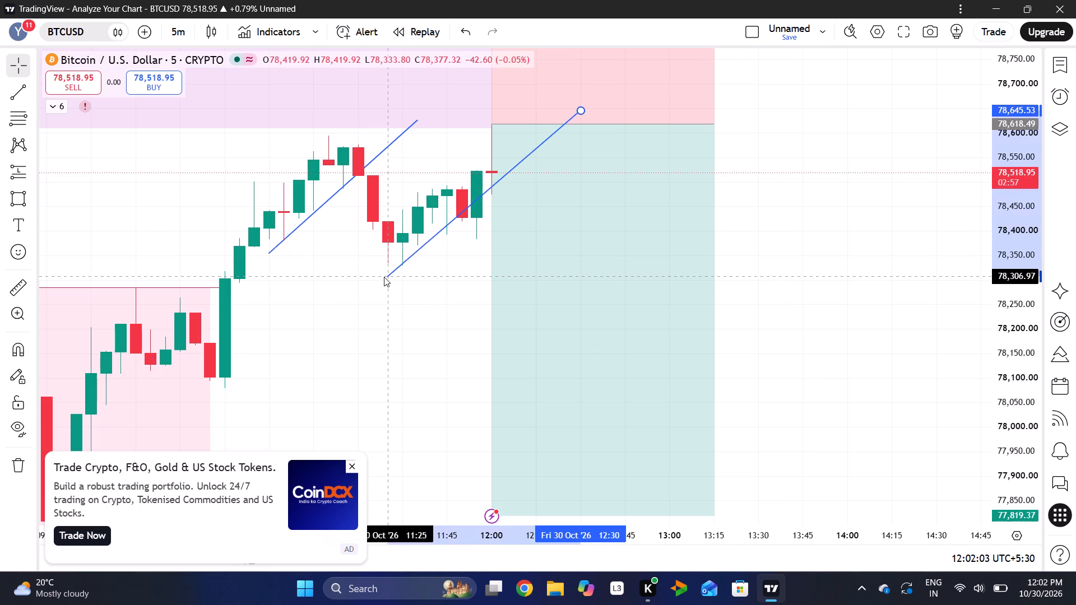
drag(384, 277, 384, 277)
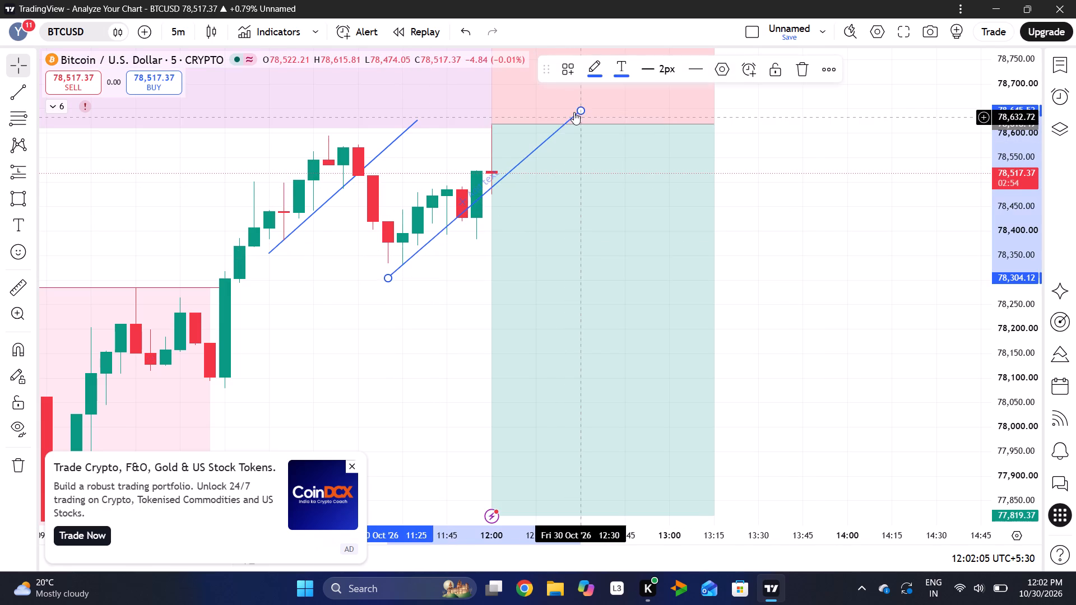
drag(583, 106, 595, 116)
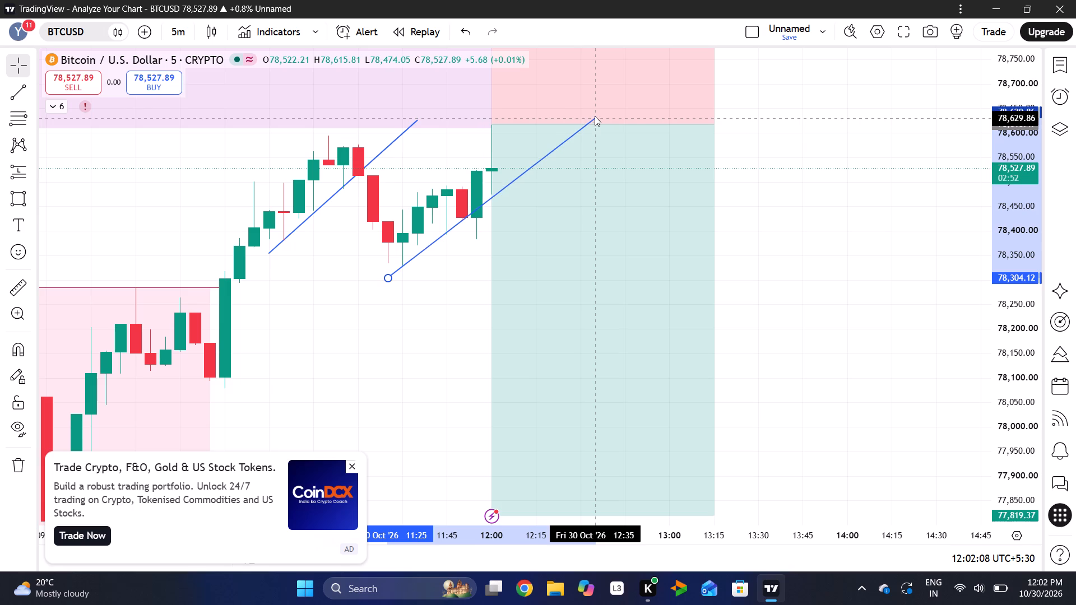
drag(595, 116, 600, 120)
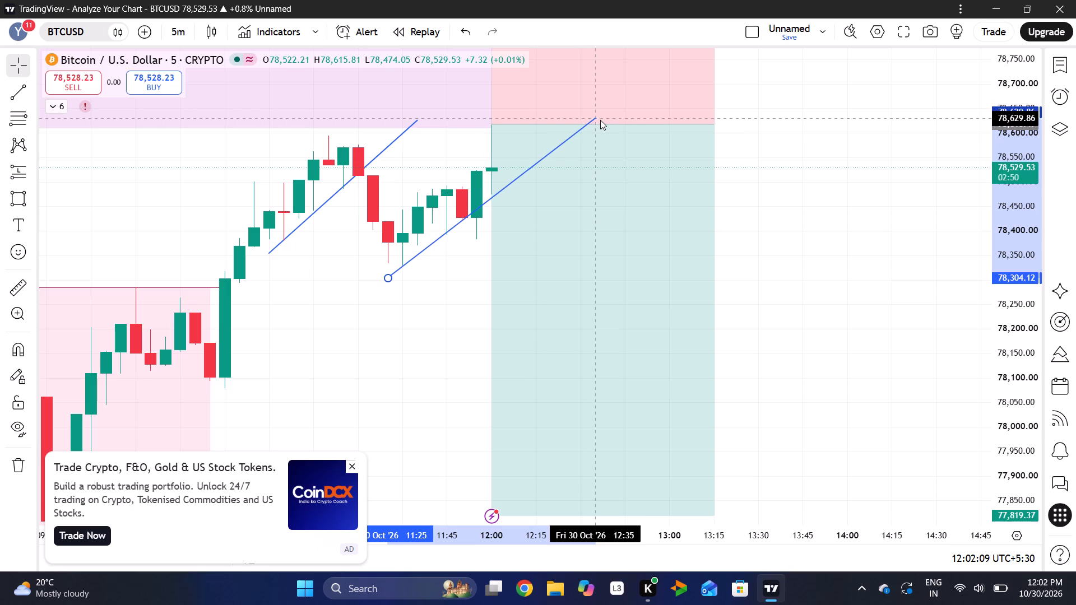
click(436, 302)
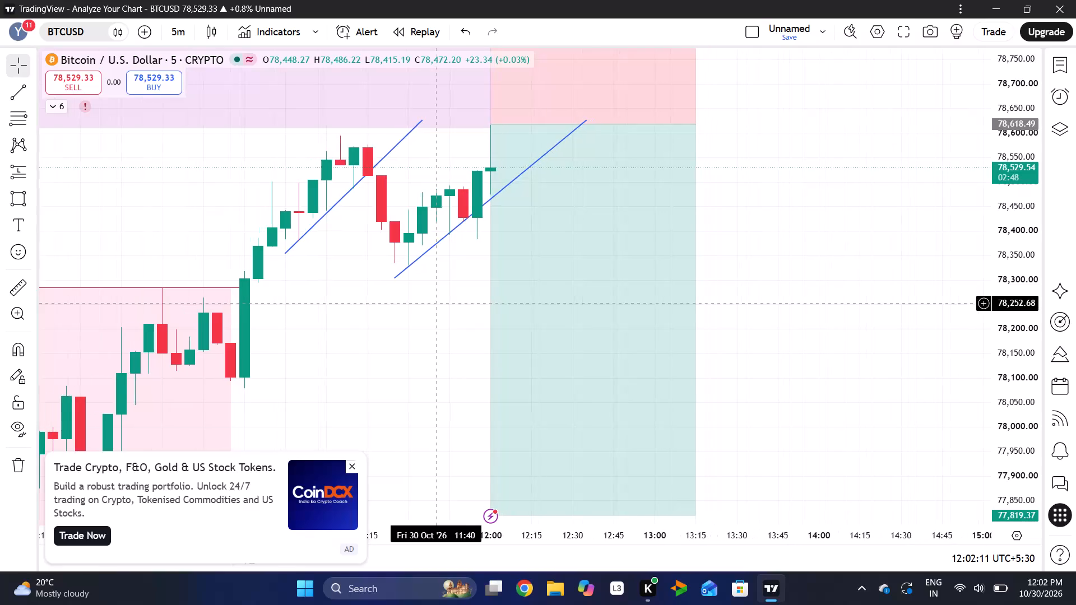
Check the two blue trend lines and the short entry on BTCUSD's 15-minute interval.
click(174, 37)
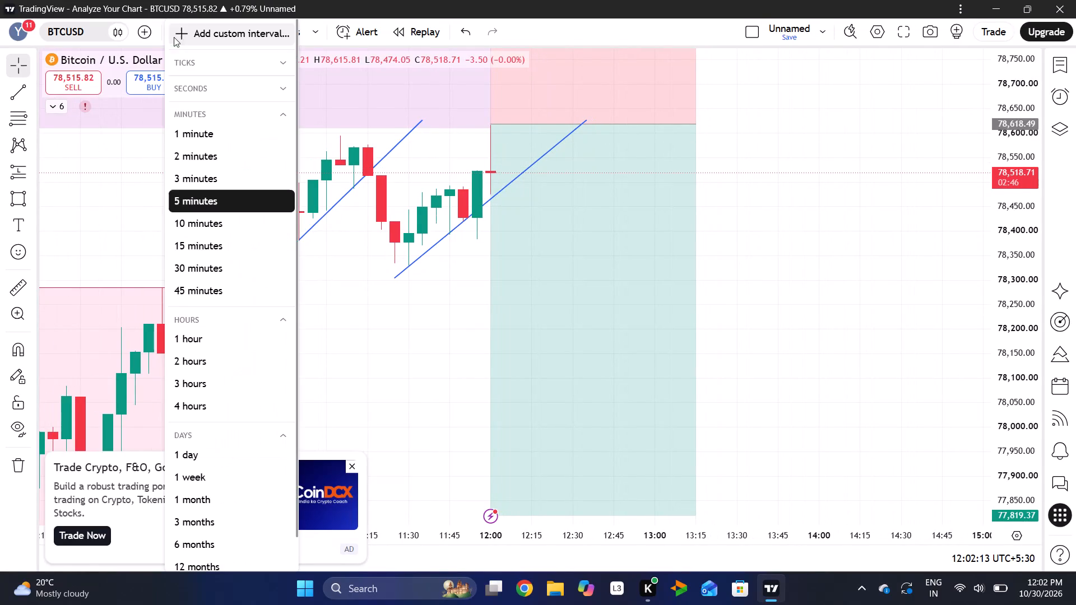
click(205, 239)
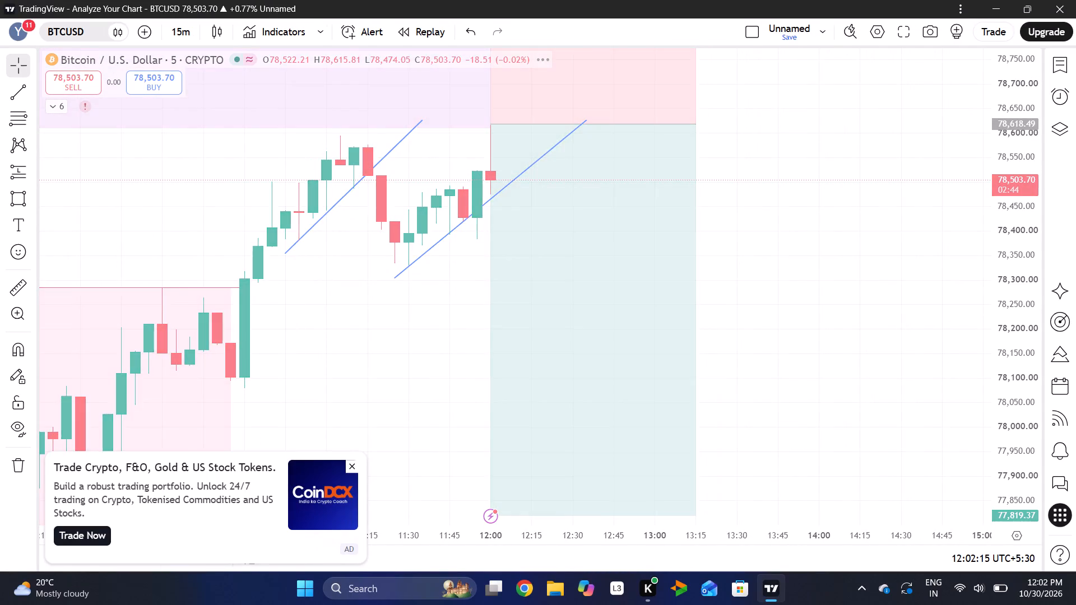
click(622, 188)
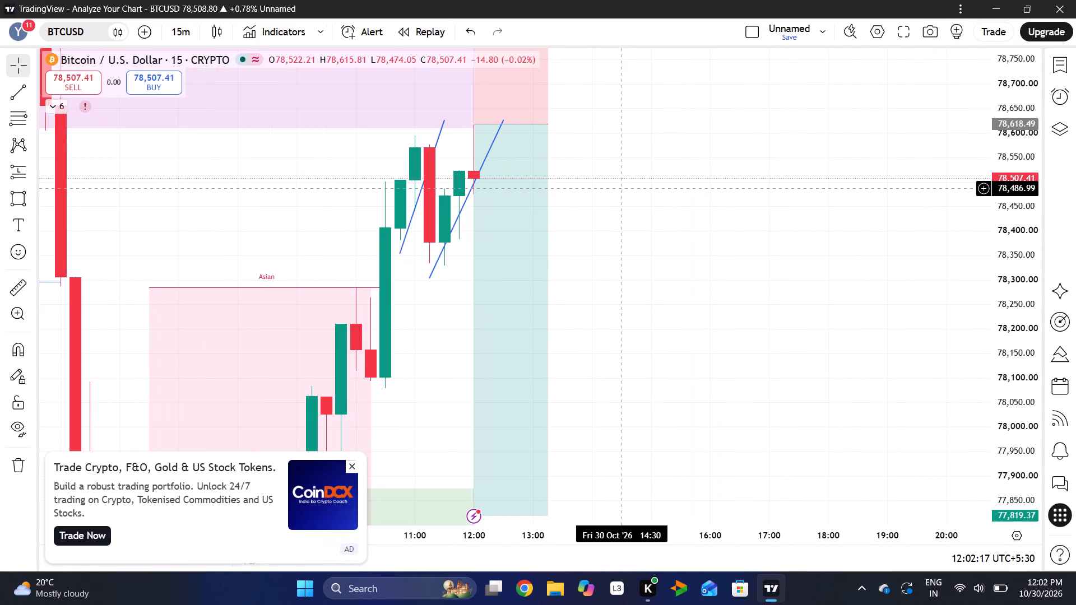
scroll(622, 188, left, 1)
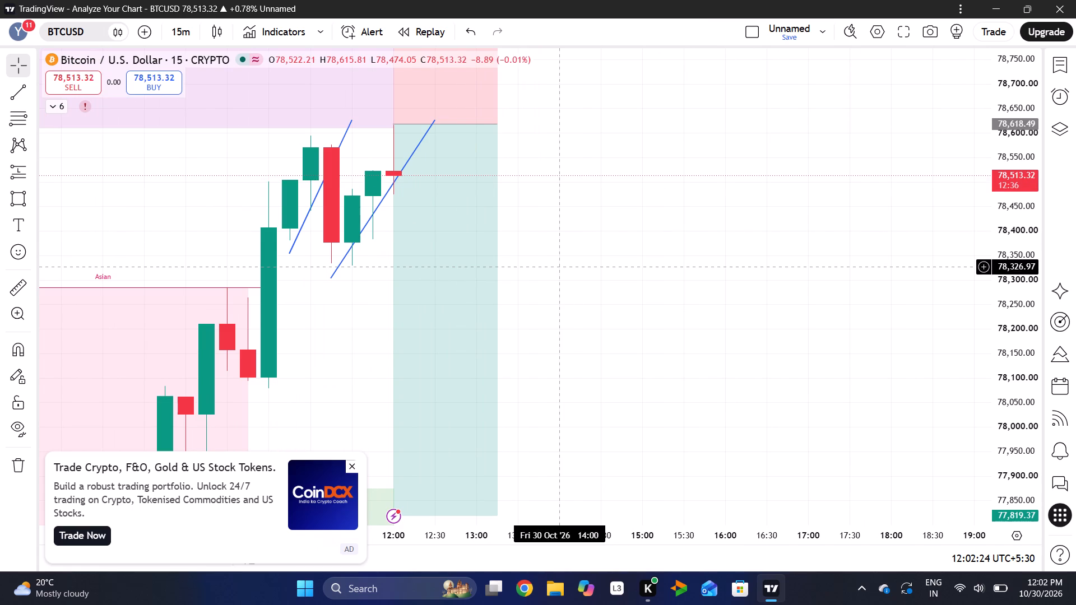
Monitor the current BTCUSD candle against the later trend line and short position on the 5-minute interval.
click(174, 26)
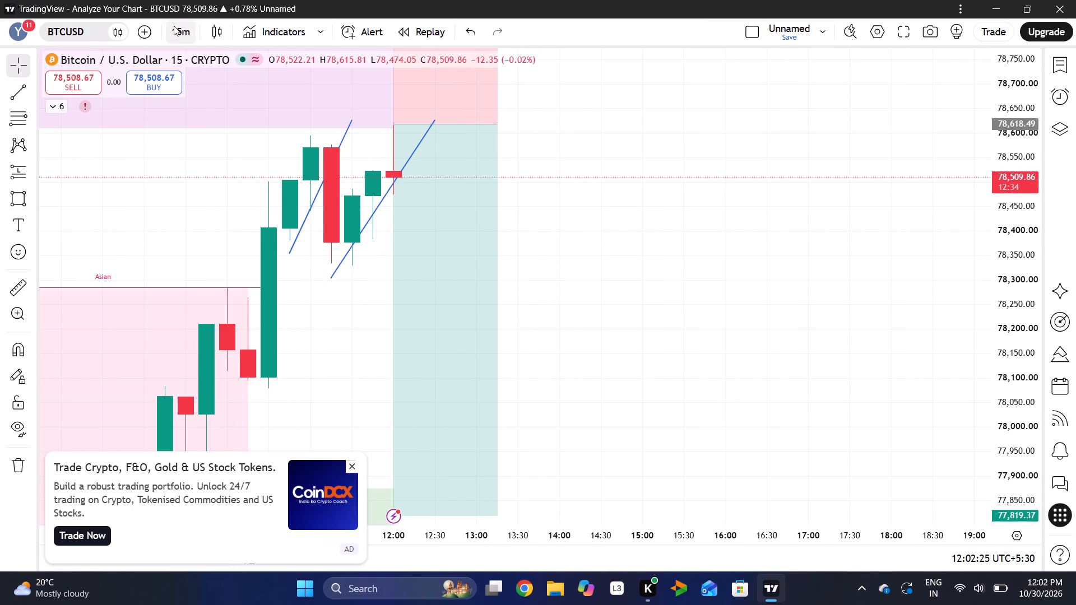
click(221, 195)
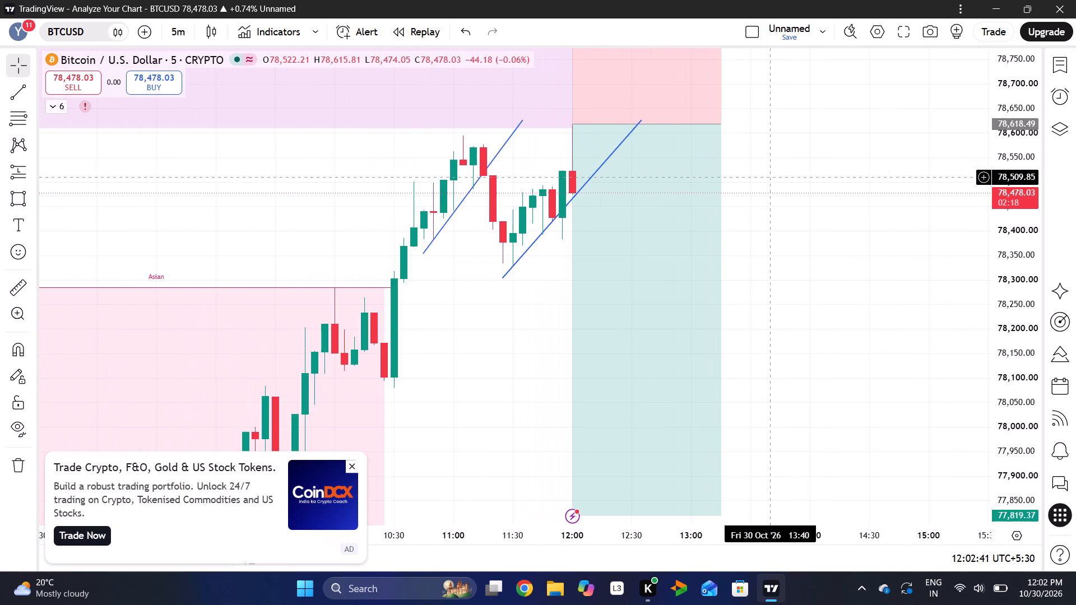
drag(1012, 91, 1012, 220)
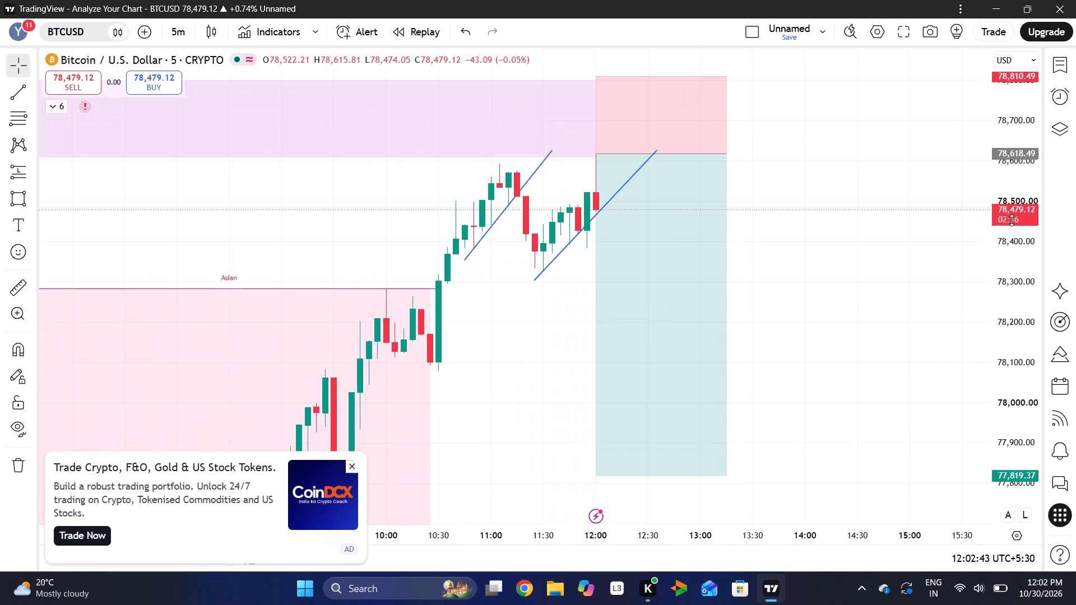
drag(1012, 220, 1004, 255)
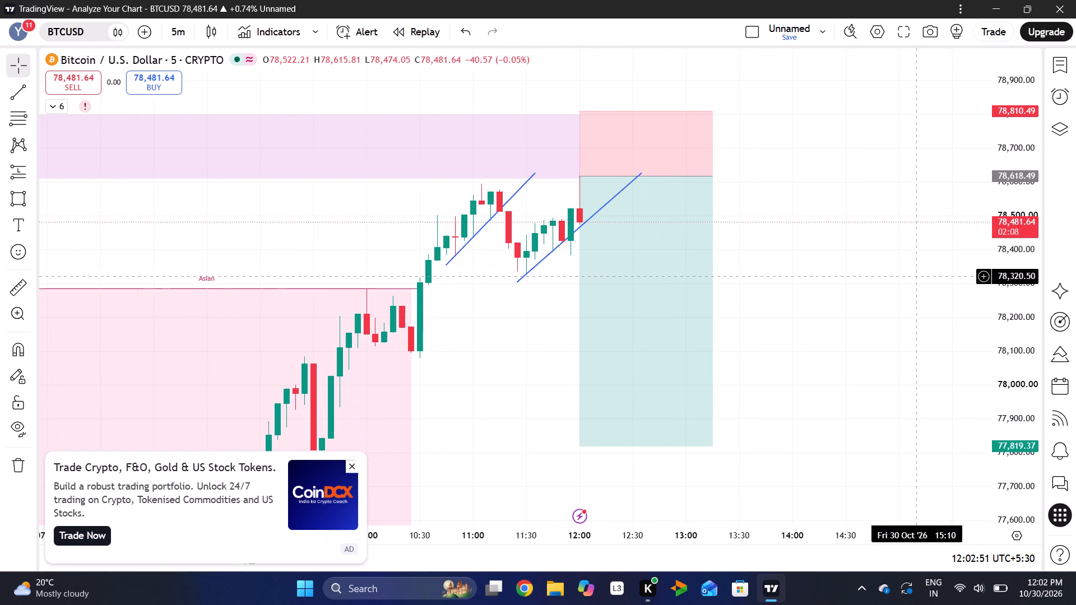
On the 15-minute interval, reshape the later blue trend line to run from 11:30 at about 78,325 to 12:30 at about 78,570.
click(180, 38)
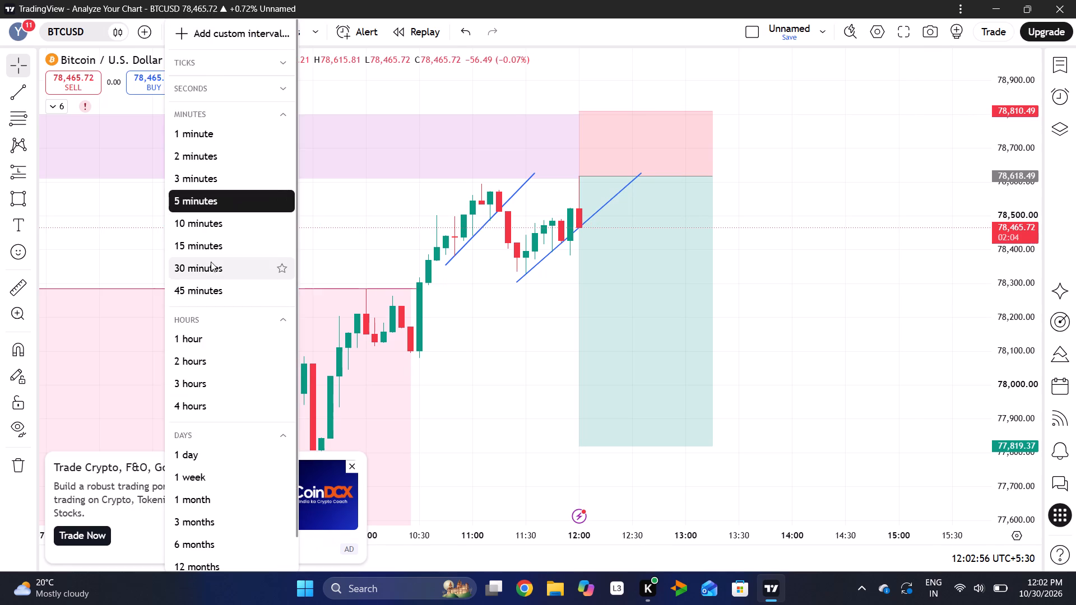
click(210, 252)
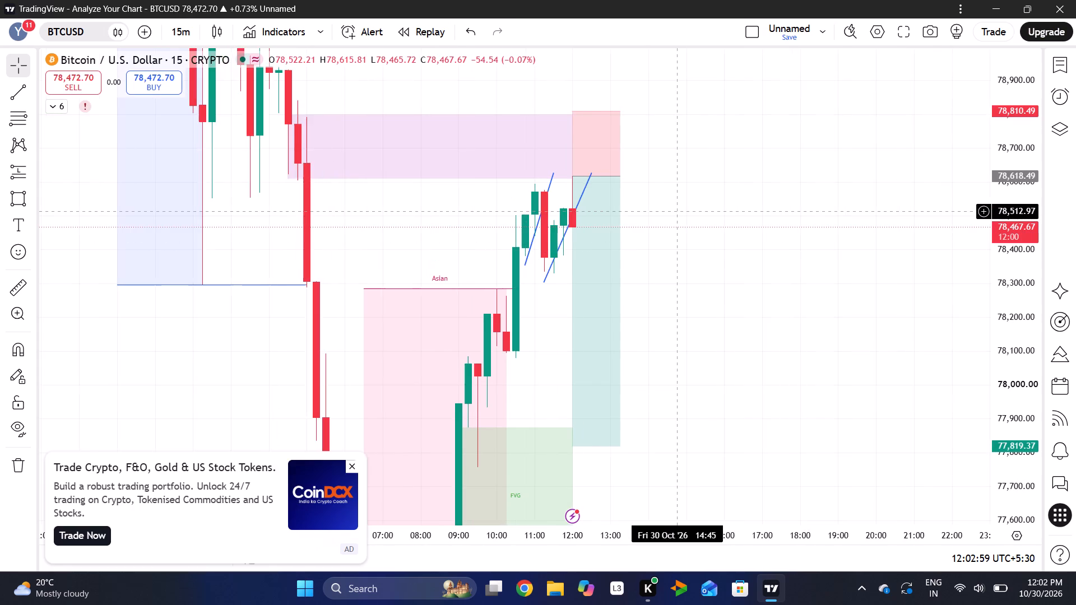
scroll(677, 211, left, 2)
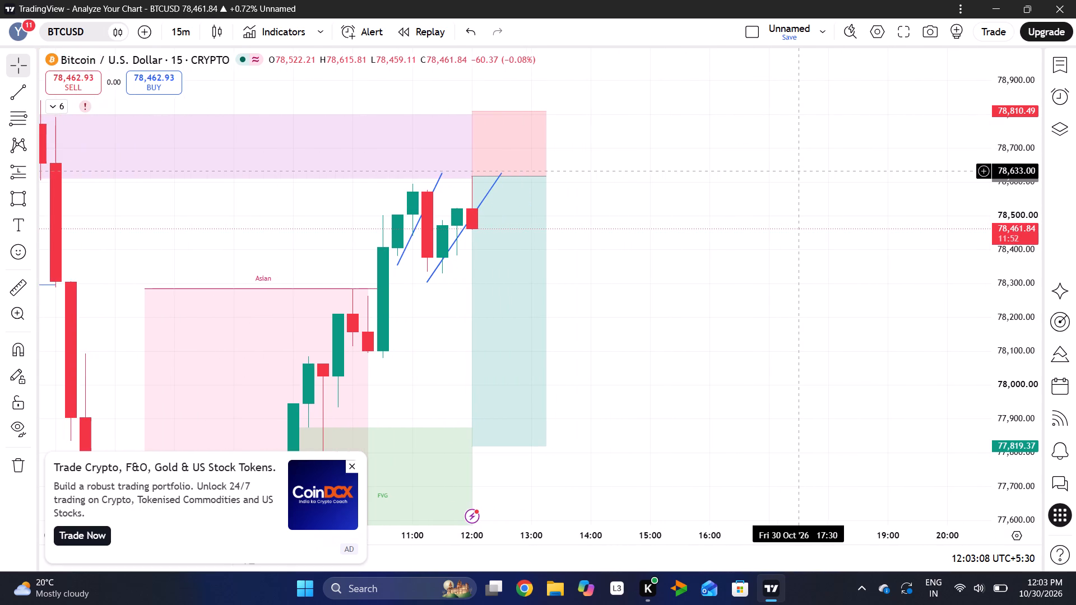
drag(428, 283, 446, 274)
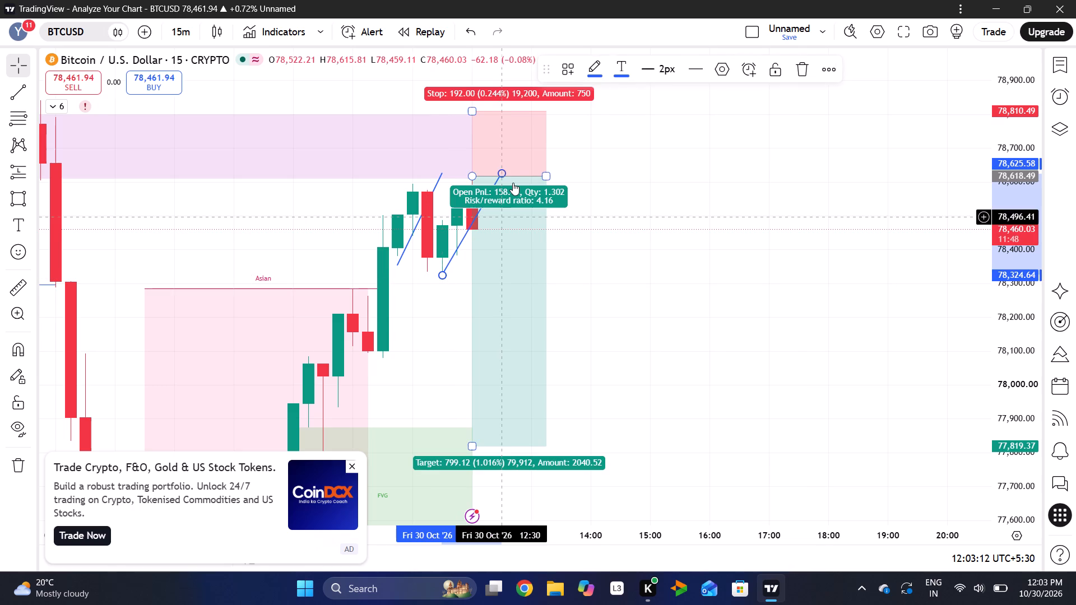
drag(502, 171, 504, 179)
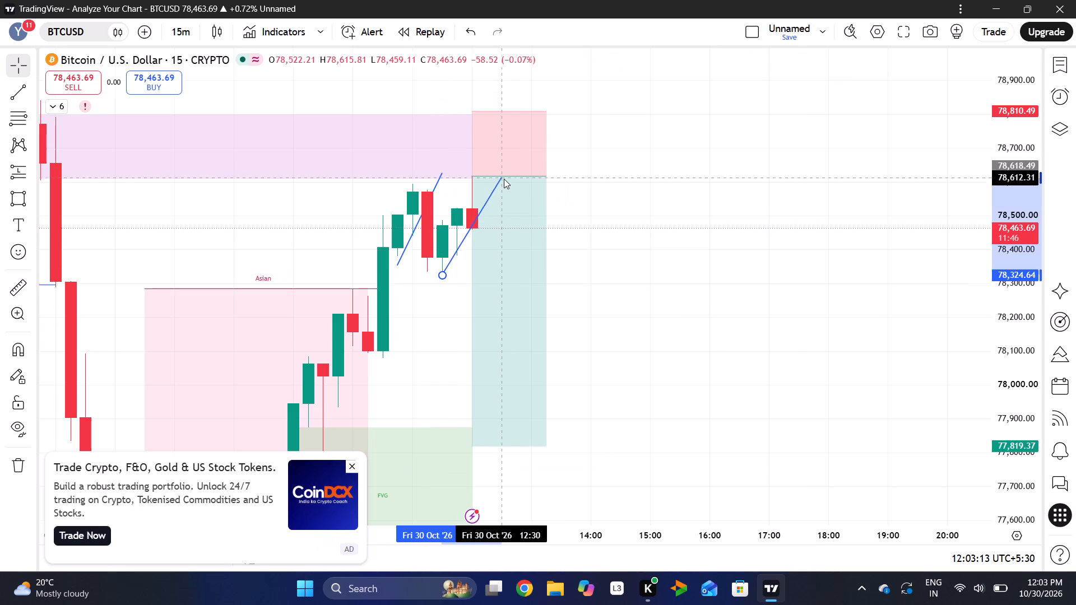
drag(504, 179, 504, 189)
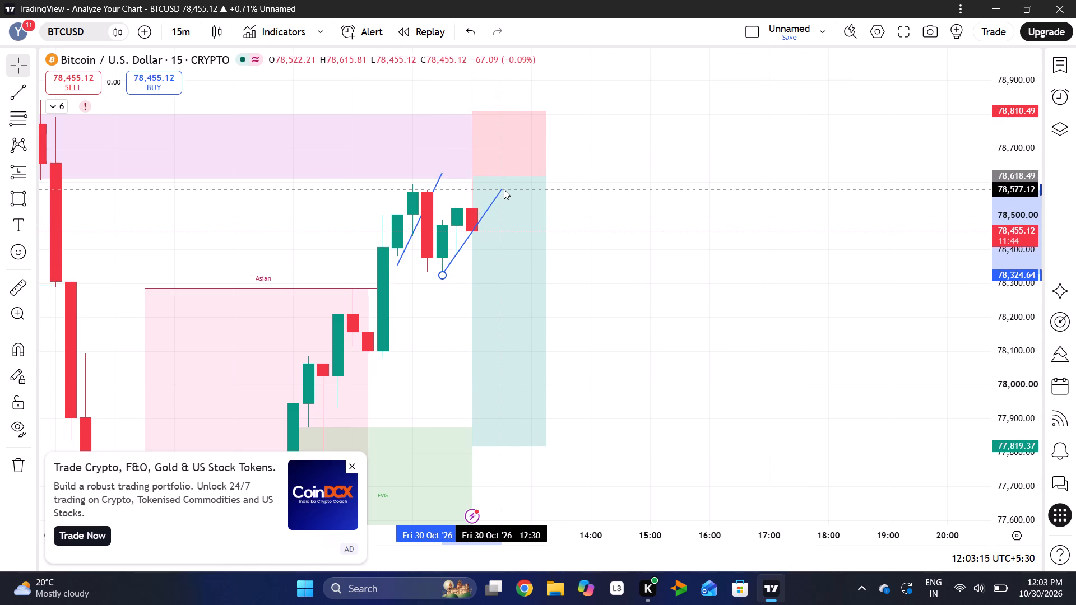
drag(504, 189, 504, 190)
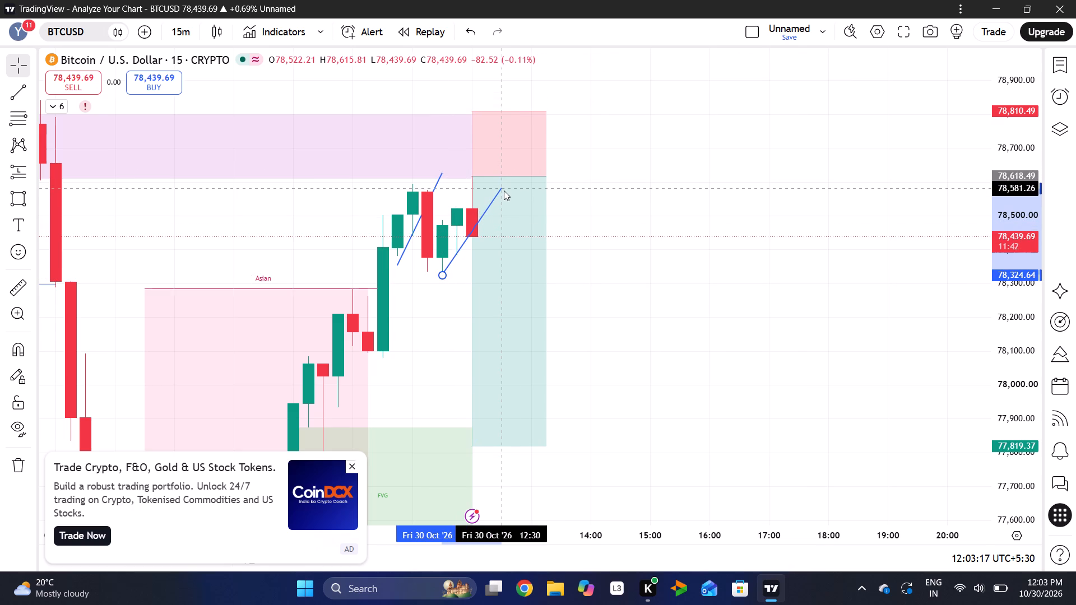
drag(504, 190, 504, 192)
click(690, 230)
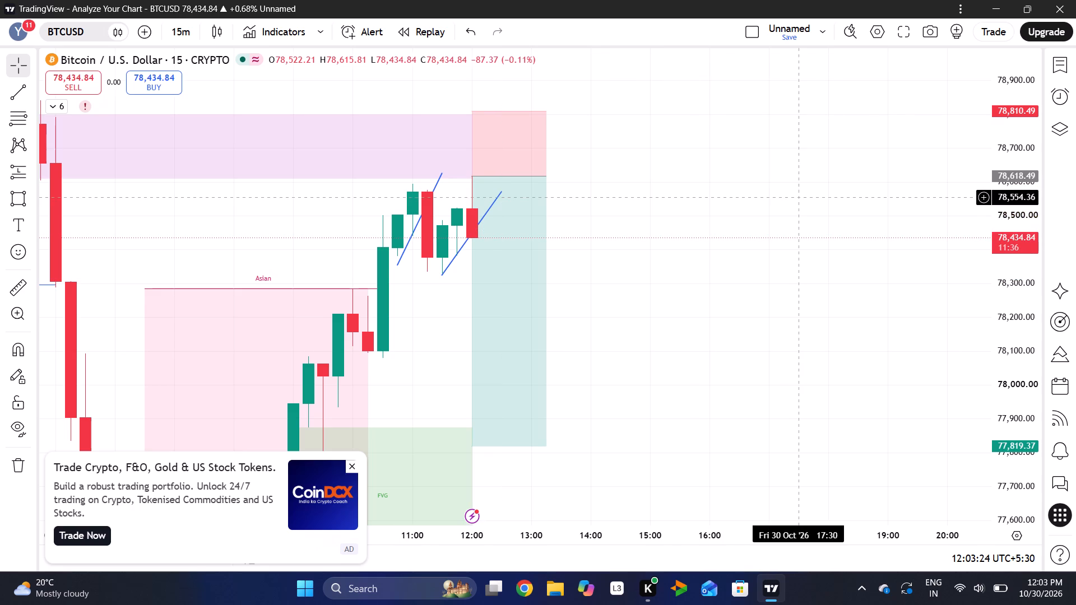
Monitor BTCUSD against the adjusted trend line, short position and surrounding zones over a wider price range on the 15-minute interval.
drag(1018, 152, 1017, 221)
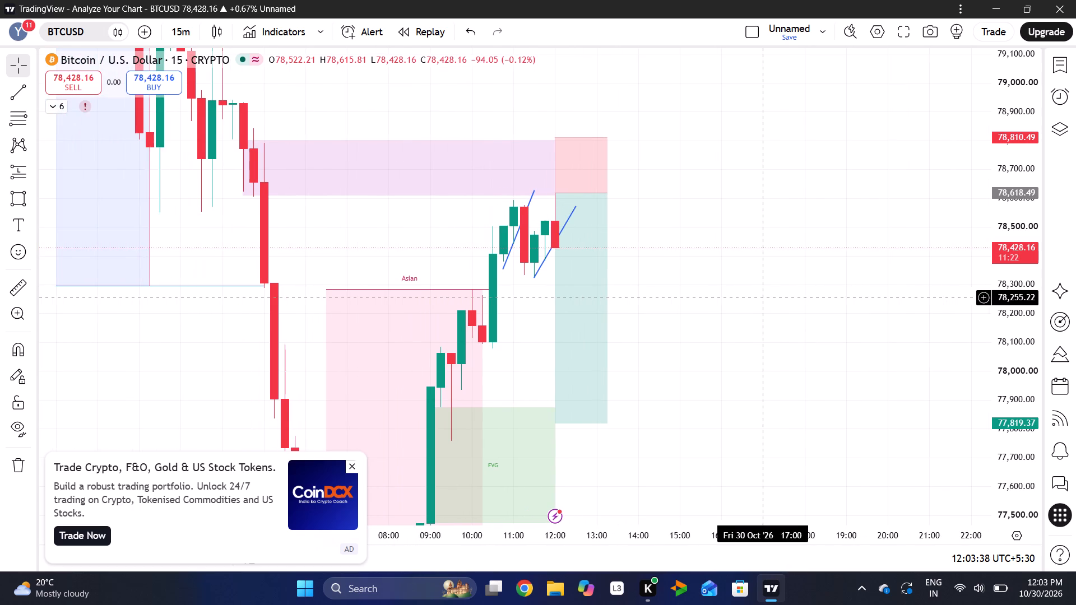
drag(1024, 151, 1019, 207)
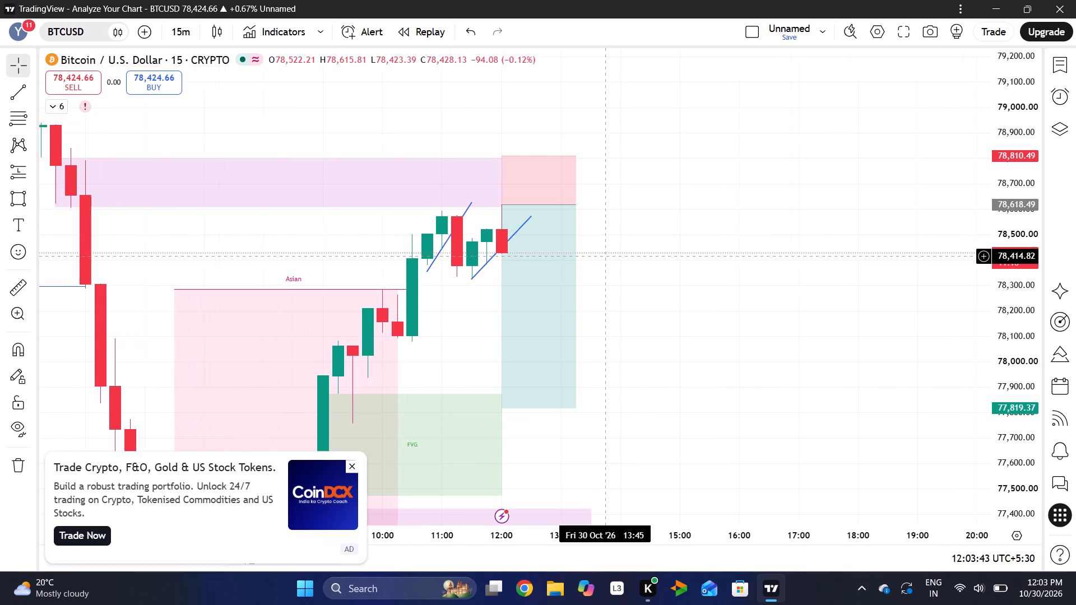
Check BTCUSD's current candle against the later blue trend line and short position on the 5-minute interval.
click(183, 34)
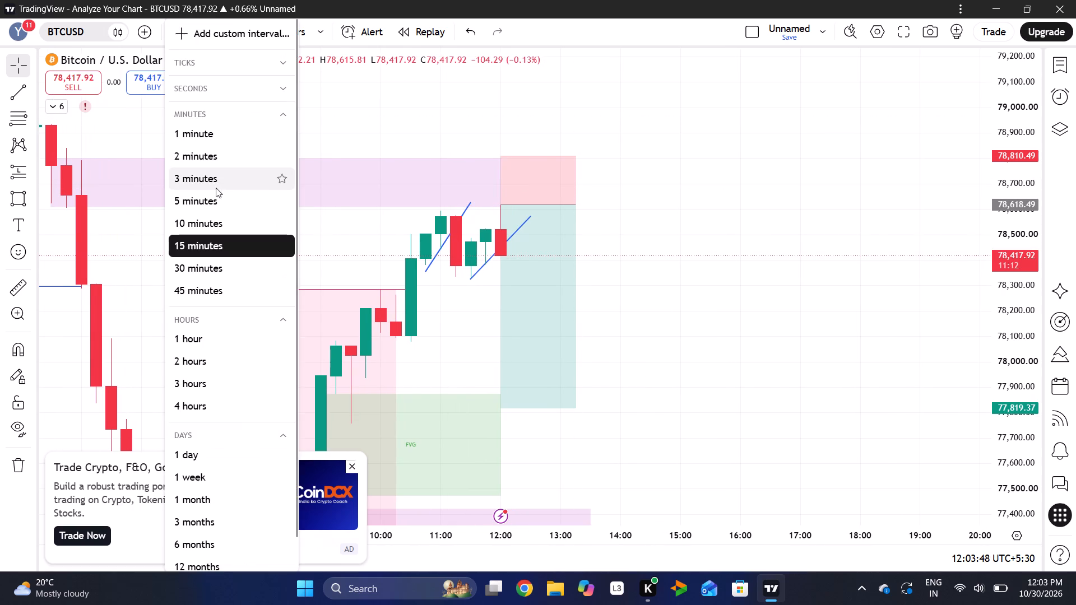
click(218, 200)
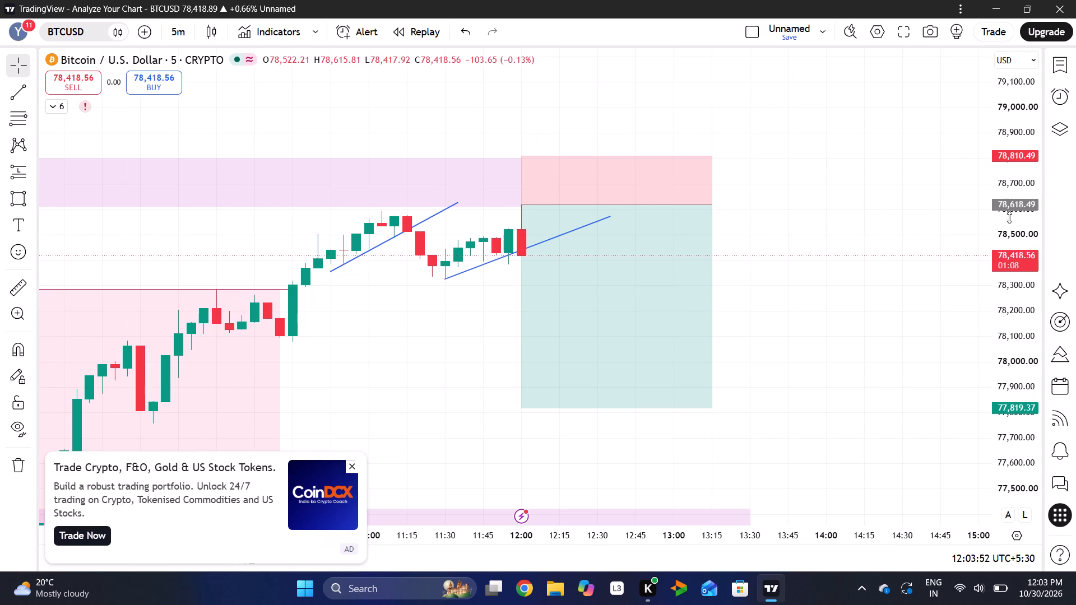
drag(1009, 217, 1028, 88)
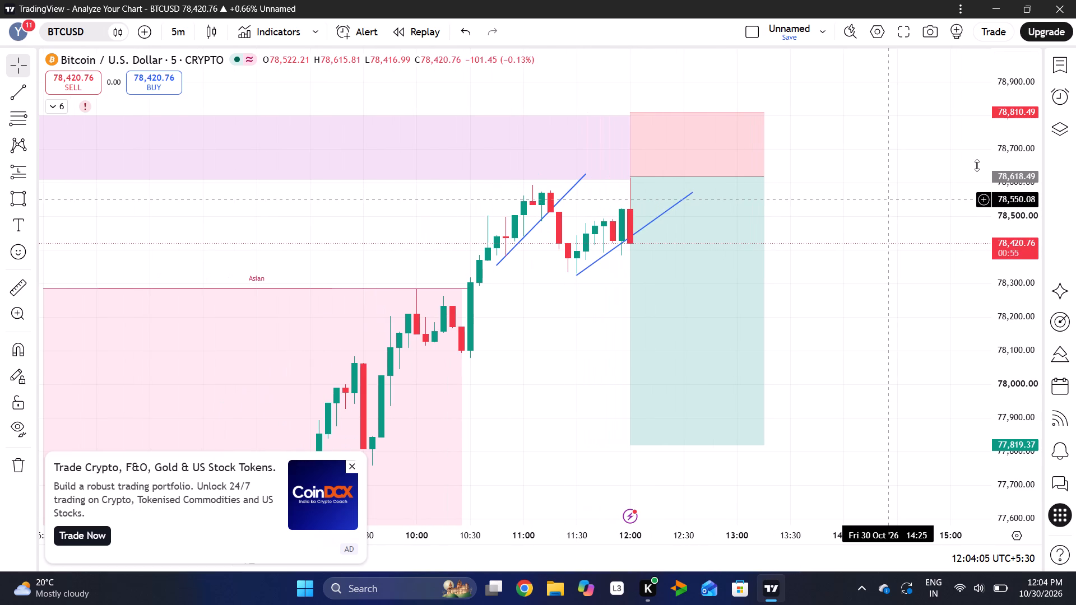
drag(1004, 138, 1005, 193)
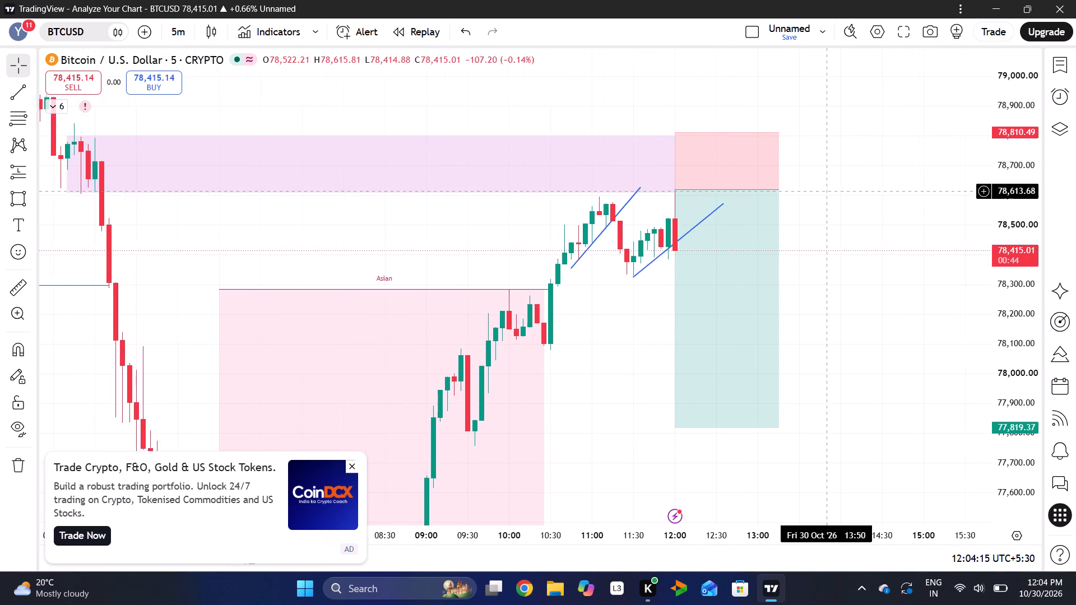
drag(1033, 161, 1030, 222)
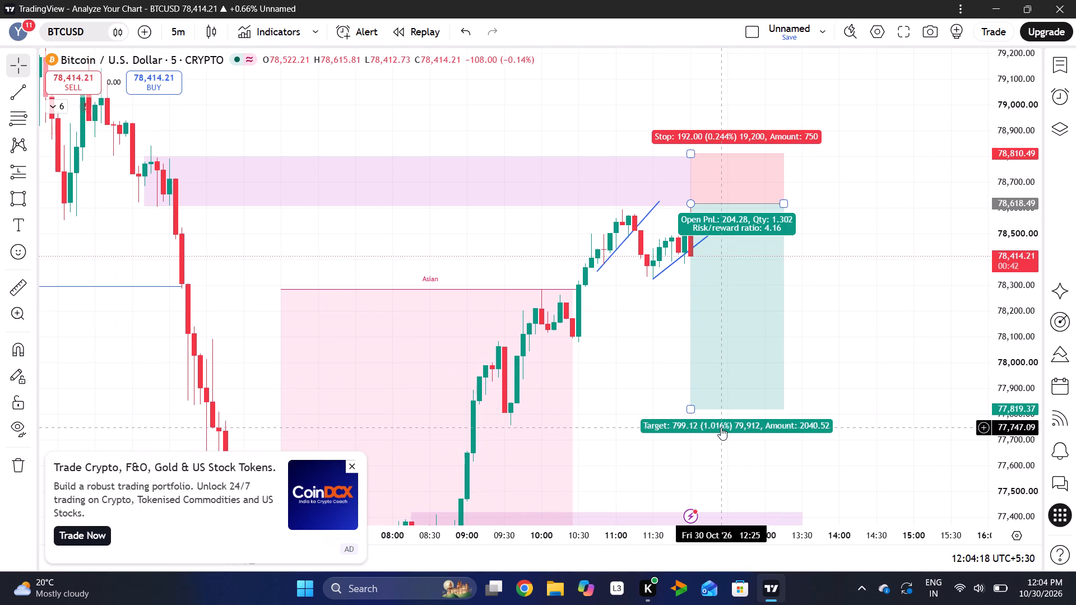
Switch to XAUUSD and check price against the long position and descending trend lines on the 5-minute interval.
click(75, 36)
key(space)
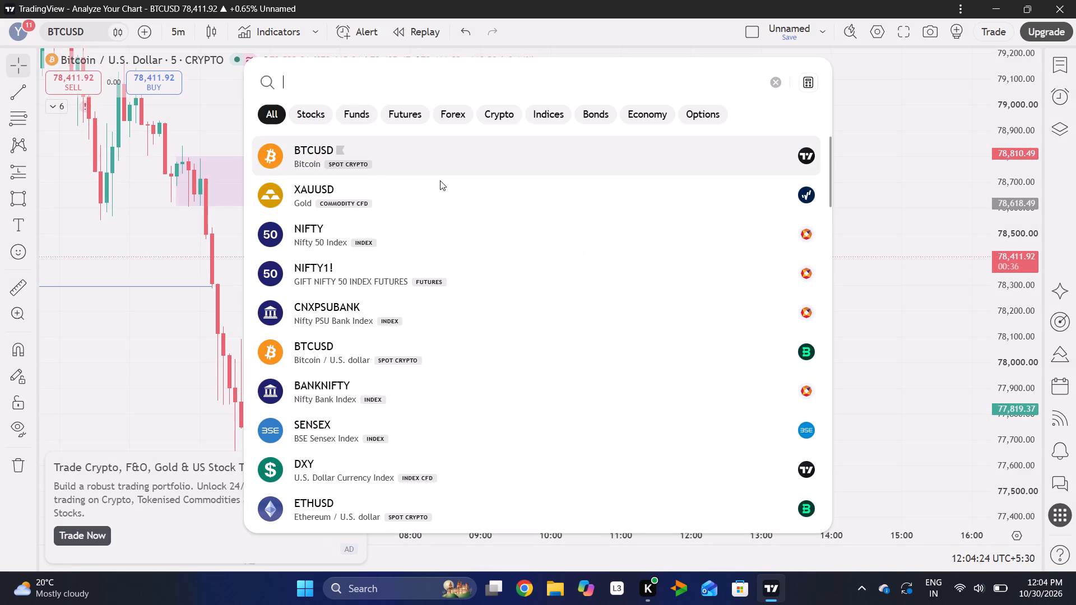
click(440, 182)
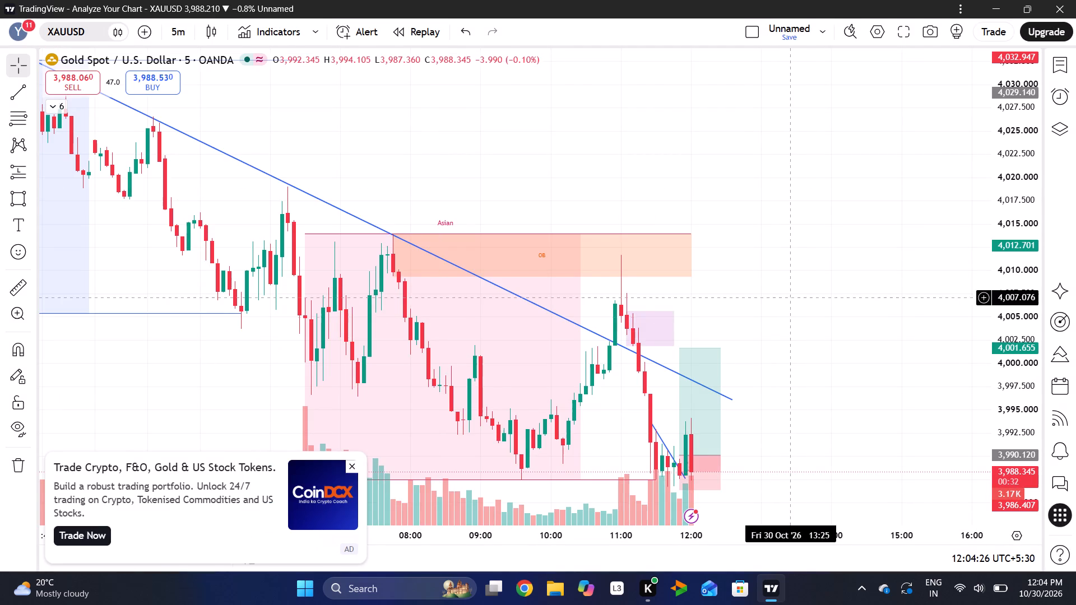
drag(1003, 260, 1008, 340)
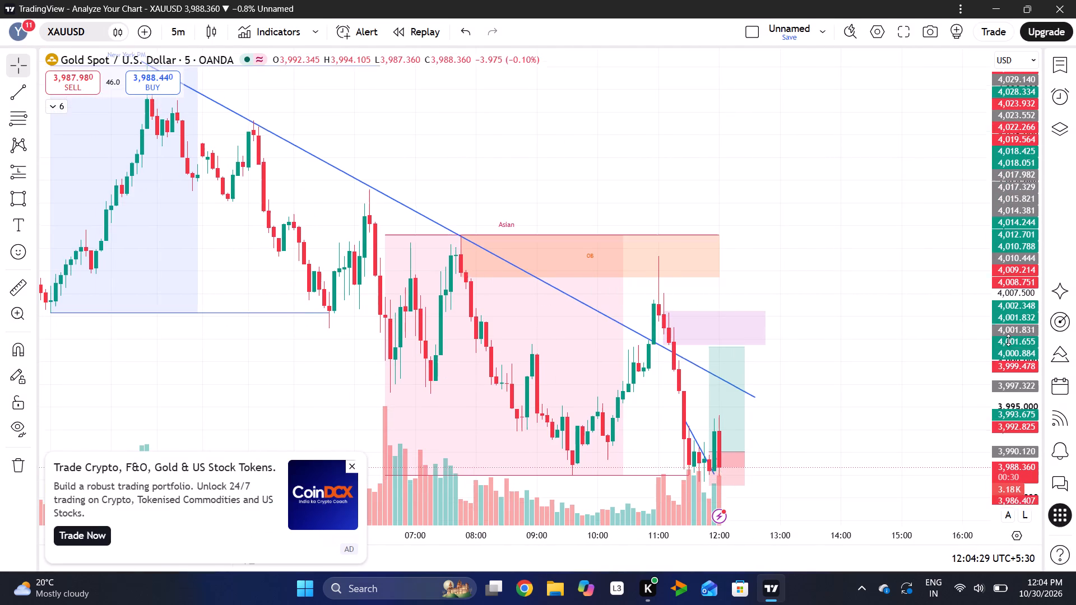
drag(1008, 340, 1008, 381)
drag(876, 437, 816, 331)
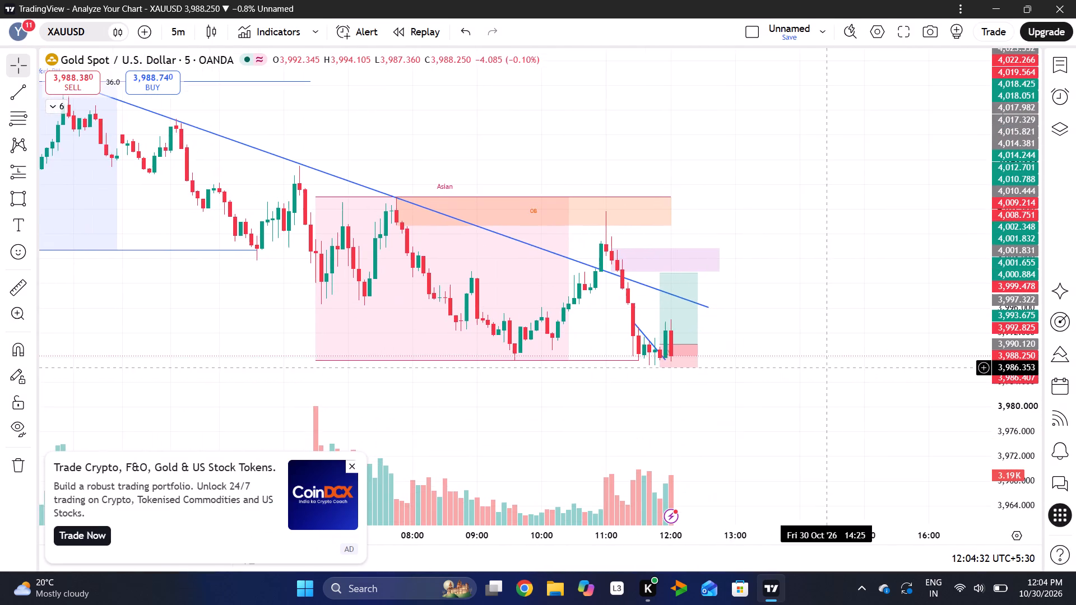
drag(816, 331, 813, 320)
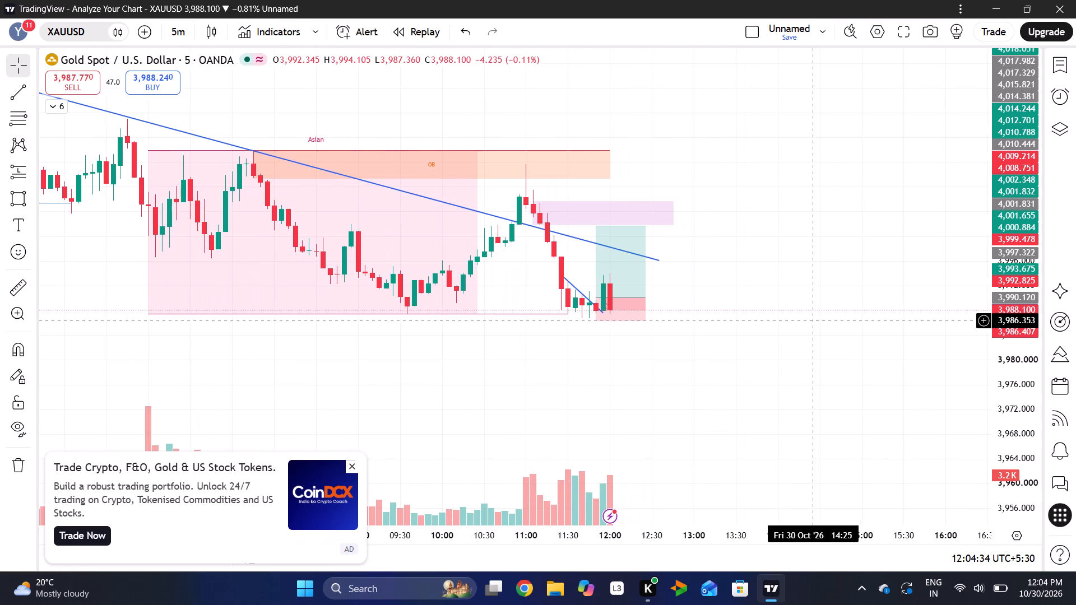
Return to BTCUSD and watch the 12:00 candle close against the later trend line and short position on the 5-minute interval.
click(80, 42)
click(80, 38)
key(space)
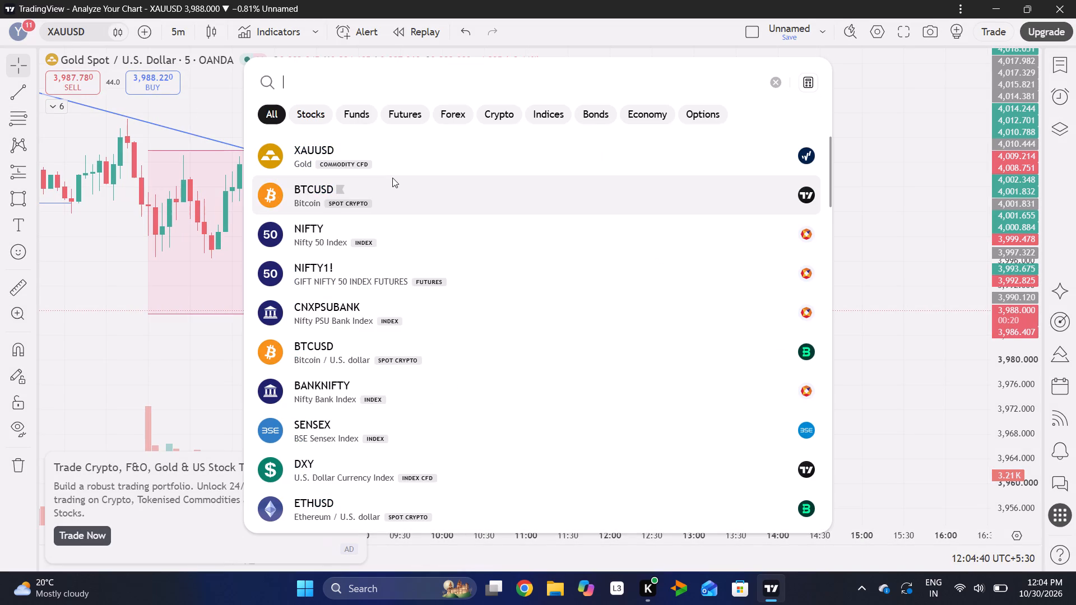
click(401, 188)
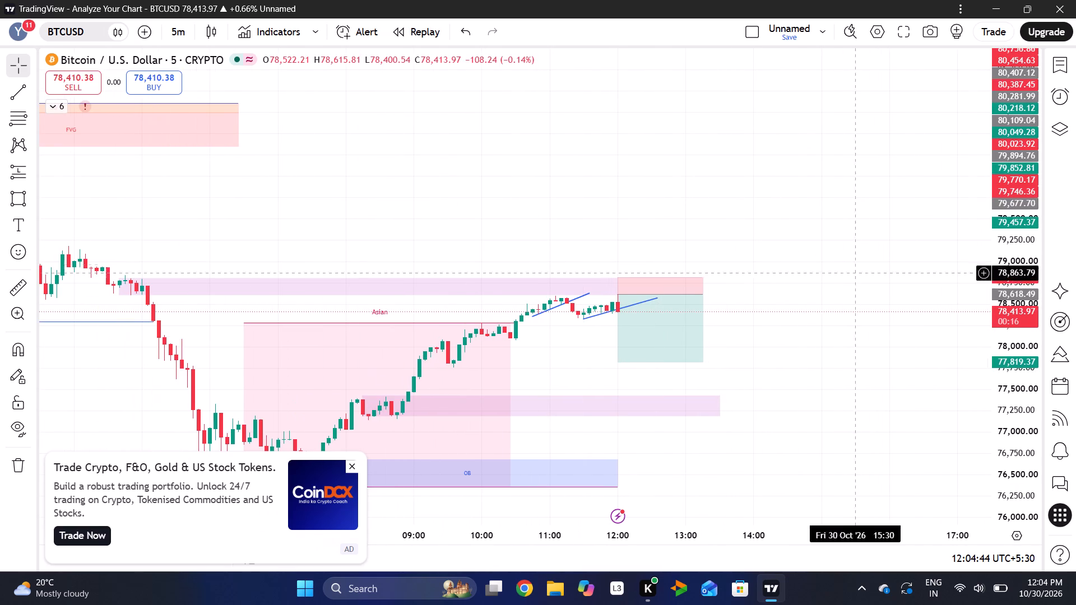
drag(1018, 319, 999, 112)
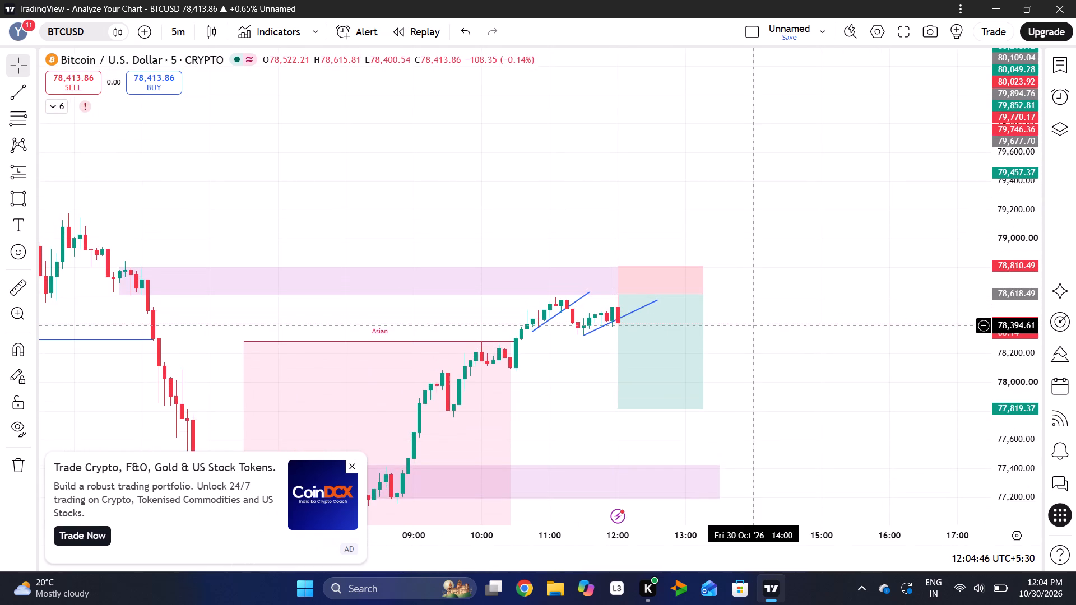
drag(753, 325, 750, 212)
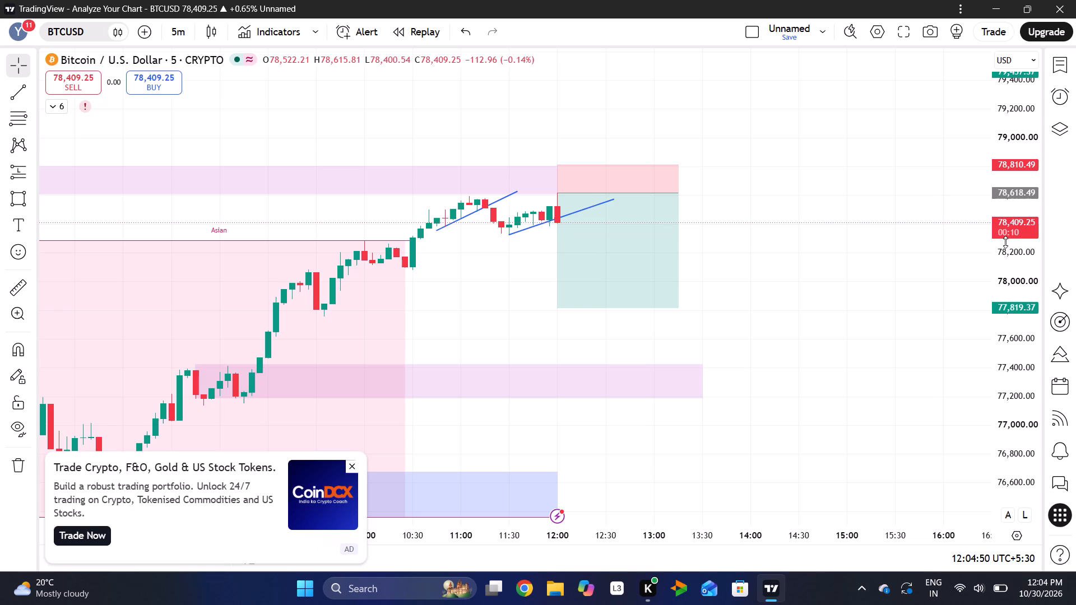
drag(1005, 242, 1022, 0)
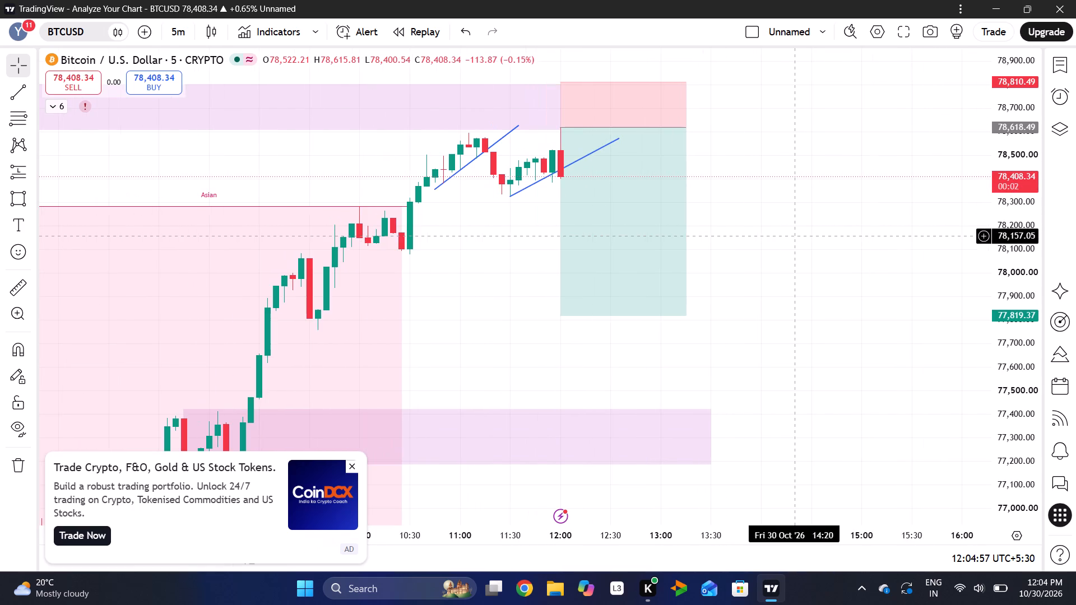
drag(1010, 252, 1008, 86)
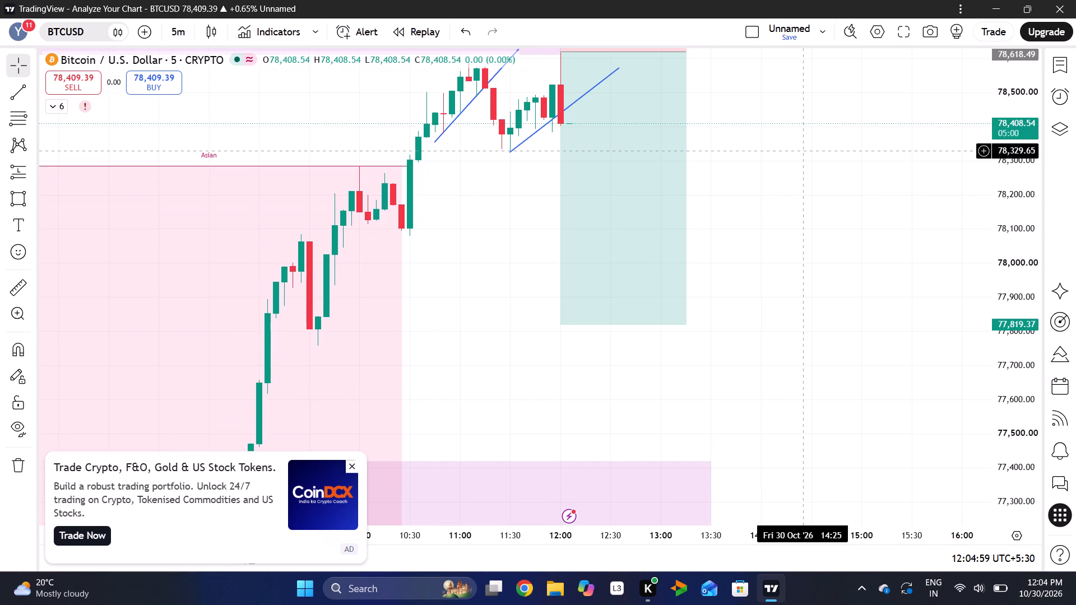
drag(804, 150, 841, 280)
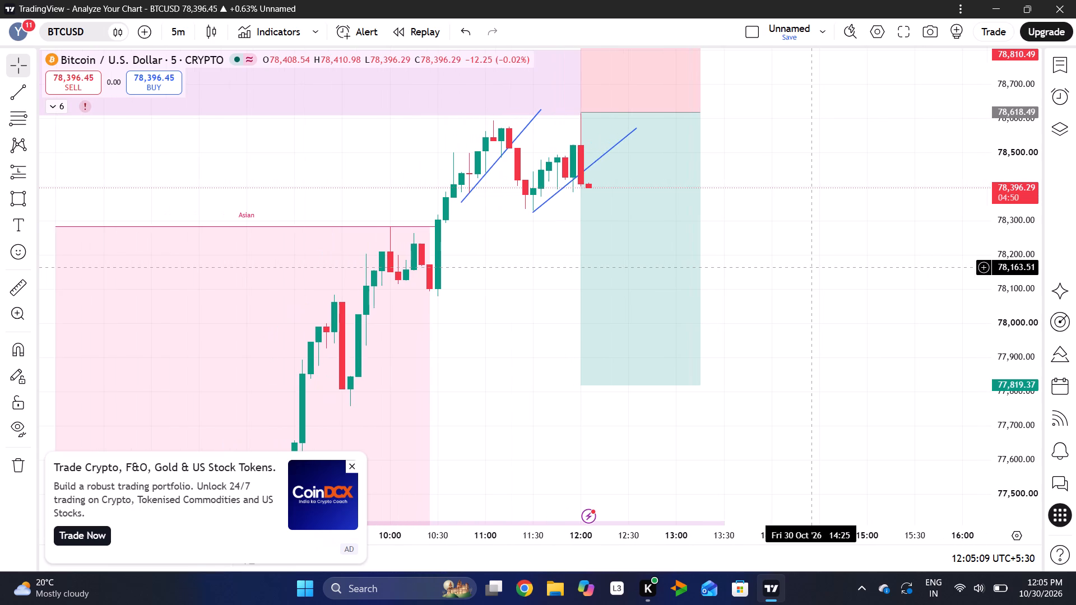
Close the advertisement covering the lower part of the chart.
click(352, 464)
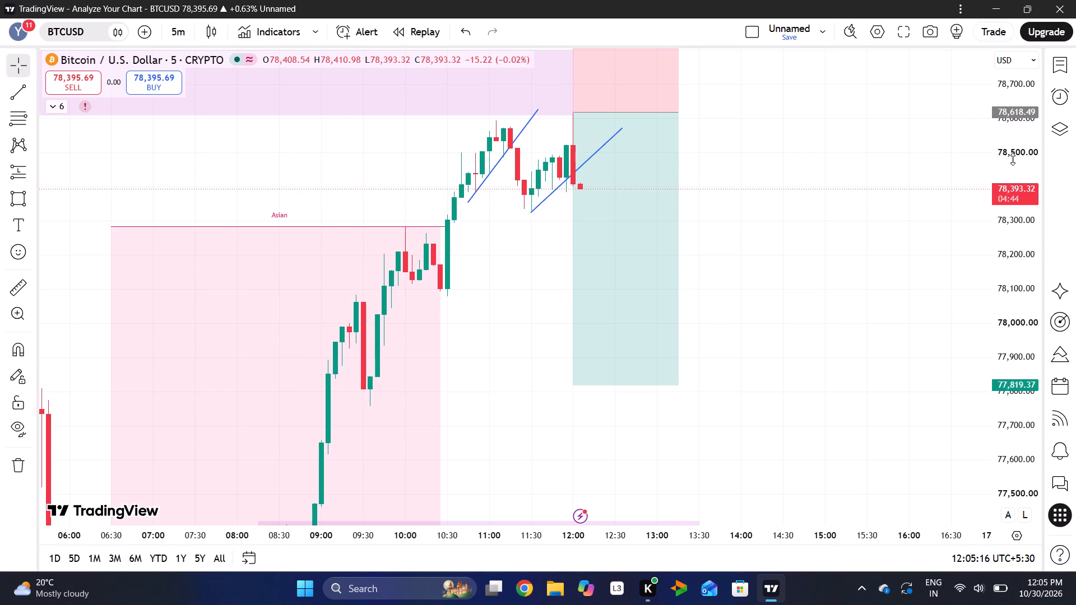
Monitor BTCUSD's new 5-minute candle relative to the later blue trend line and the short position's entry and target.
drag(1013, 159, 1019, 221)
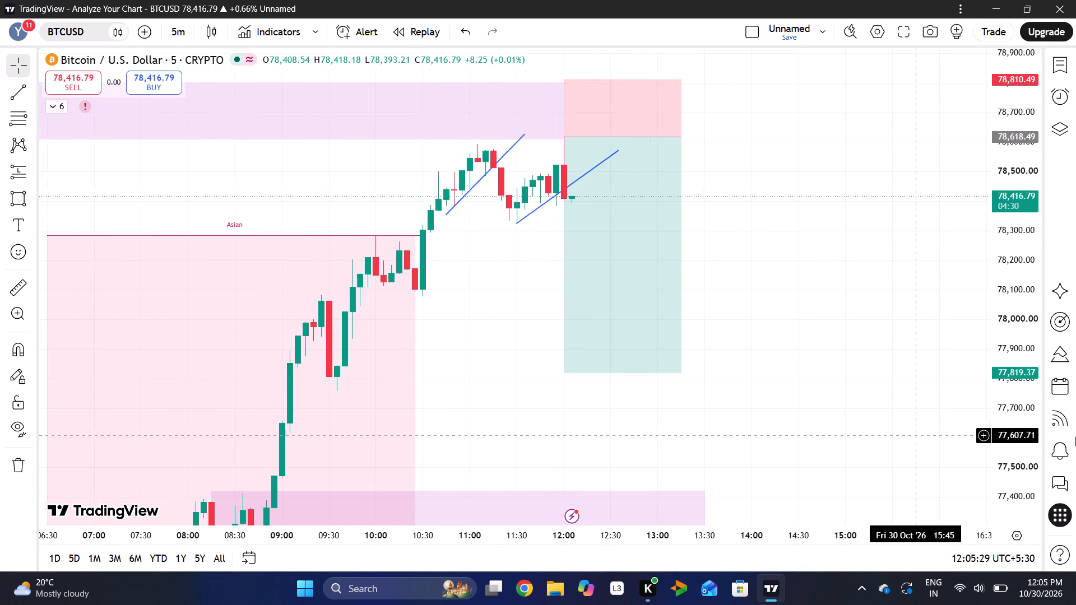
drag(1029, 393, 1016, 321)
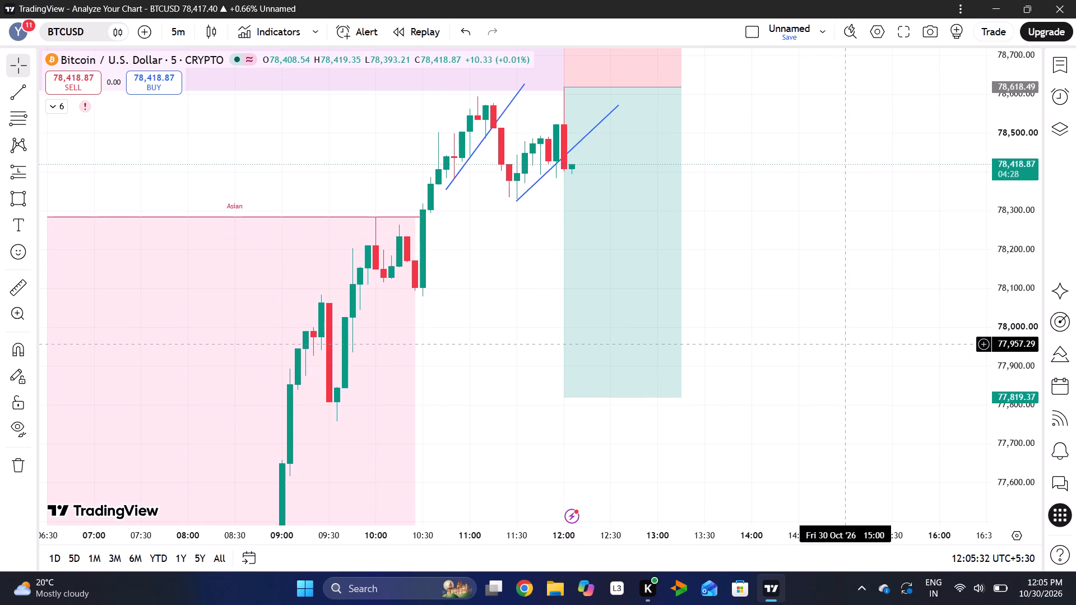
drag(1008, 202, 1025, 280)
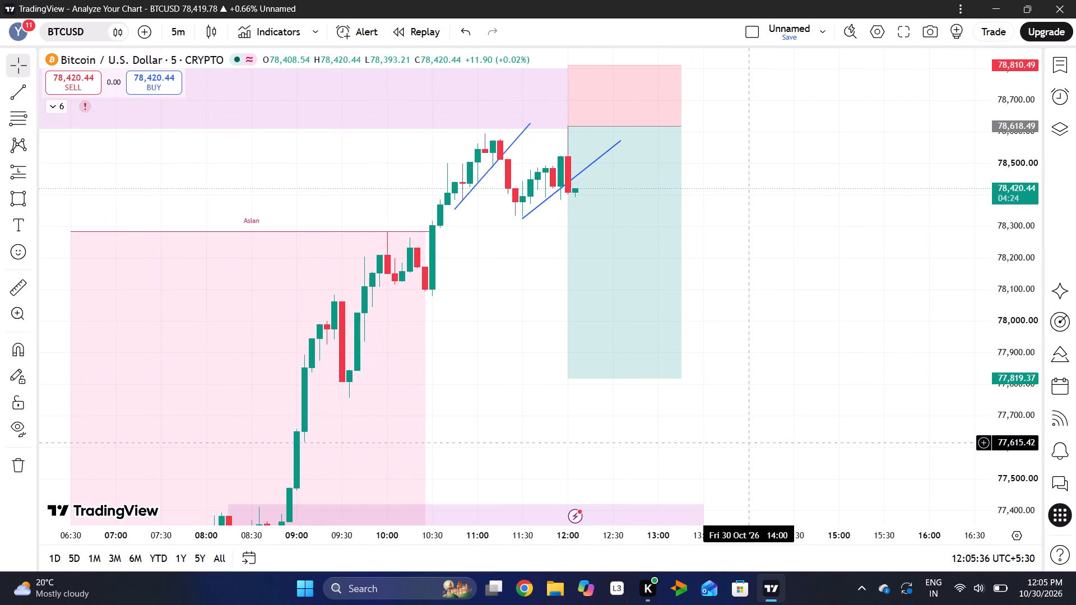
drag(1013, 259, 1014, 269)
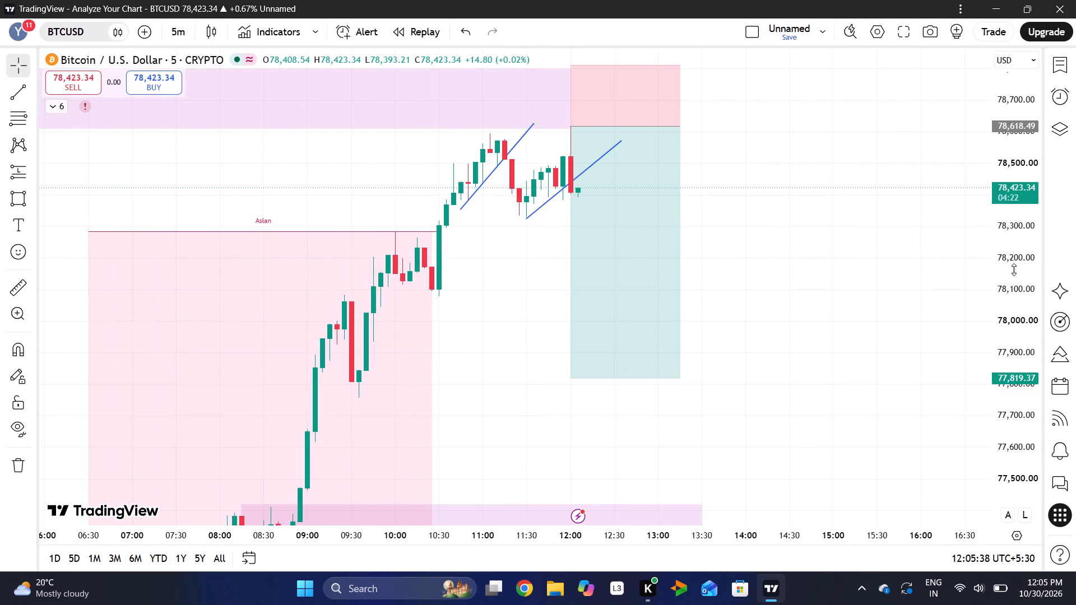
drag(1014, 269, 1015, 277)
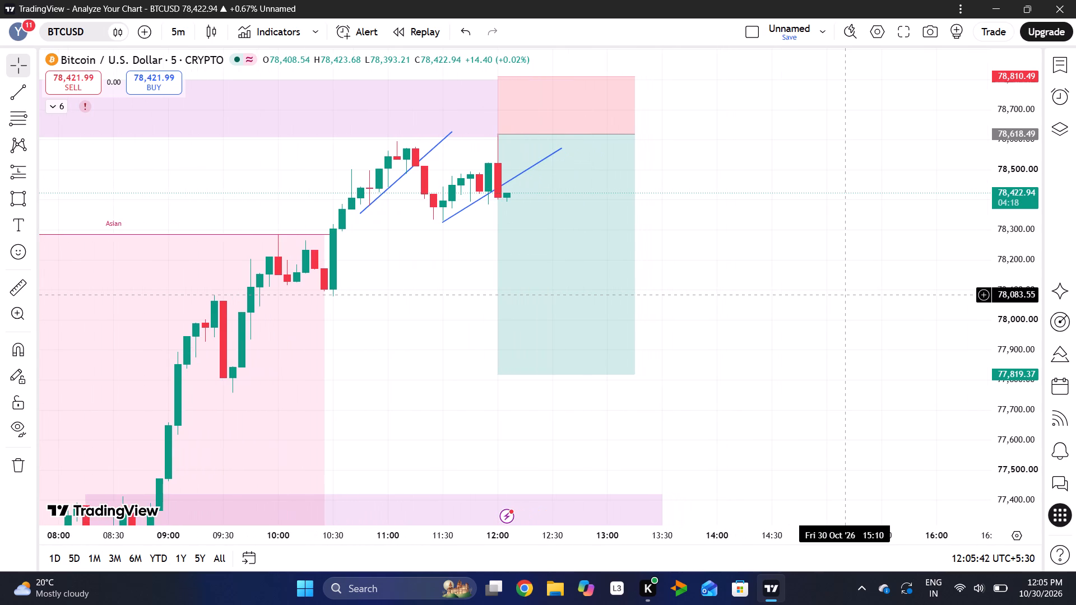
drag(1013, 298, 1010, 237)
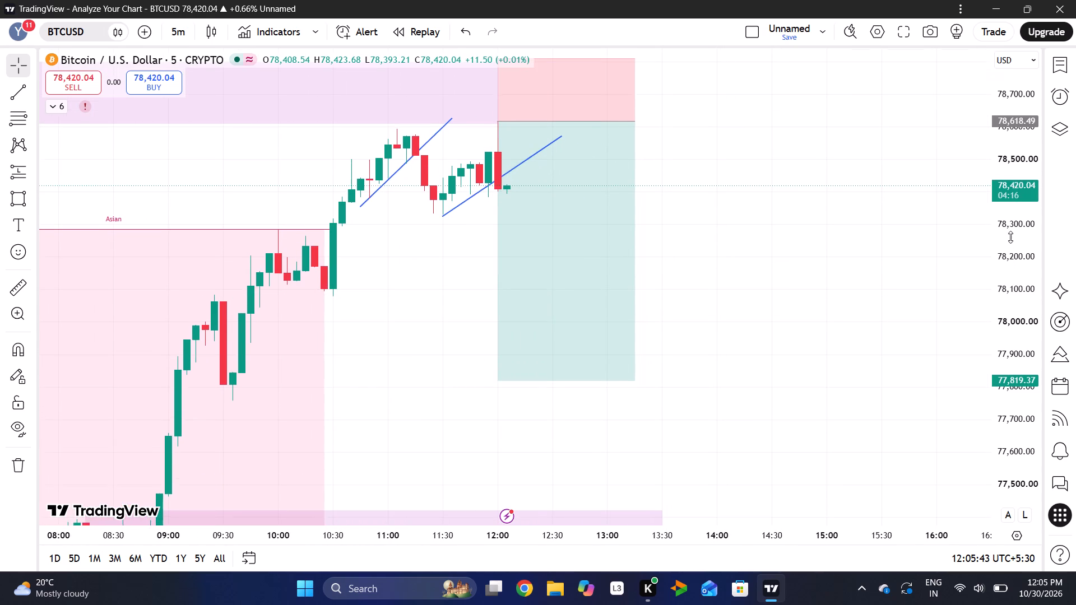
drag(1010, 237, 1010, 235)
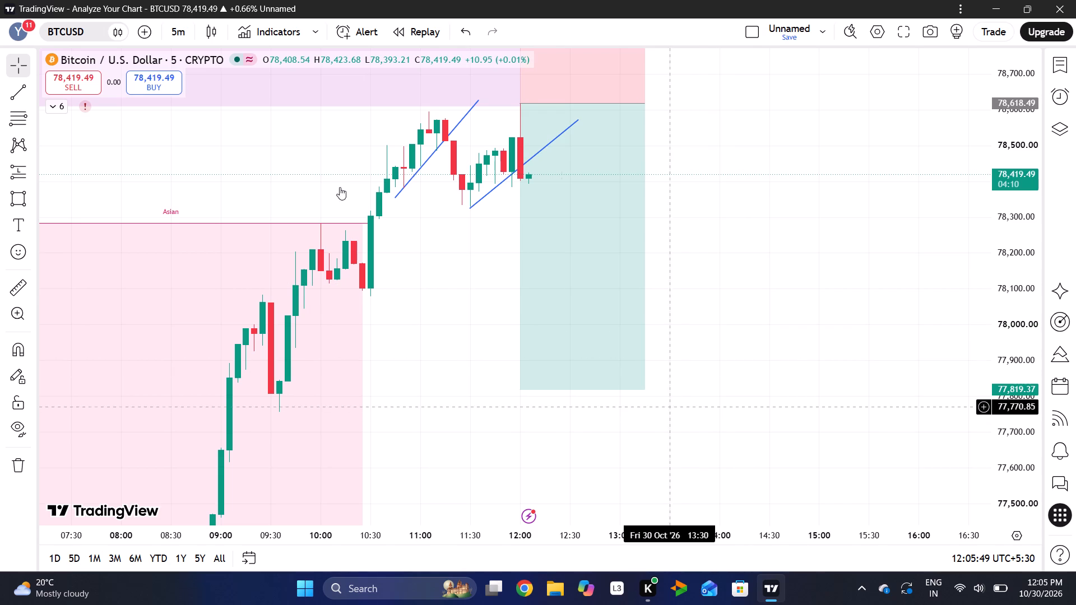
Examine BTCUSD on the 15-minute interval, comparing price with the short position, trend lines, FVG and surrounding zones.
click(175, 39)
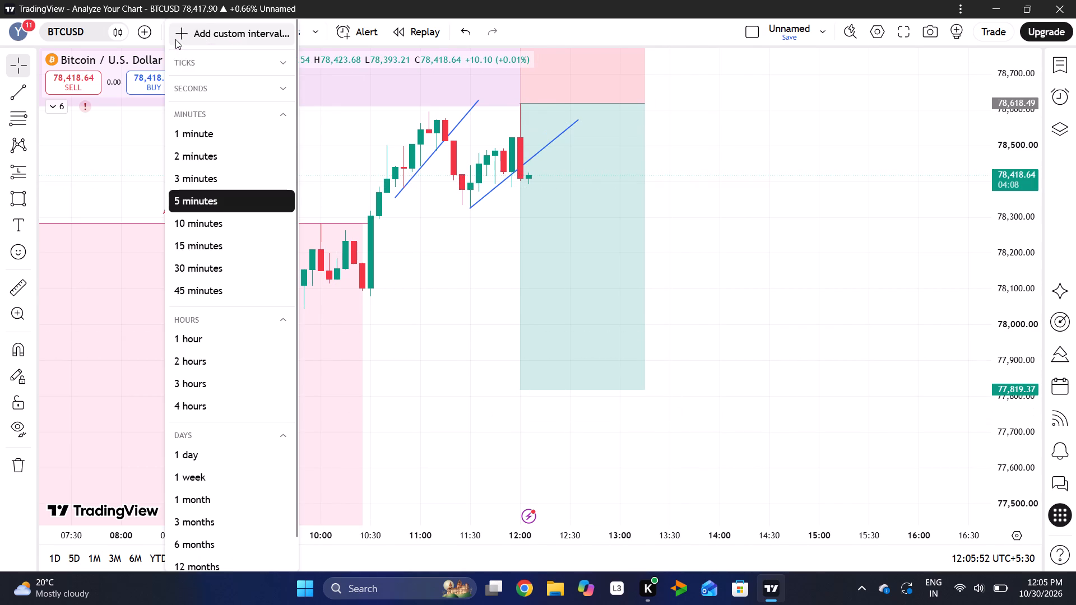
click(220, 237)
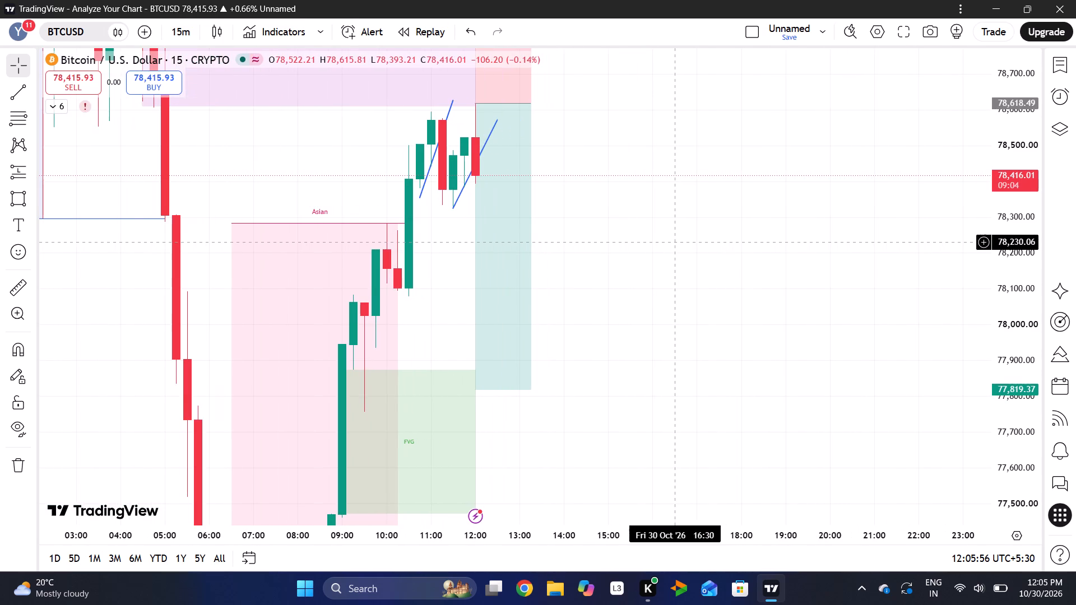
click(1043, 143)
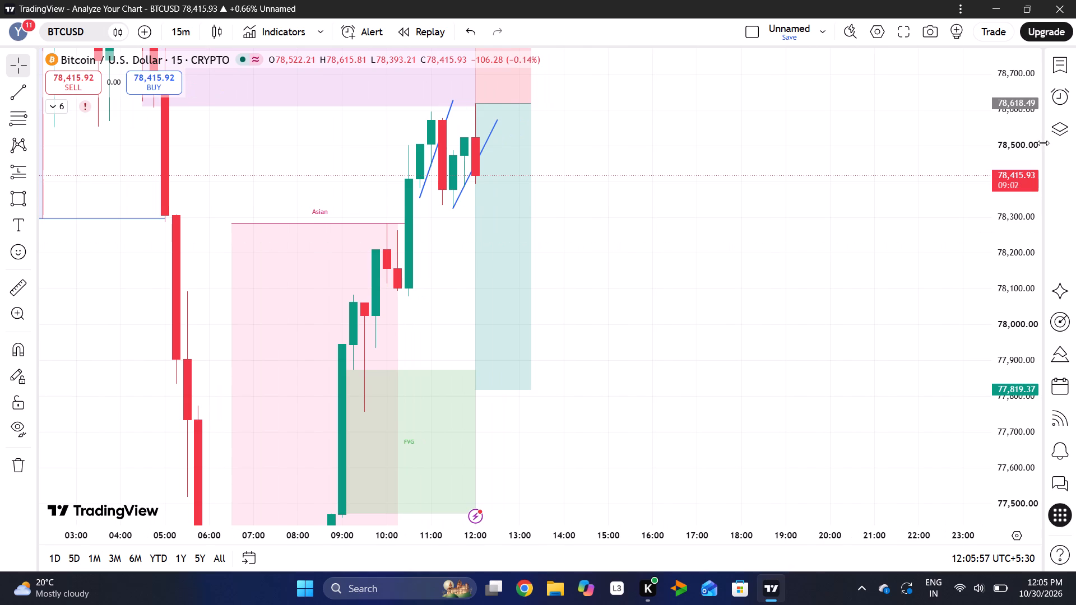
drag(1021, 143, 1028, 239)
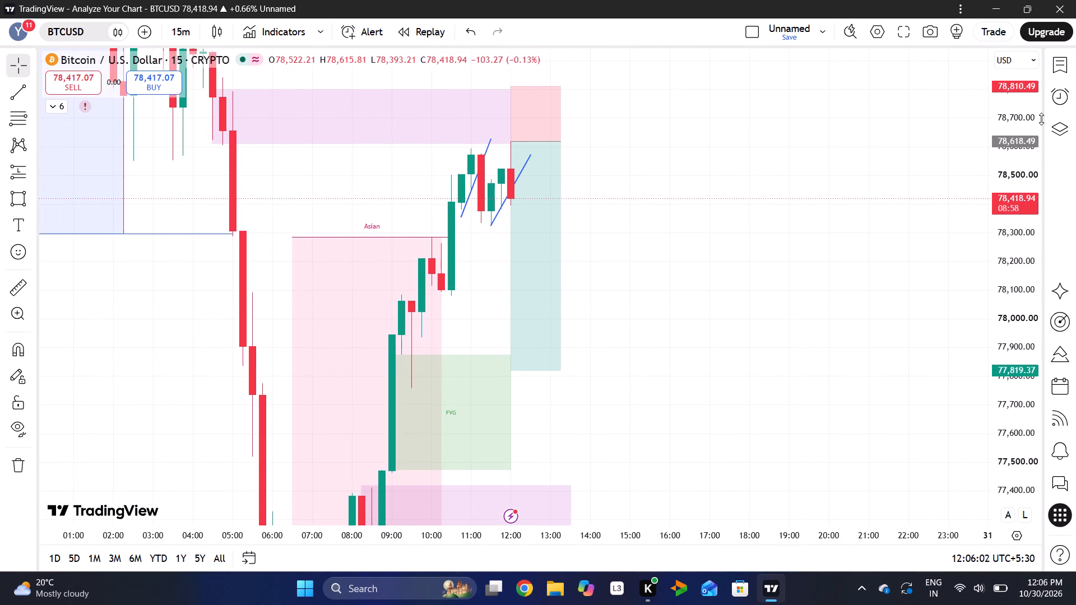
drag(1045, 122, 969, 138)
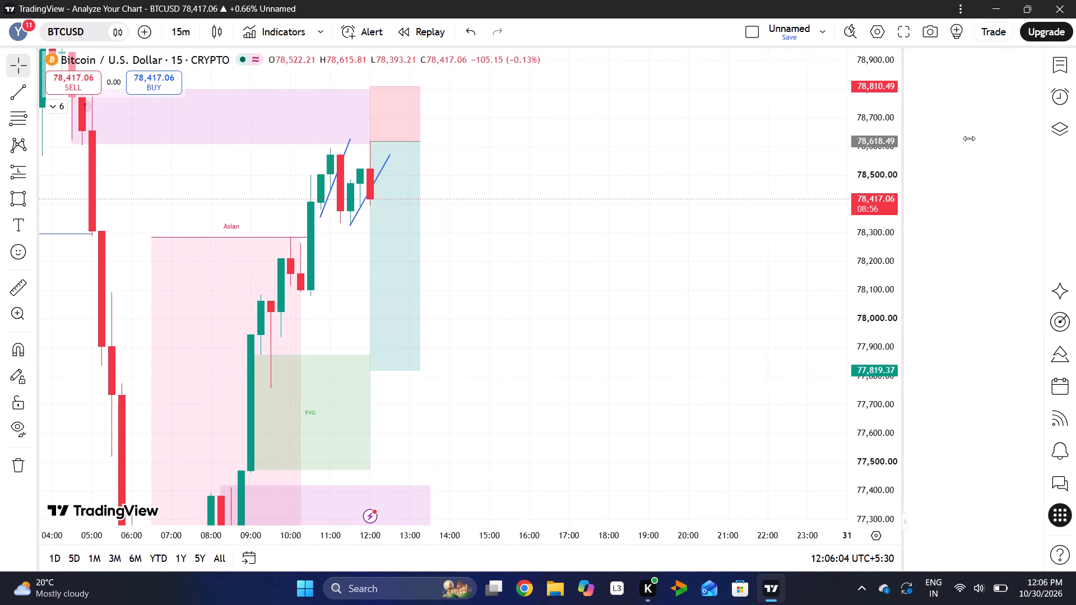
drag(969, 138, 1073, 138)
drag(1010, 114, 1007, 206)
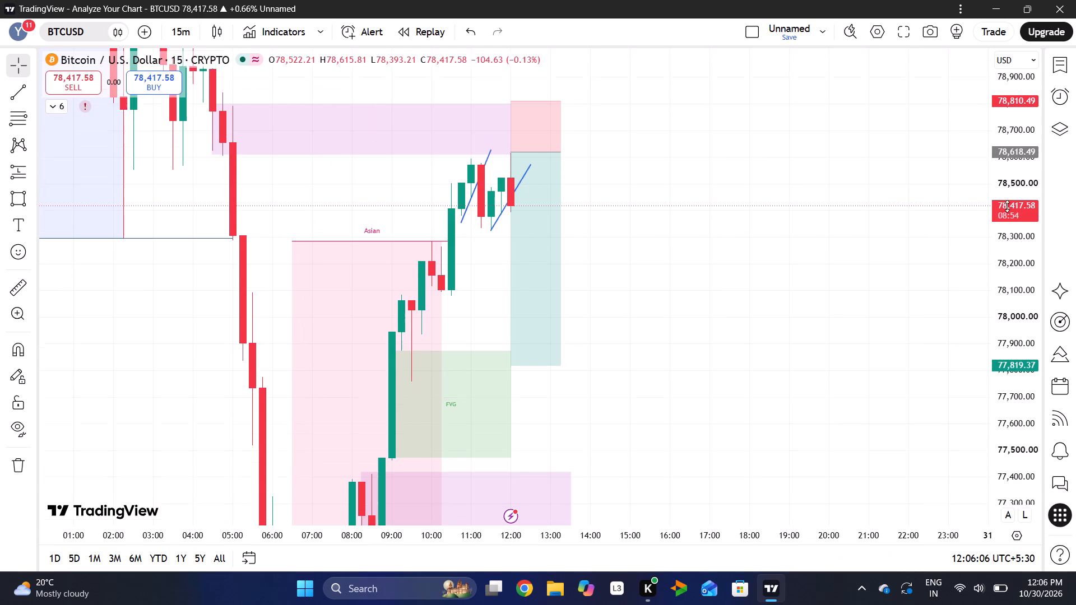
drag(1007, 206, 1003, 257)
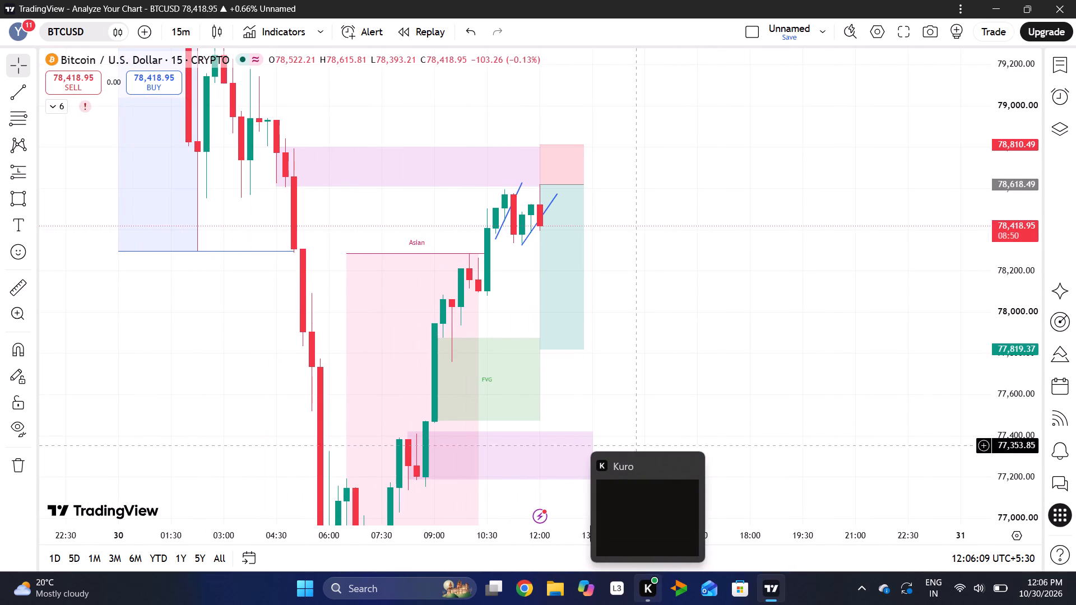
drag(1013, 122, 1012, 167)
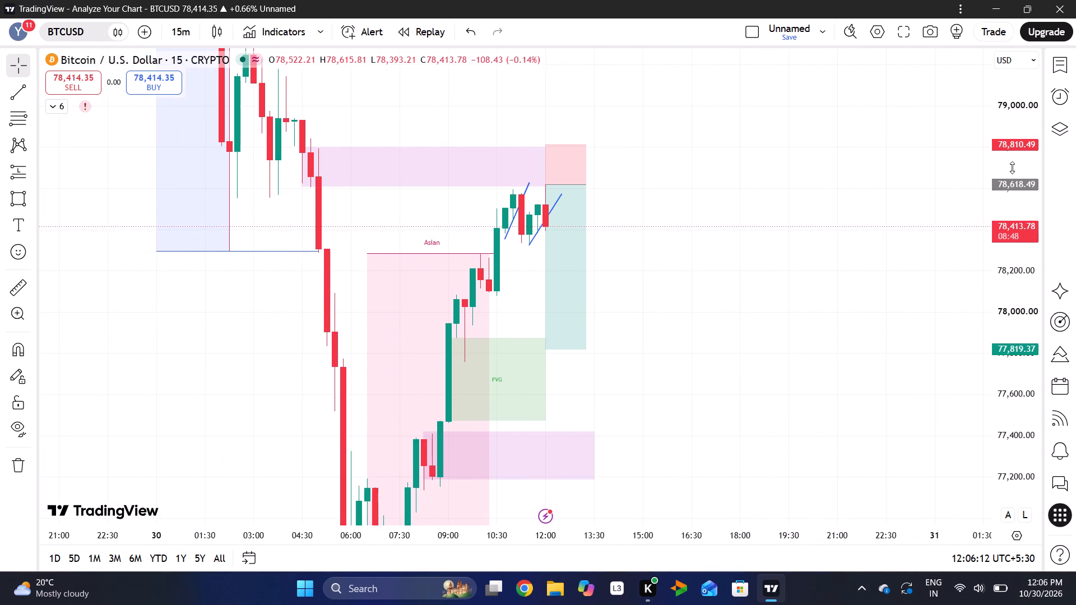
drag(1012, 167, 1011, 203)
scroll(728, 305, left, 1)
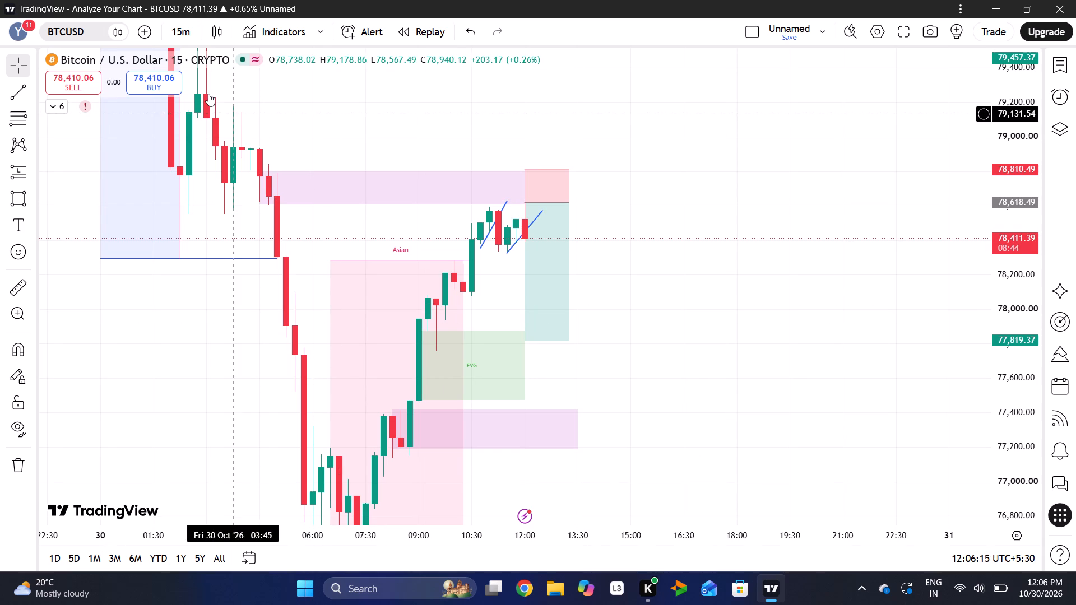
Set the interval to 5 minutes and examine XAUUSD's current candle against the long position, blue trend lines and Asian low.
click(173, 29)
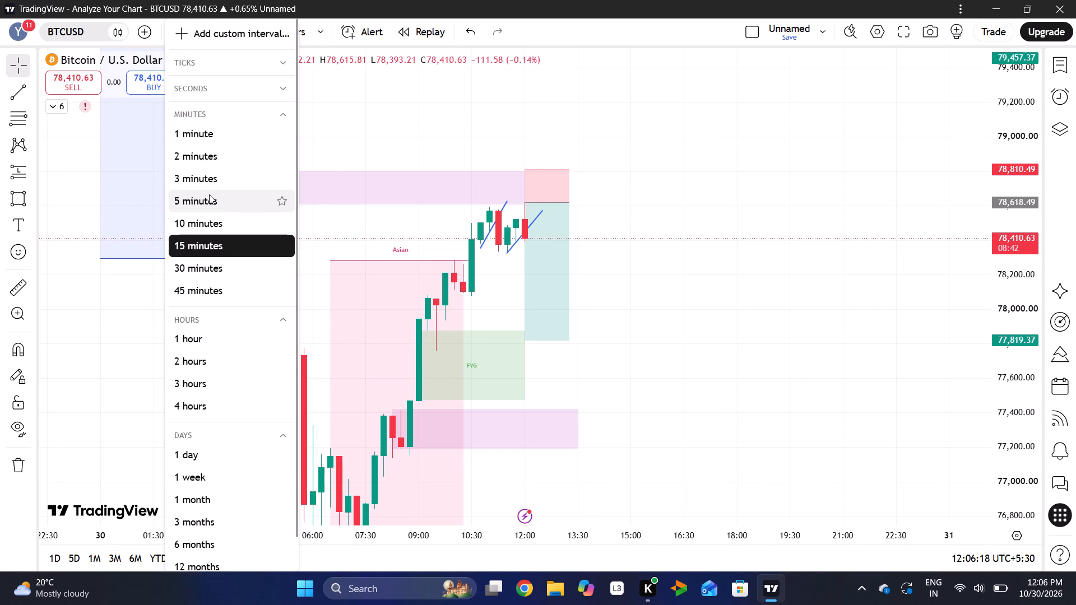
click(209, 194)
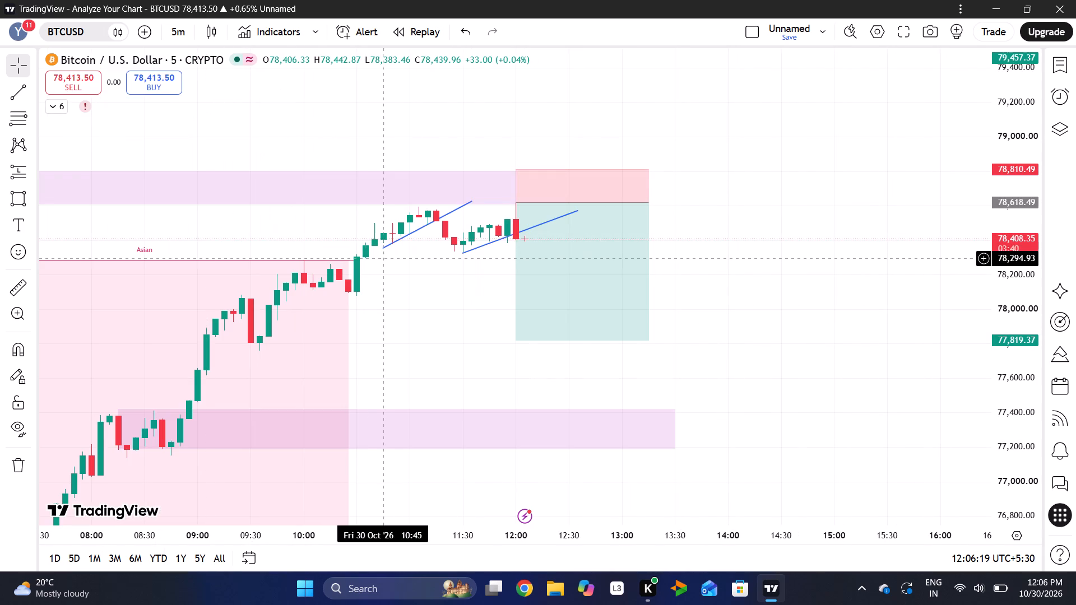
click(82, 32)
key(space)
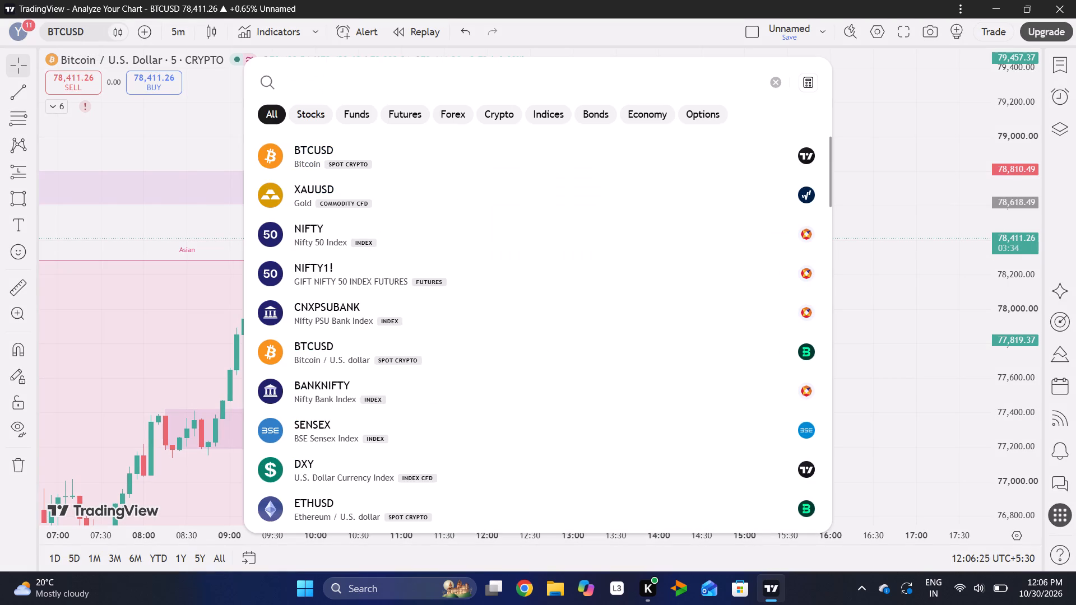
click(410, 179)
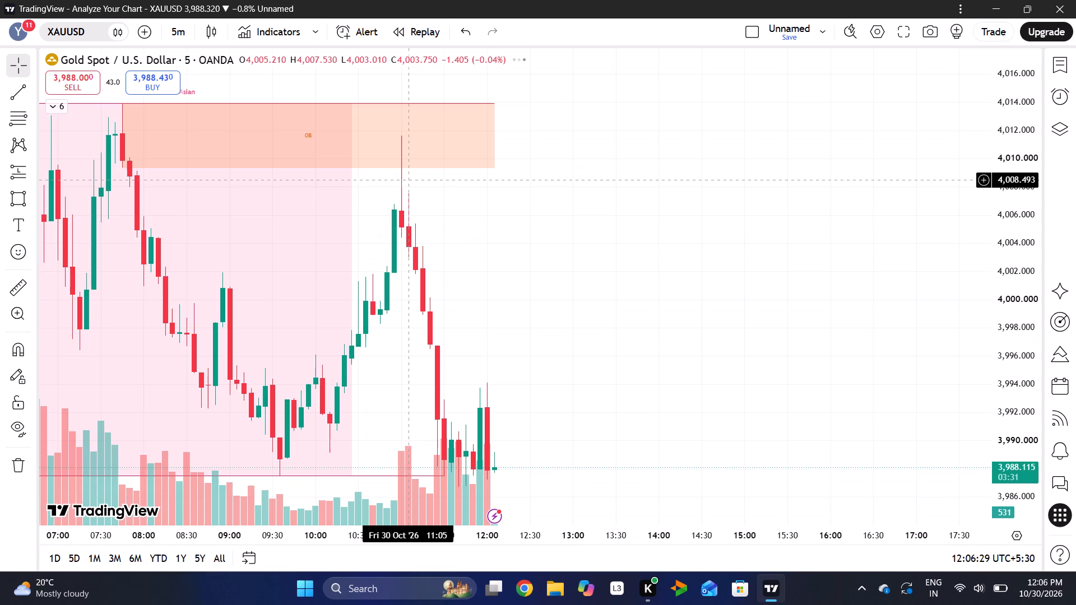
drag(571, 430, 592, 394)
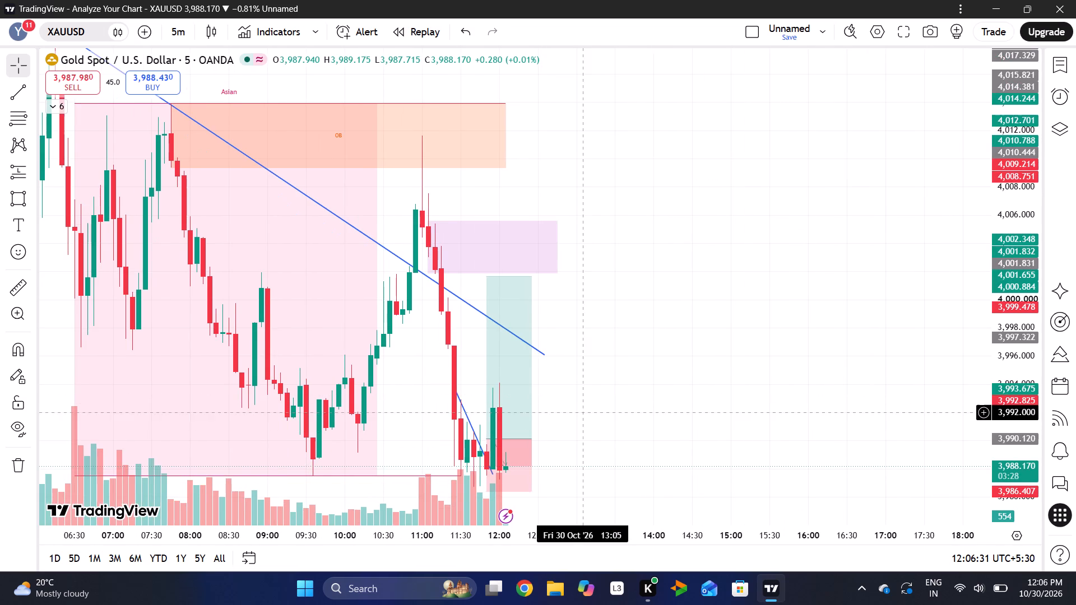
drag(592, 394, 625, 341)
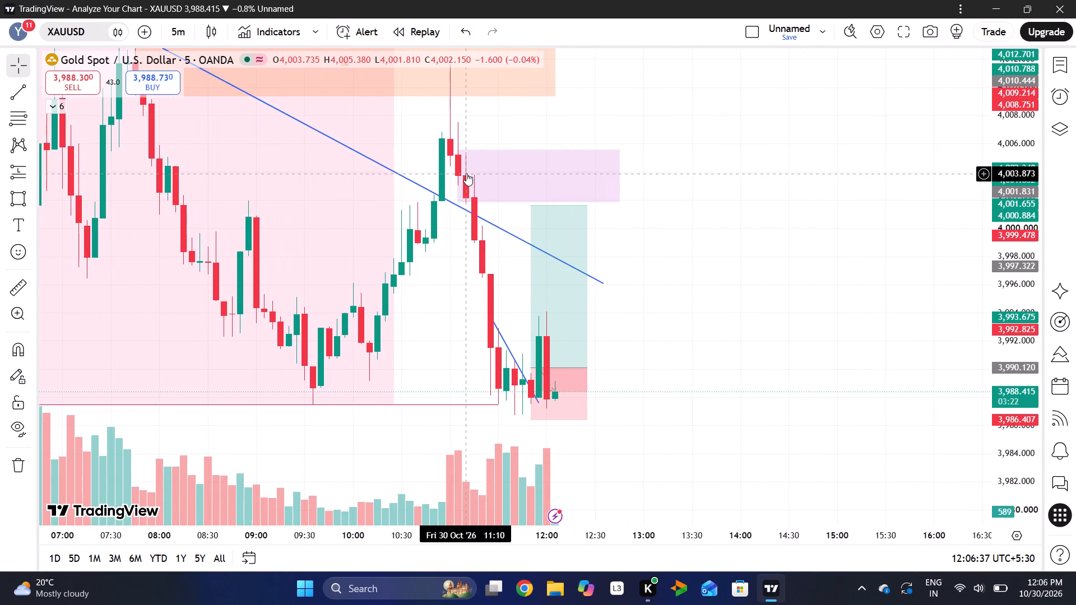
Extend the XAUUSD long position's time span to about 12:30, keeping its entry, target and stop levels.
click(602, 370)
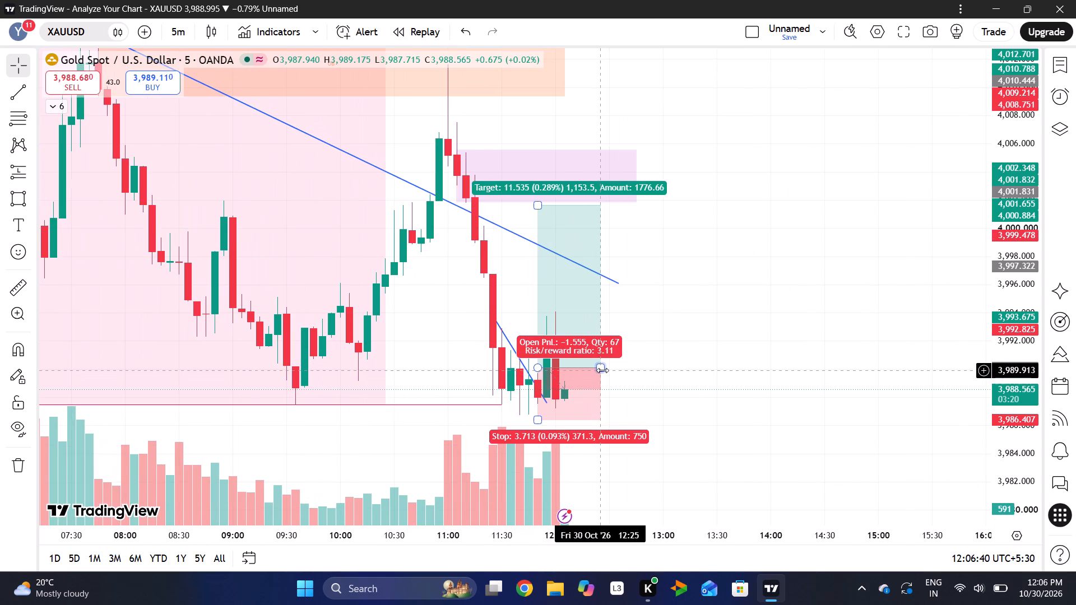
click(674, 338)
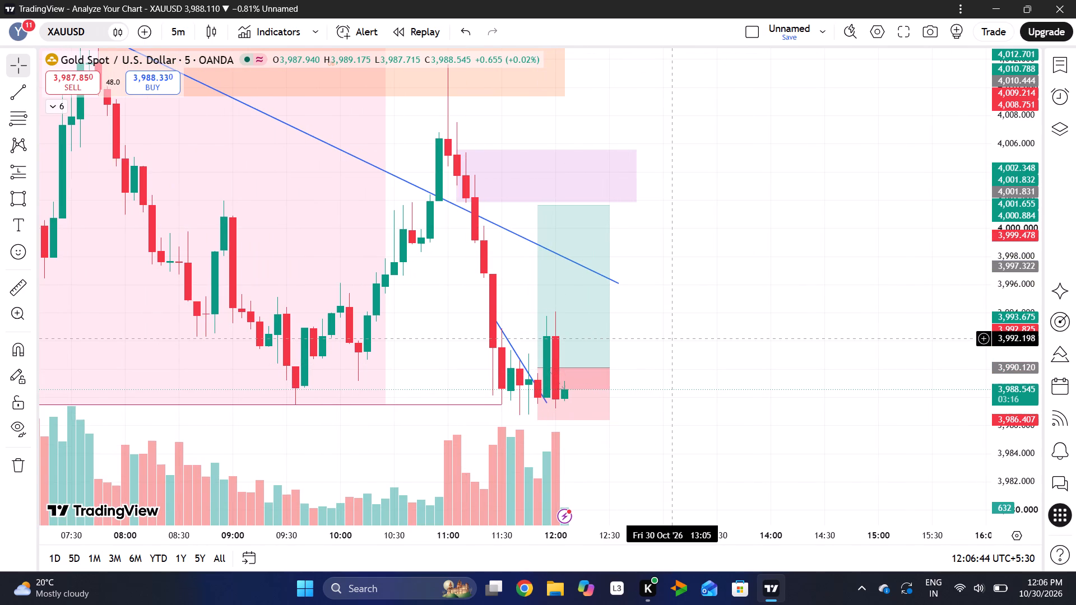
Return to BTCUSD, dismissing the battery notification, and compare the current 5-minute candle with the short position and later trend line.
click(90, 31)
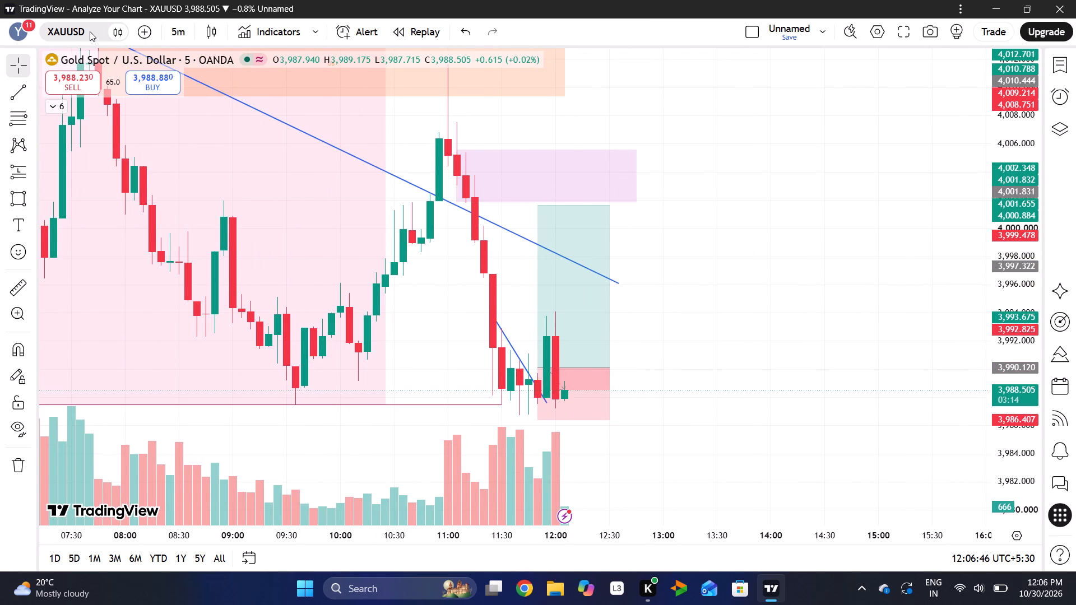
key(space)
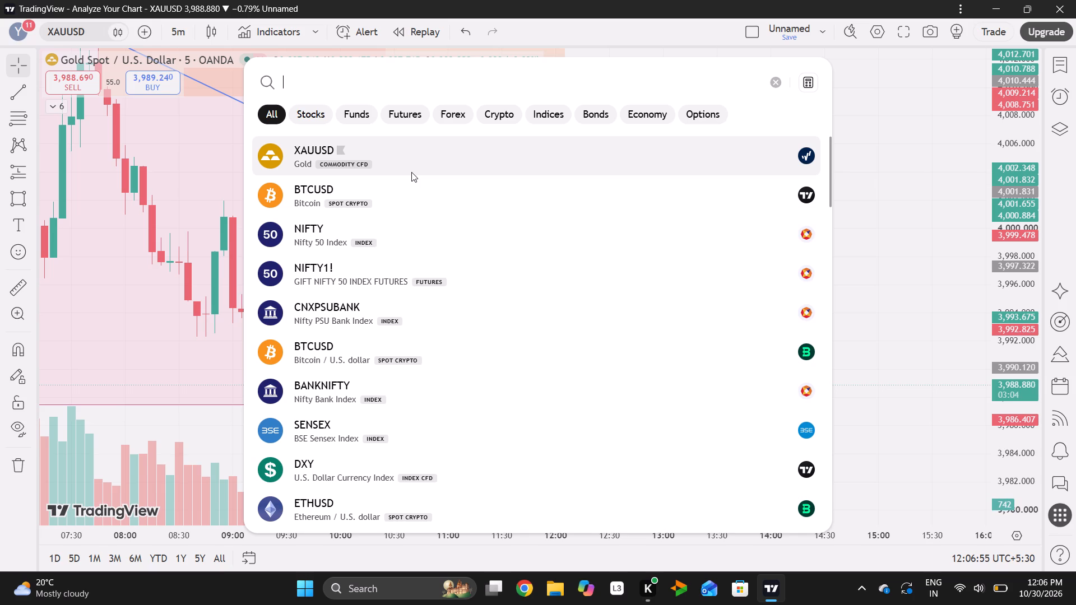
click(418, 191)
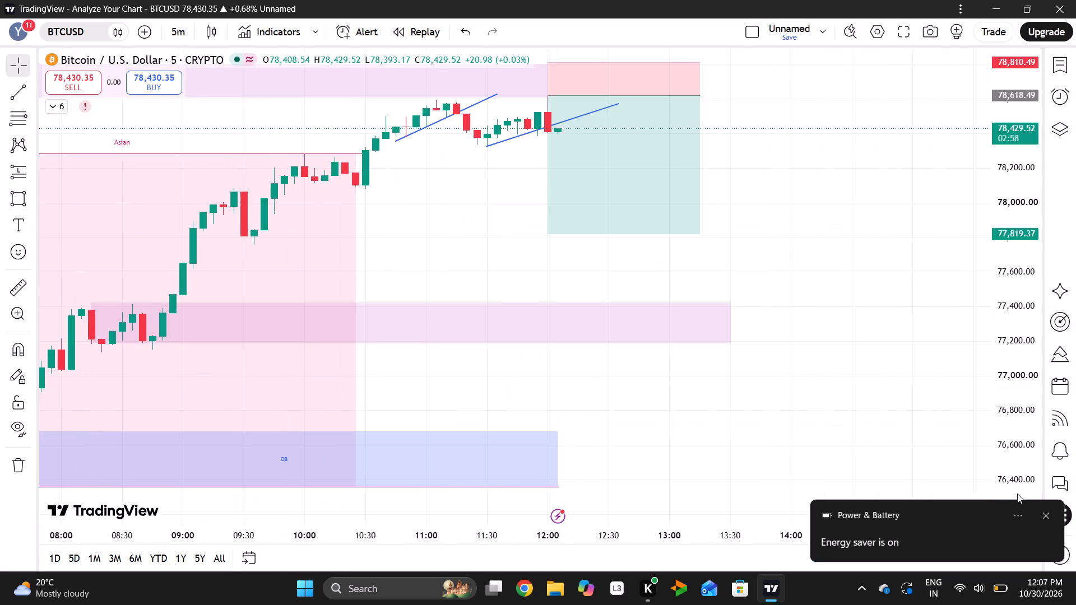
click(1049, 510)
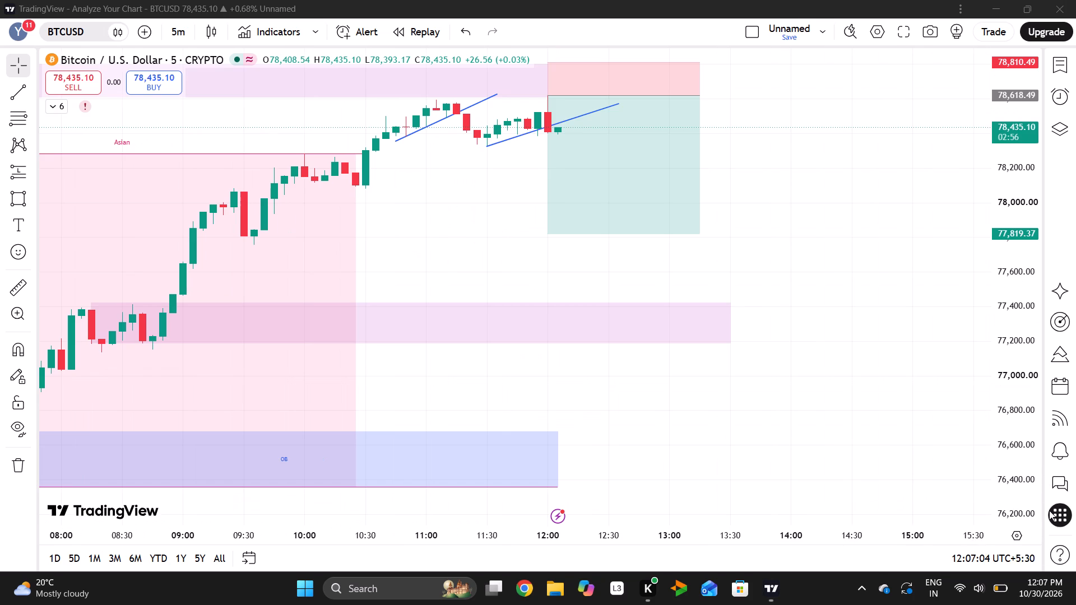
drag(1042, 323, 1021, 257)
drag(1021, 257, 1032, 153)
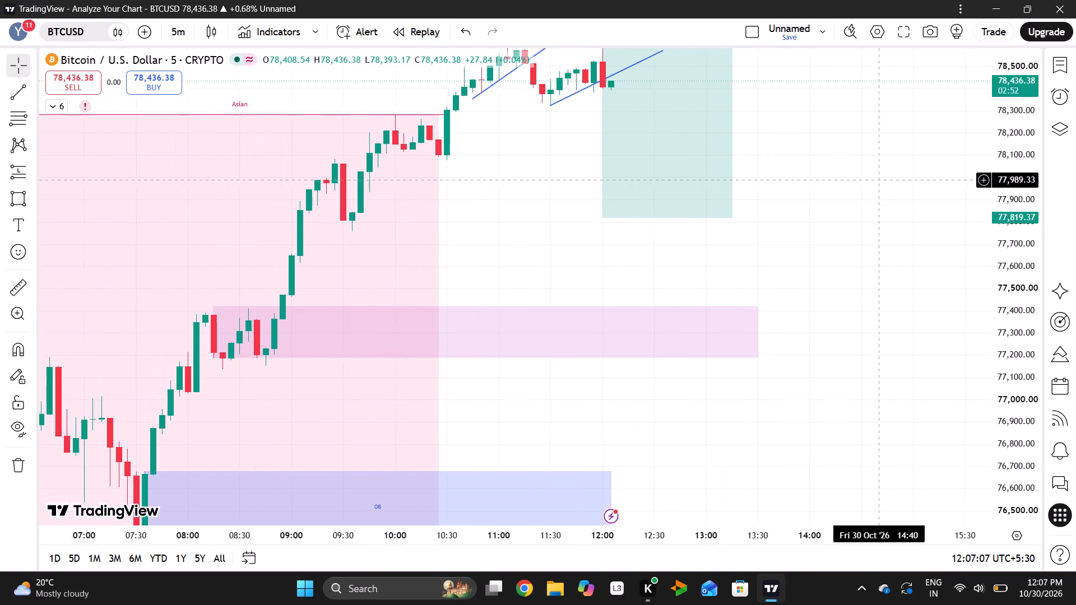
drag(879, 179, 893, 274)
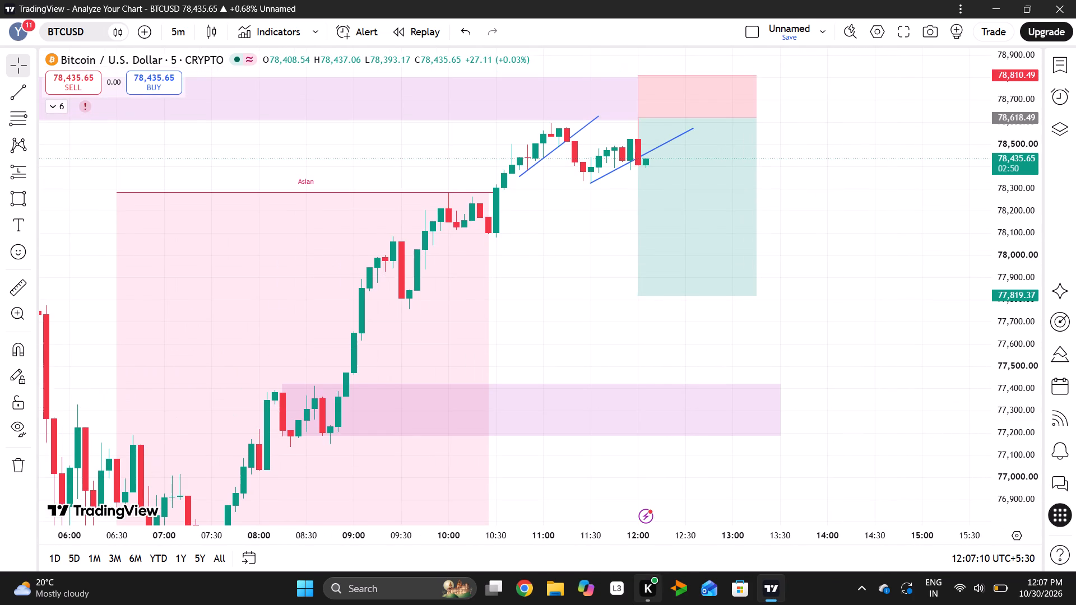